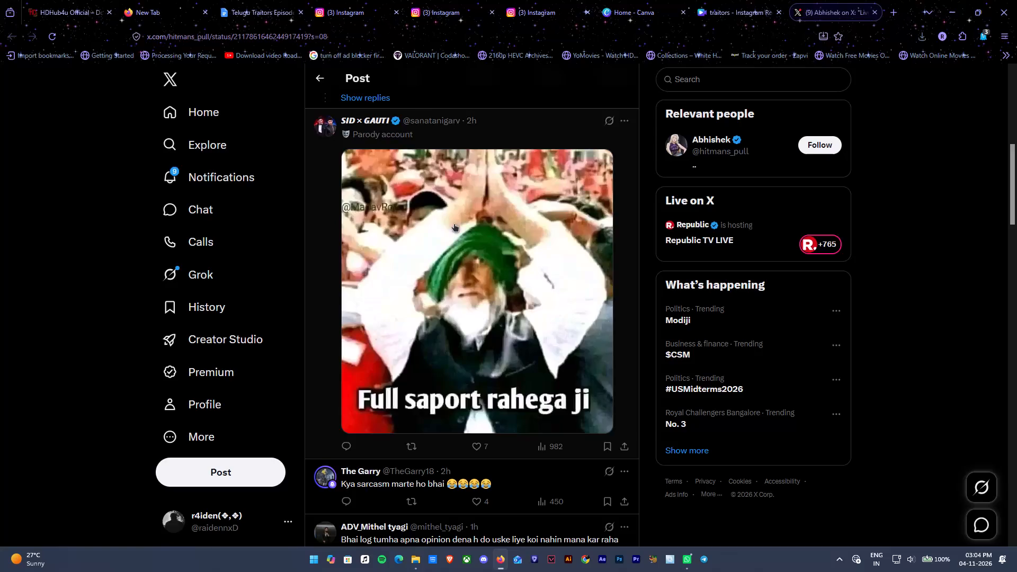
Switch to Canva and open the recent design "reddit bgmi" for editing.
click(235, 0)
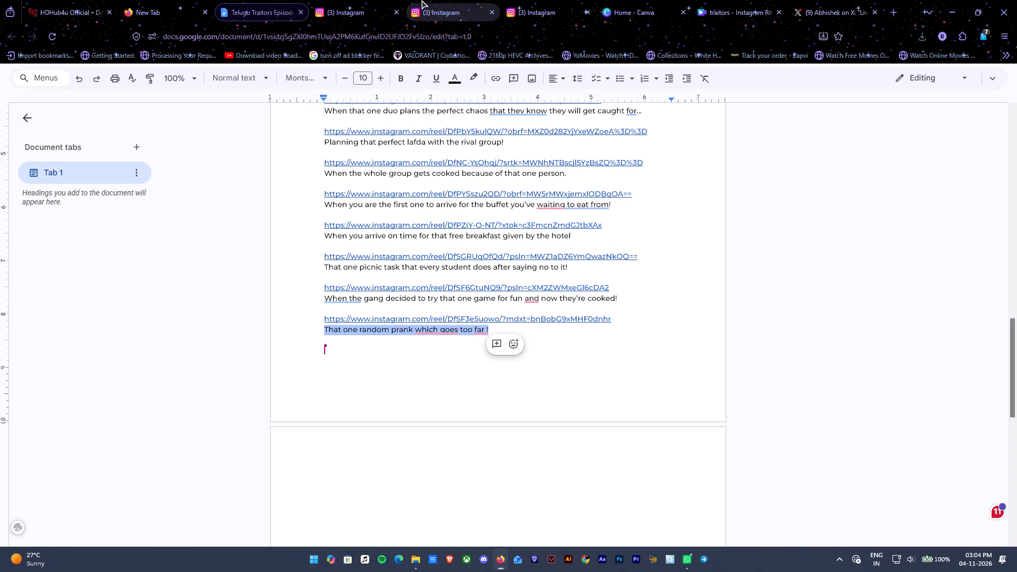
click(137, 0)
click(626, 0)
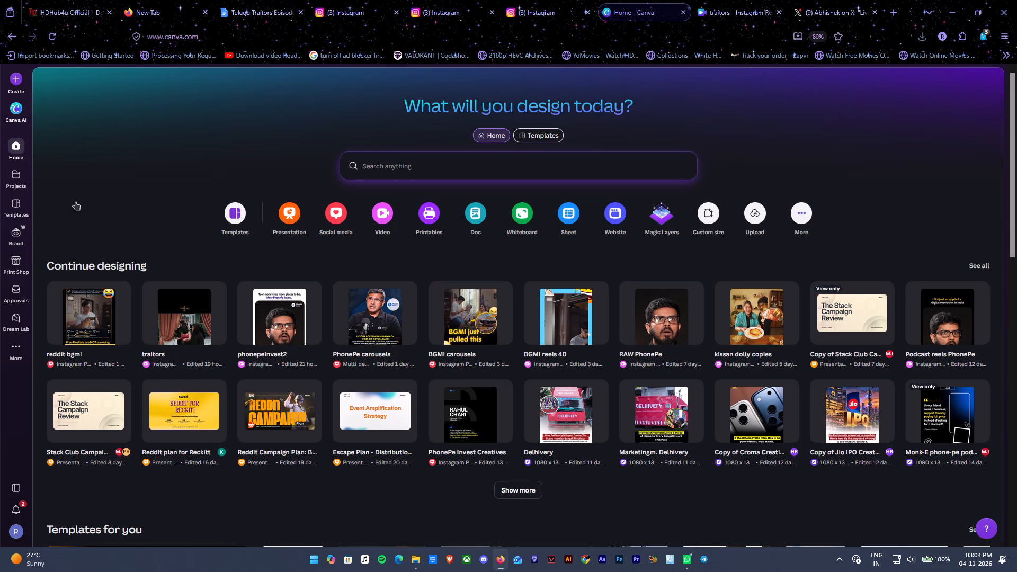
click(98, 337)
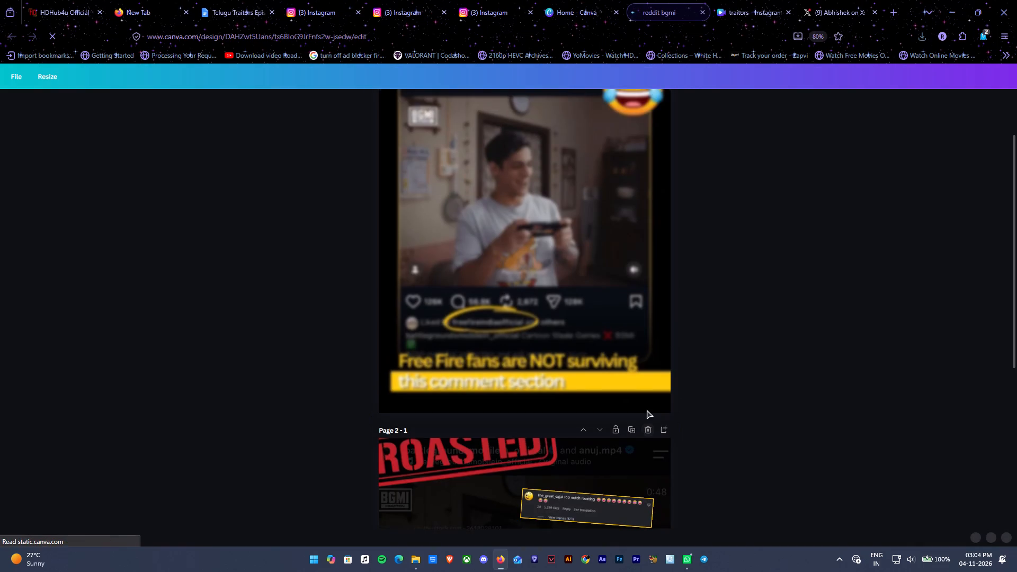
Add a new blank page after page 2, the one with the ROASTED stamps and comment screenshots.
scroll(647, 410, up, 3)
scroll(649, 407, down, 9)
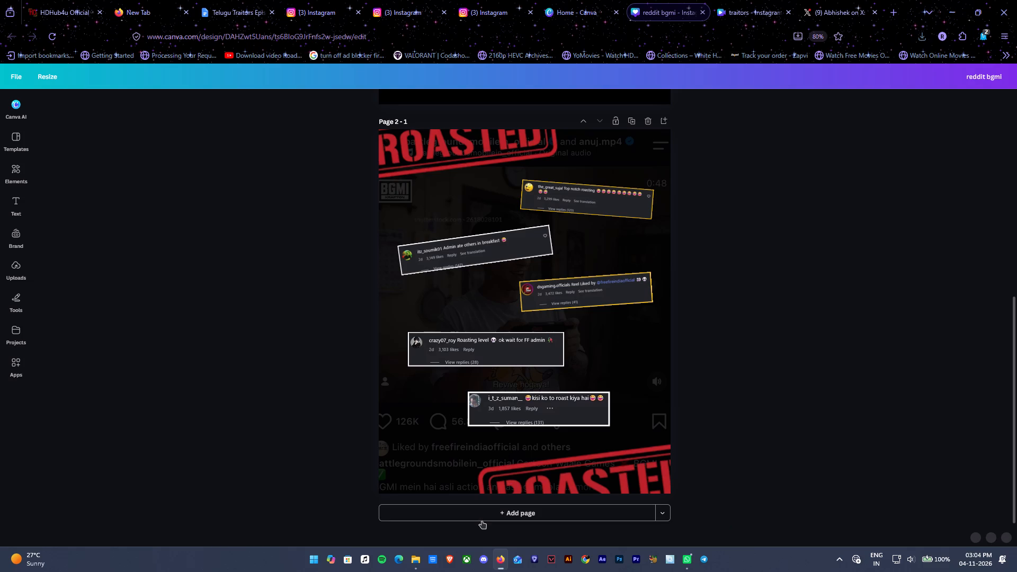
click(481, 517)
scroll(802, 429, down, 7)
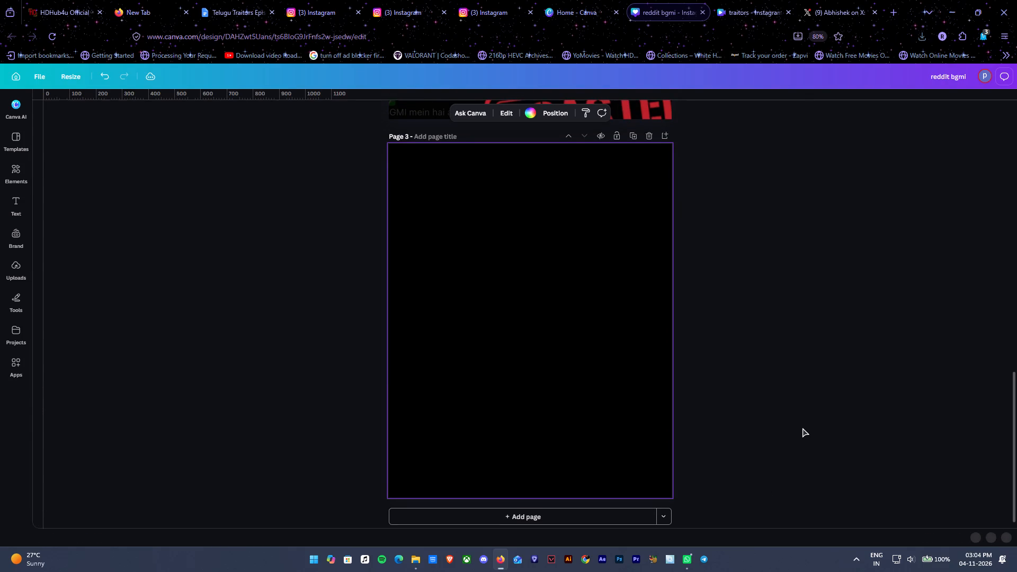
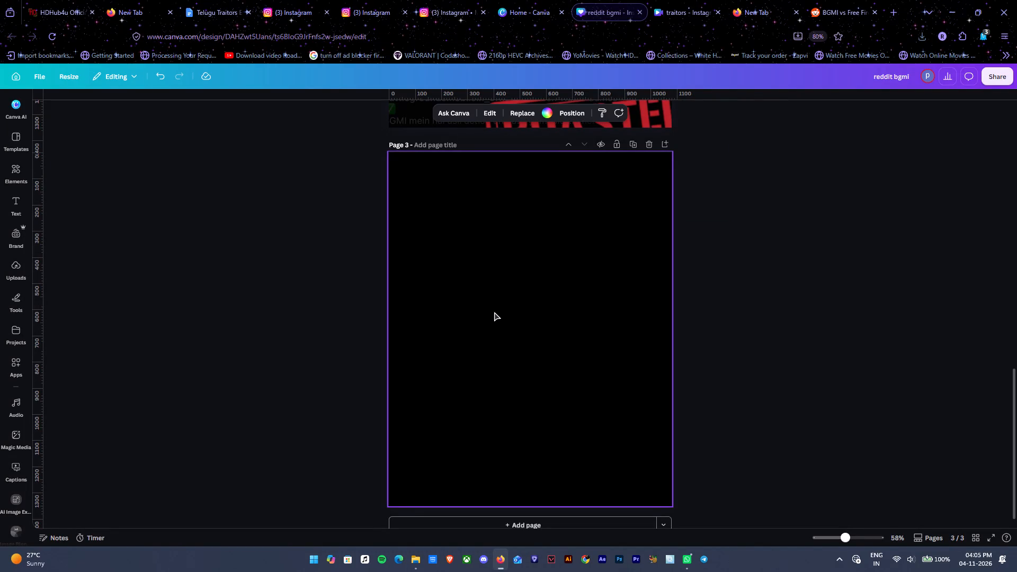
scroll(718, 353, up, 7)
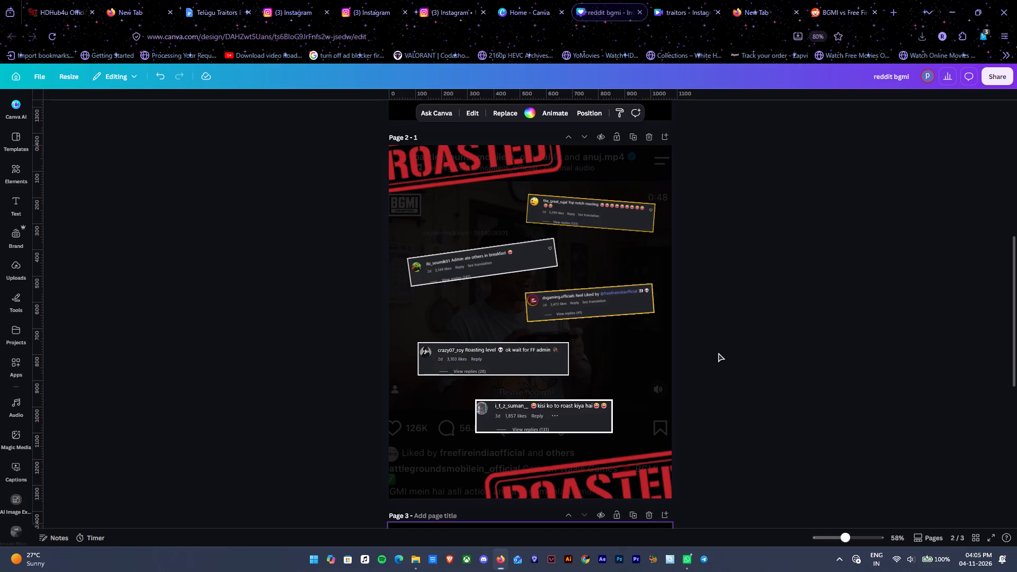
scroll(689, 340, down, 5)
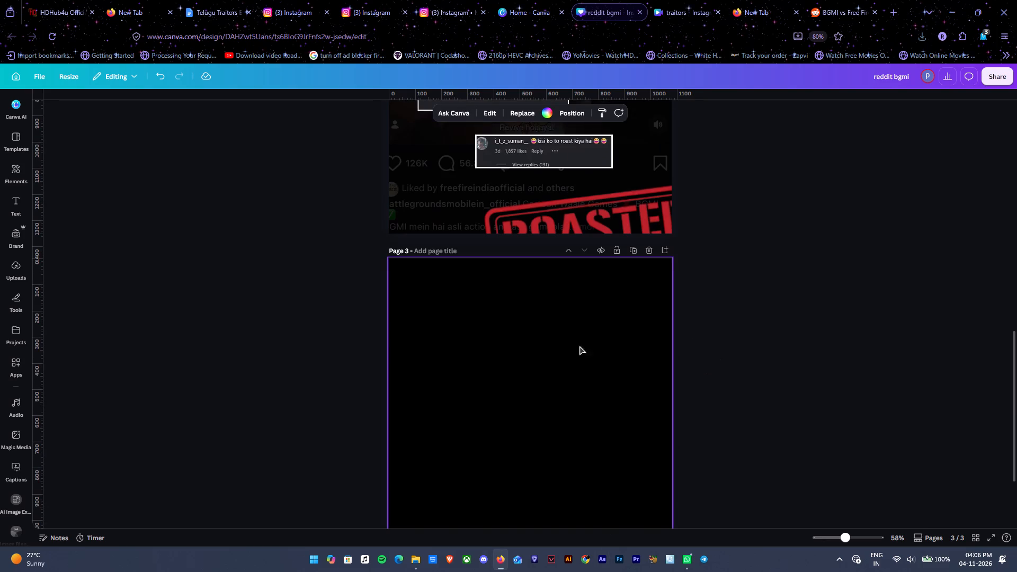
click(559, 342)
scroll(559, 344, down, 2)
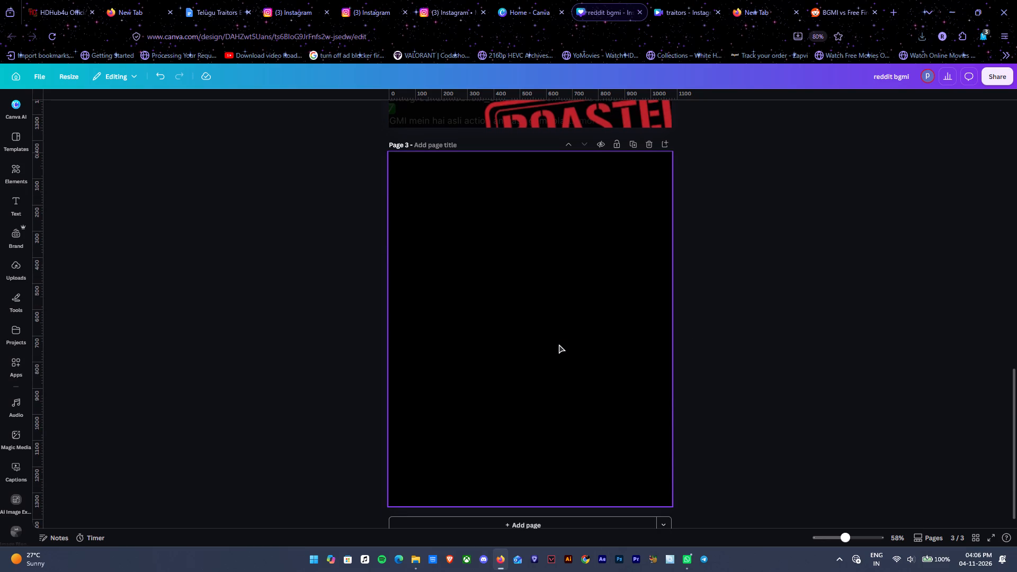
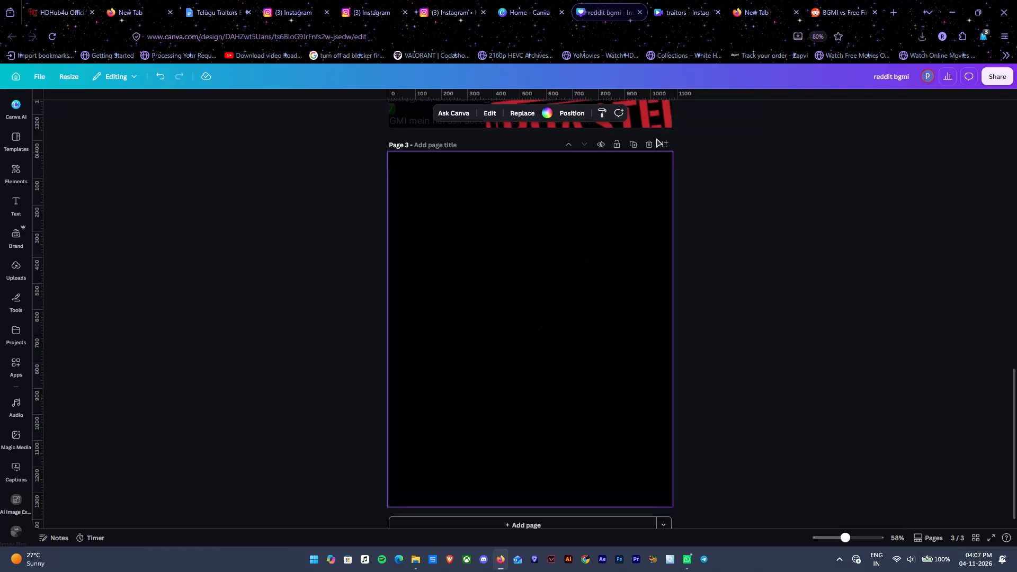
Switch to the r/AskIndia Reddit thread asking whether to start with BGMI or Free Fire.
click(686, 0)
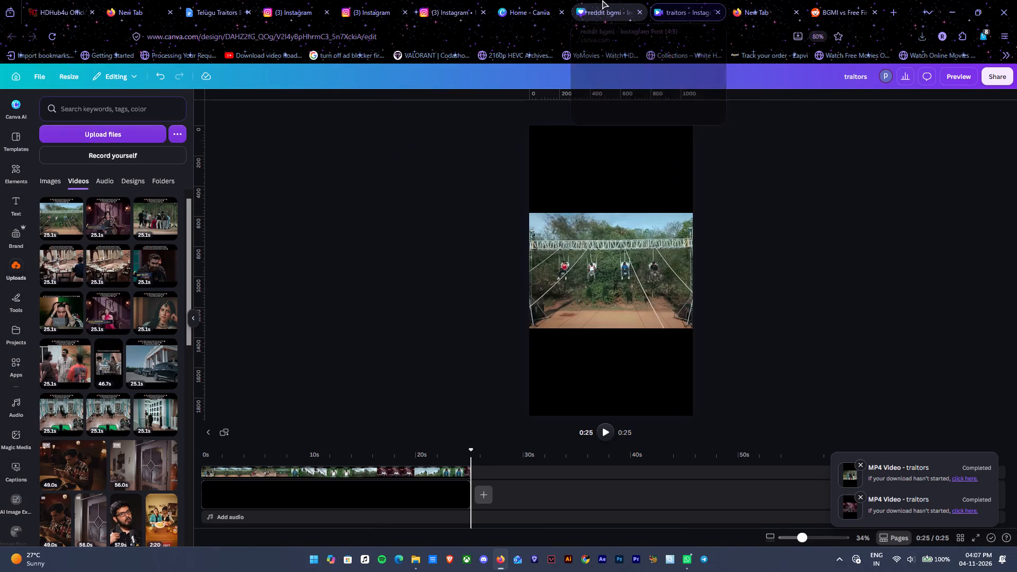
click(602, 0)
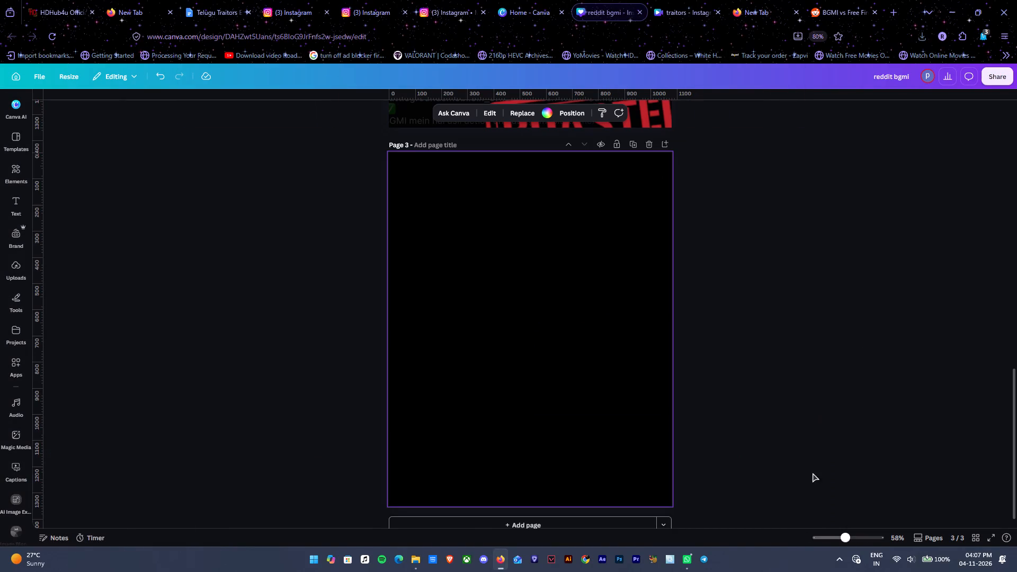
click(838, 0)
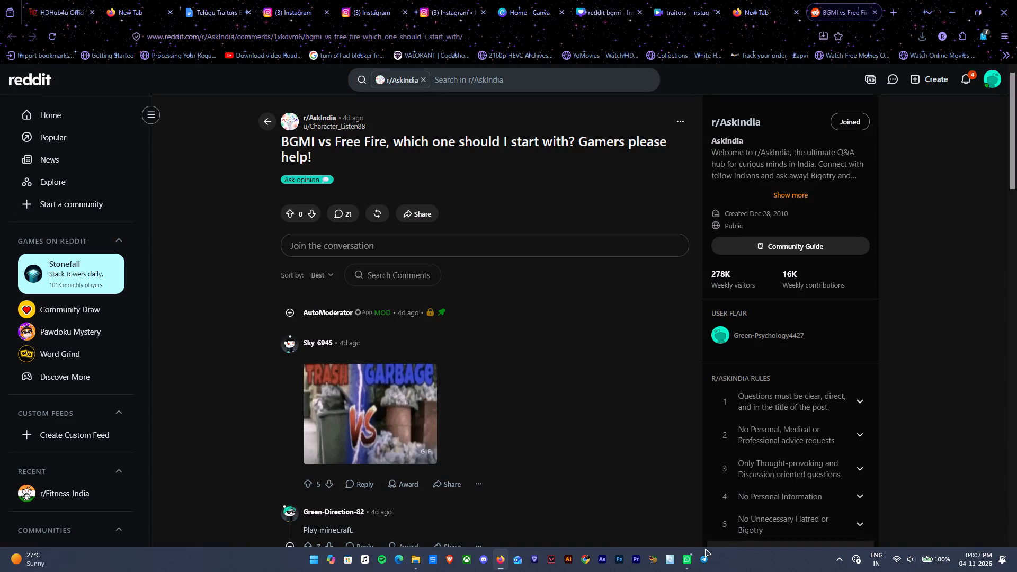
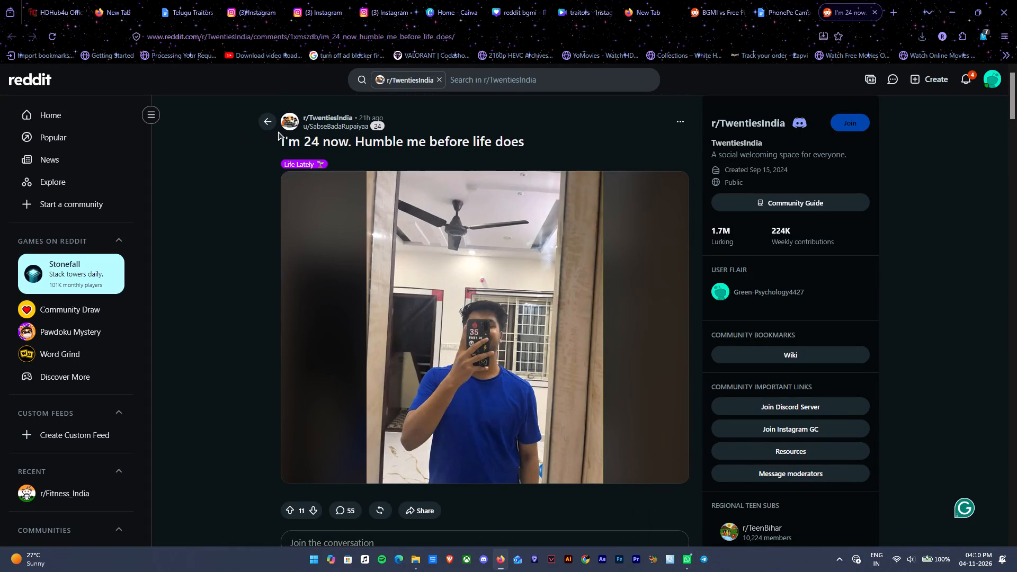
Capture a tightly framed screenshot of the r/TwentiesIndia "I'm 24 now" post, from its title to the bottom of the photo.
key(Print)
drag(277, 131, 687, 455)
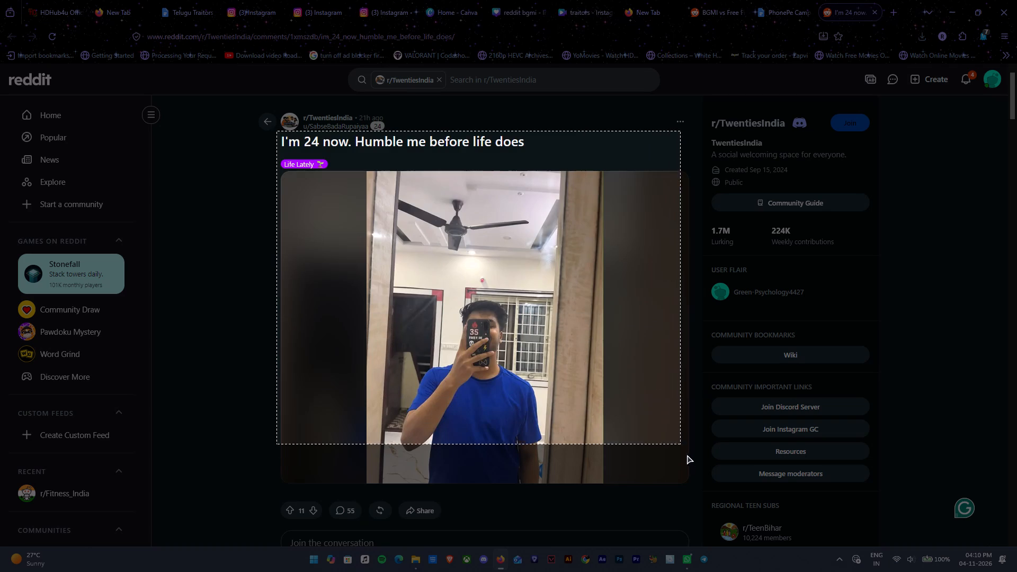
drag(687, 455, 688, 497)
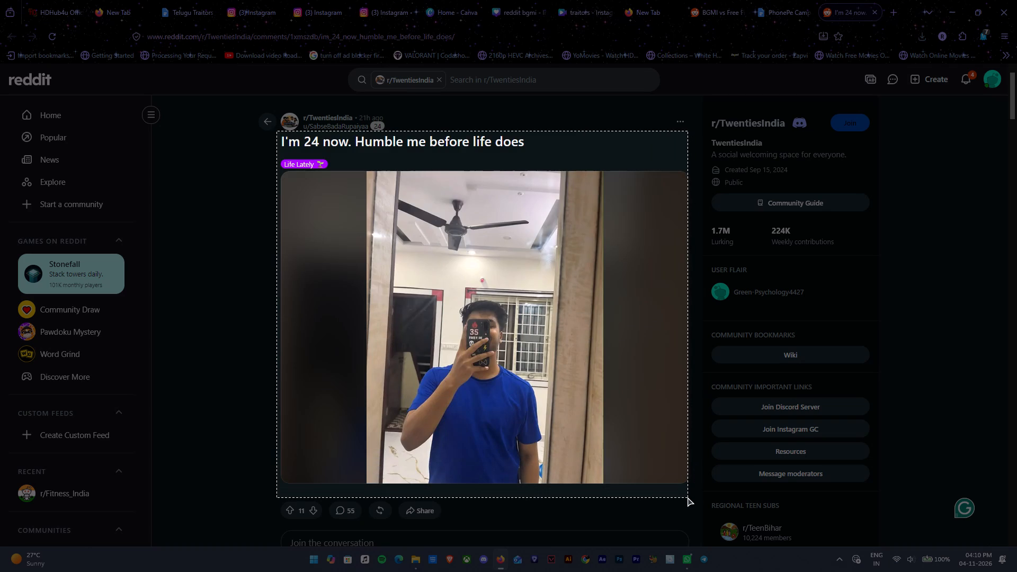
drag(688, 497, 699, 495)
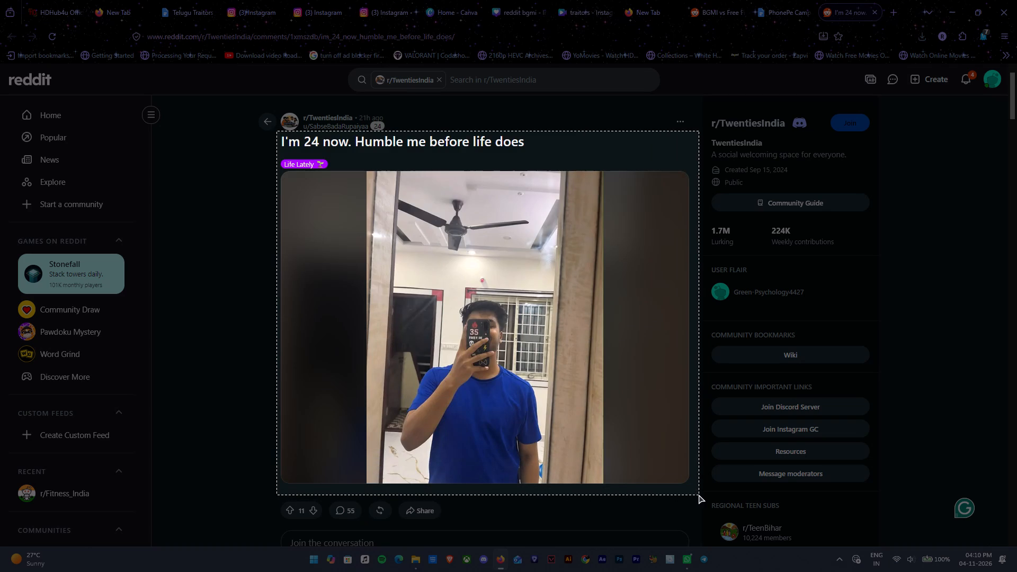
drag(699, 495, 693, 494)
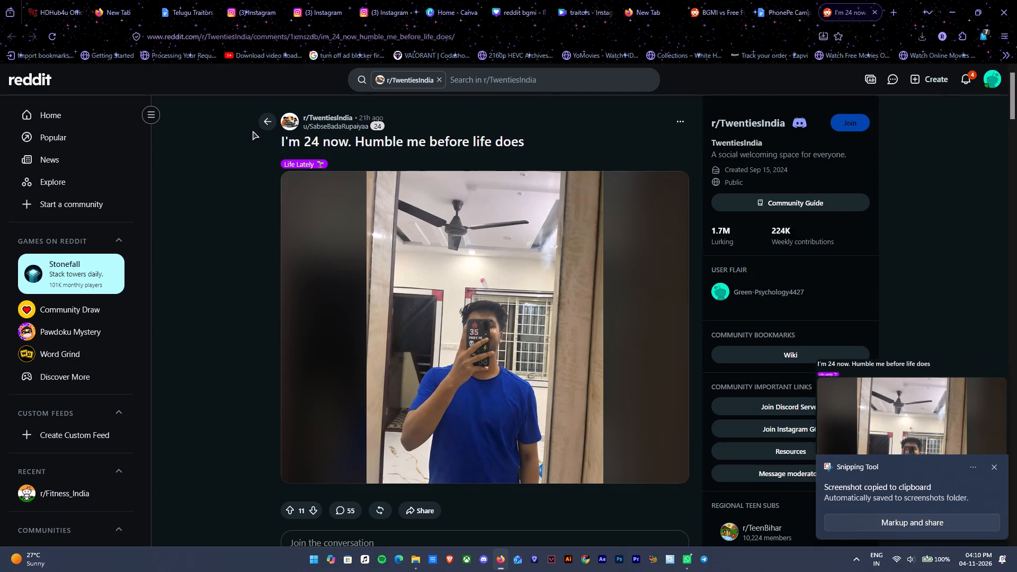
Capture a wider screenshot of the "I'm 24 now" post covering the title, photo and the vote, comment and share row.
drag(253, 131, 628, 238)
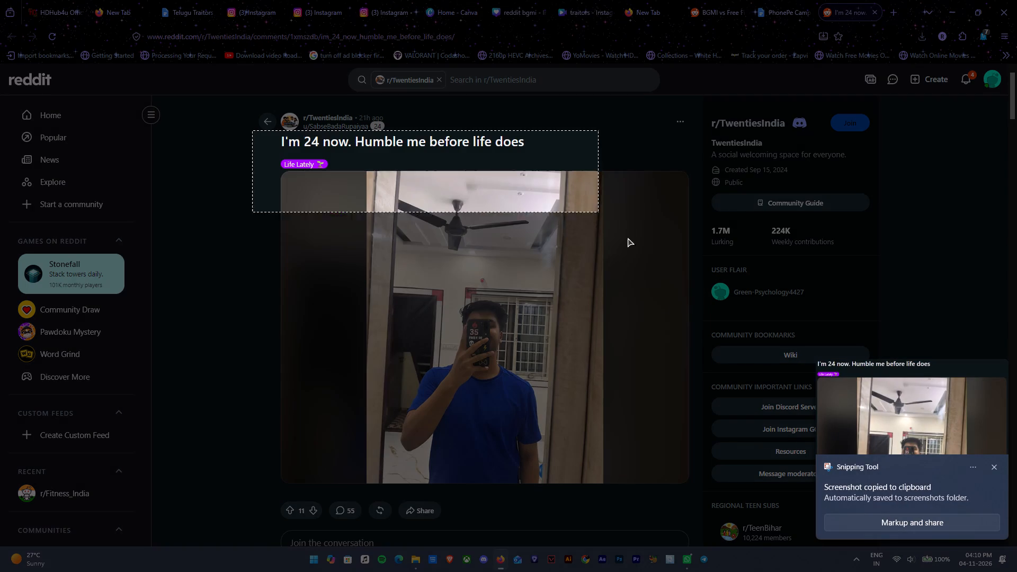
drag(628, 238, 707, 503)
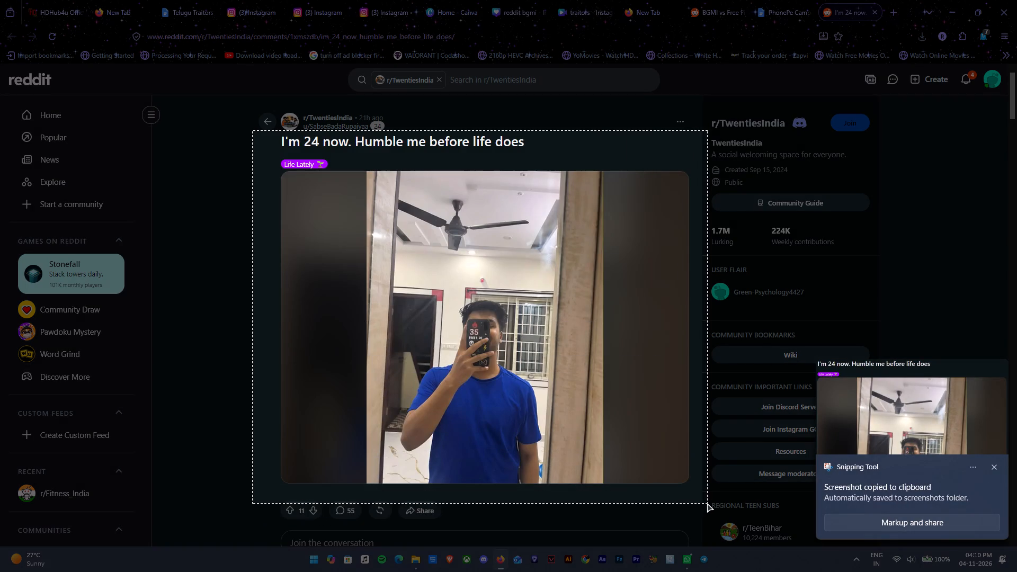
drag(707, 503, 702, 497)
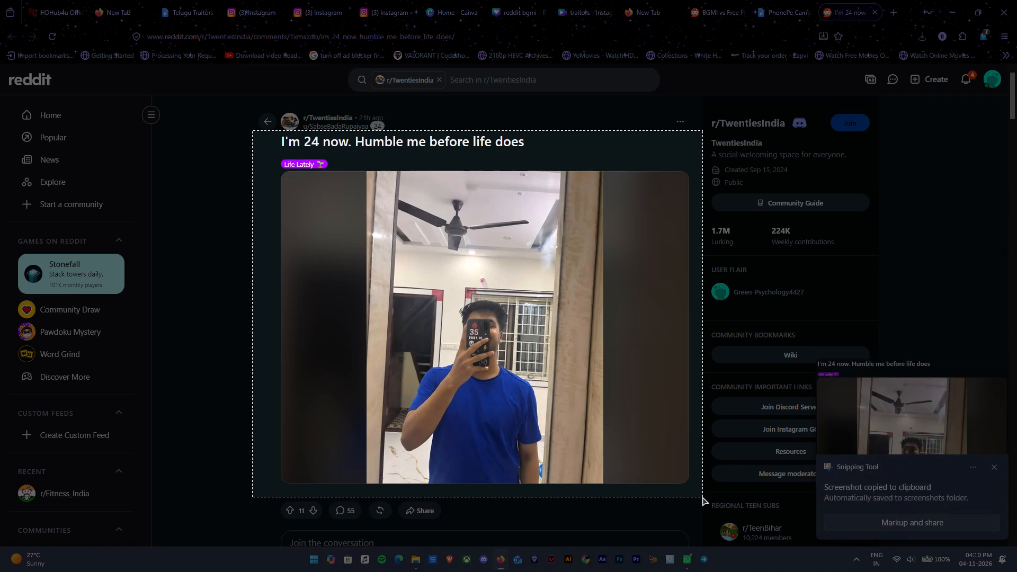
drag(702, 497, 703, 523)
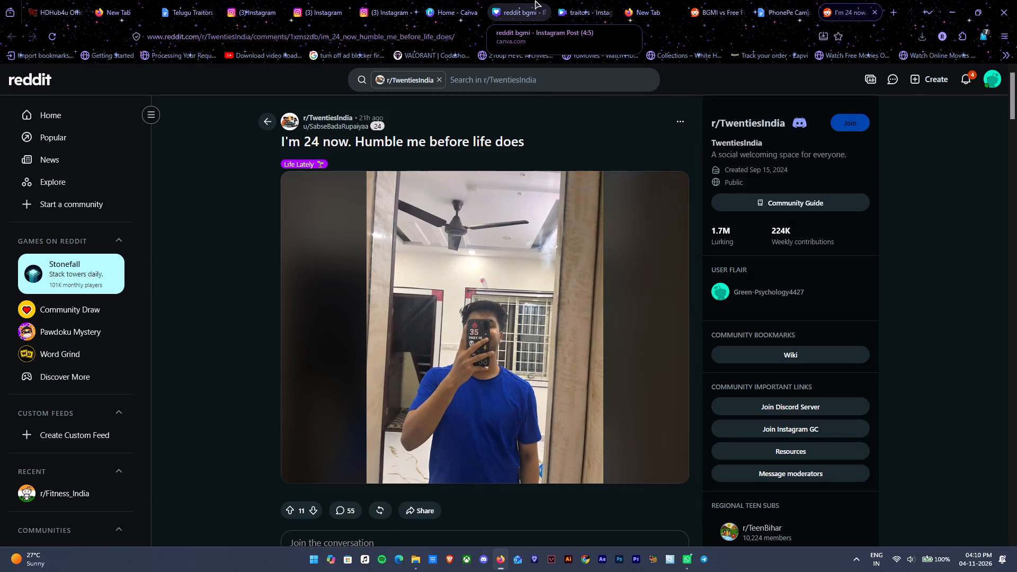
Switch to the Canva "reddit bgmi" design and paste the captured post onto the empty page 3.
click(534, 0)
click(520, 331)
key(ctrl+v)
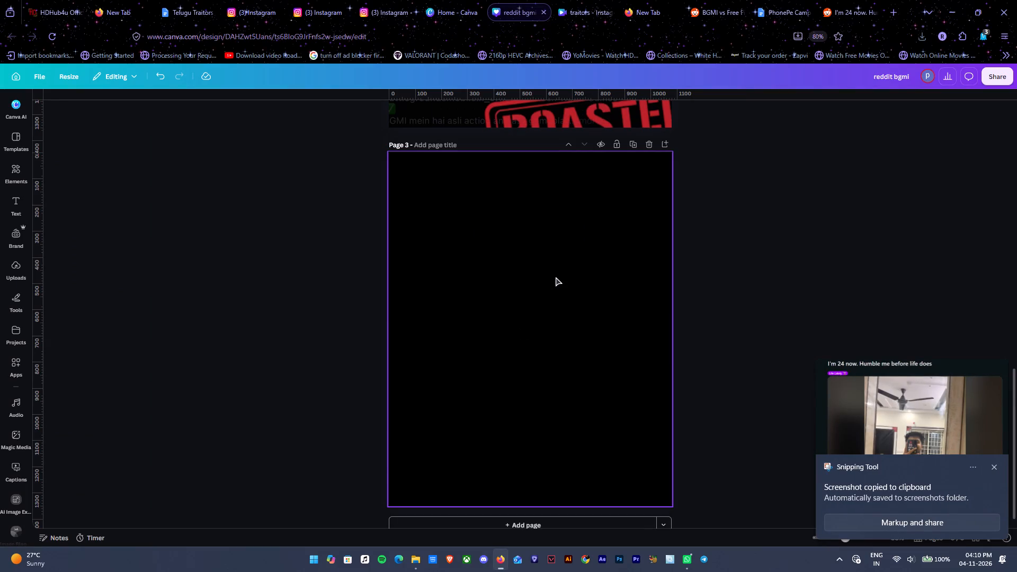
Enlarge the pasted screenshot to about 1,120 by 974 and position it across the middle of page 3.
drag(522, 320, 484, 261)
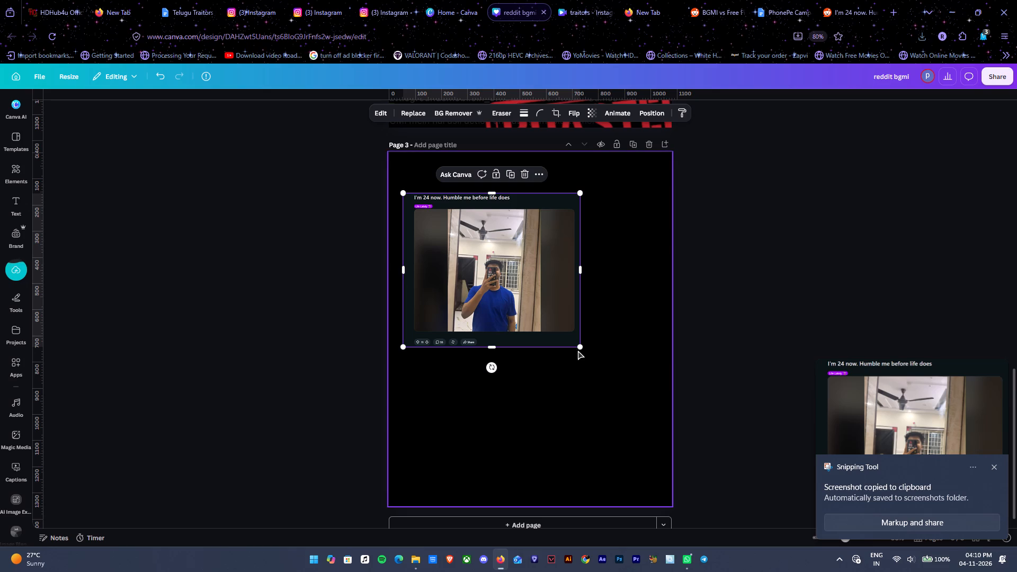
click(583, 349)
click(569, 339)
drag(579, 346, 700, 466)
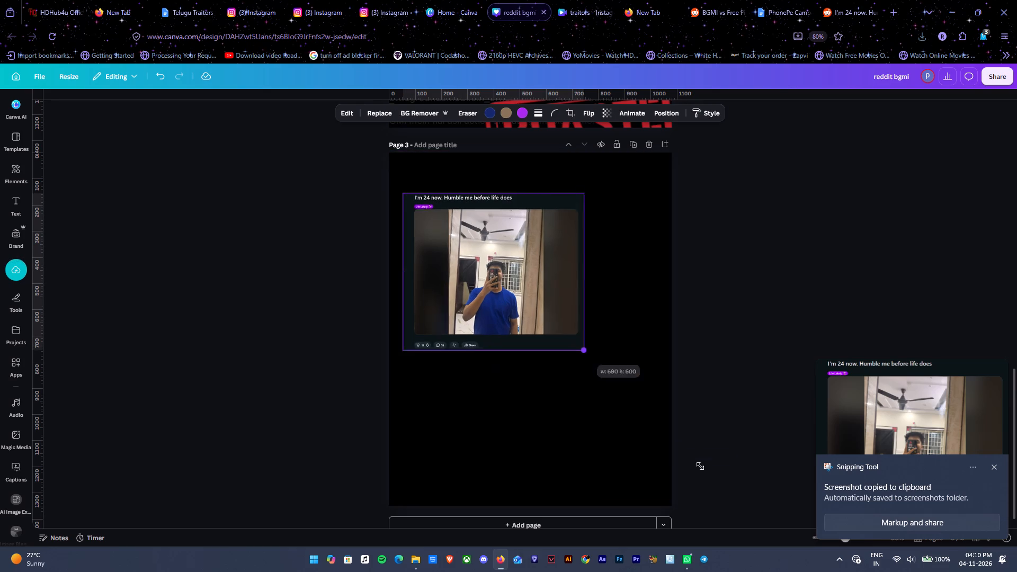
drag(700, 466, 706, 470)
drag(602, 322, 585, 325)
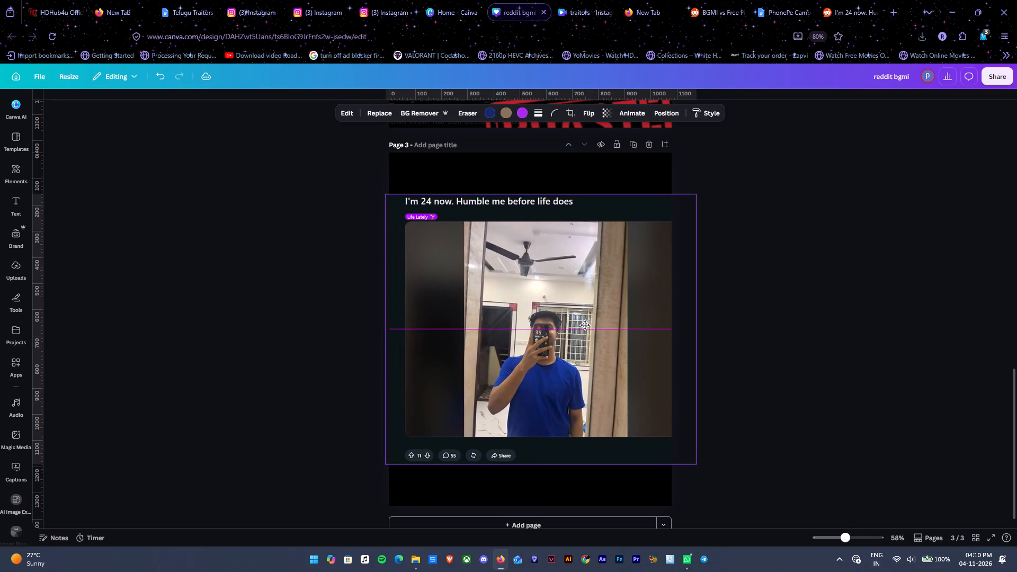
drag(585, 325, 583, 325)
drag(697, 466, 686, 449)
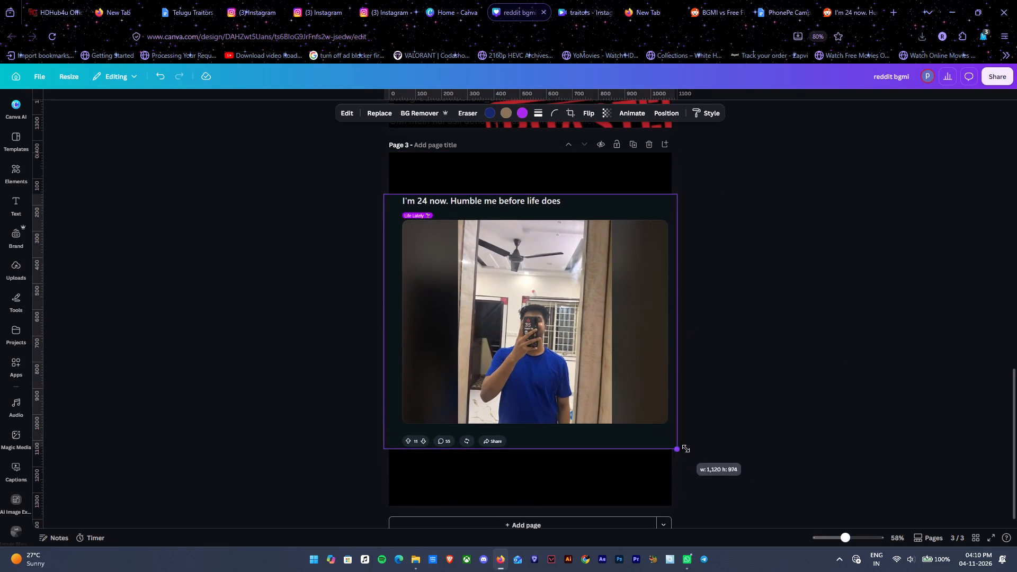
drag(686, 449, 682, 448)
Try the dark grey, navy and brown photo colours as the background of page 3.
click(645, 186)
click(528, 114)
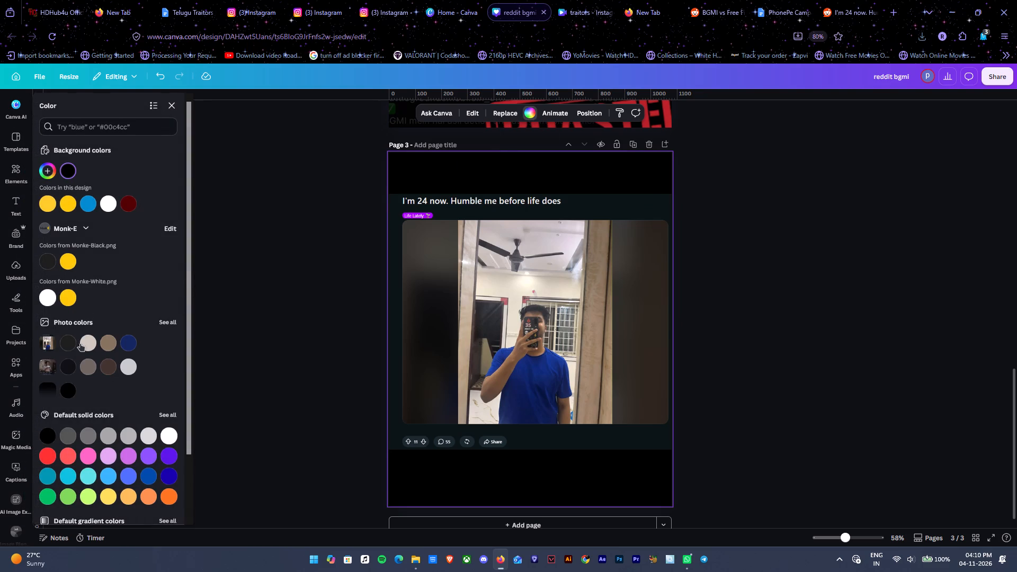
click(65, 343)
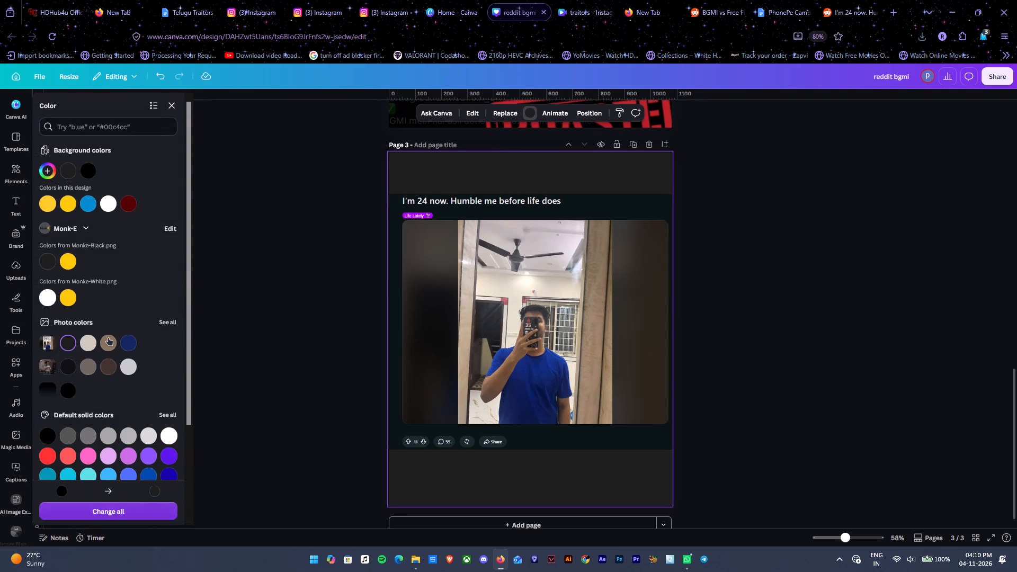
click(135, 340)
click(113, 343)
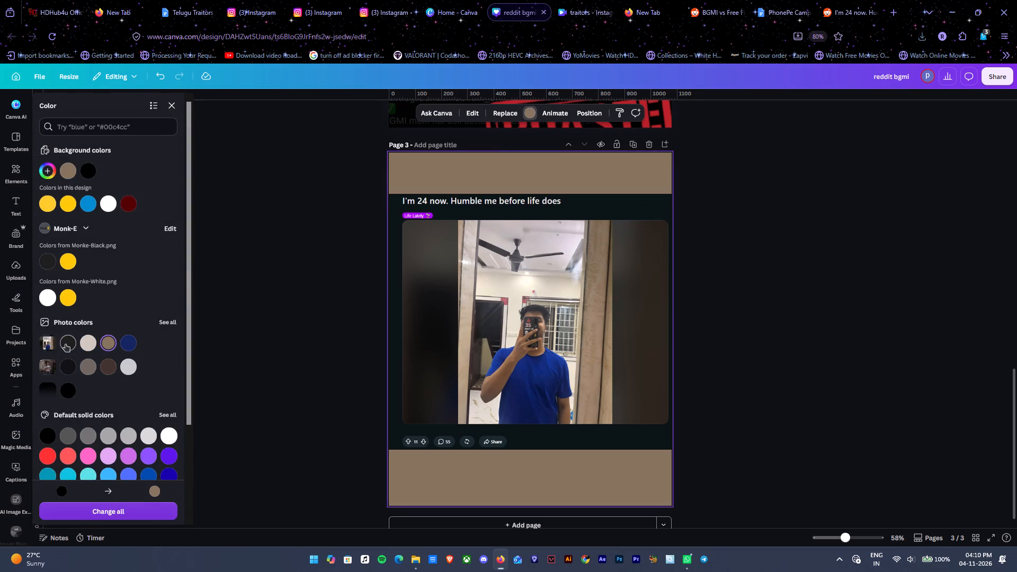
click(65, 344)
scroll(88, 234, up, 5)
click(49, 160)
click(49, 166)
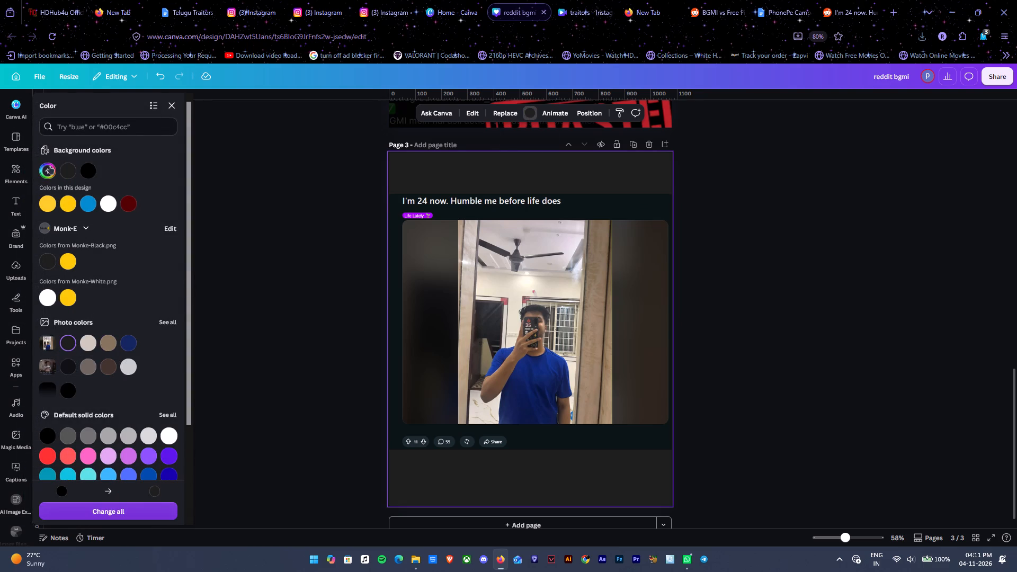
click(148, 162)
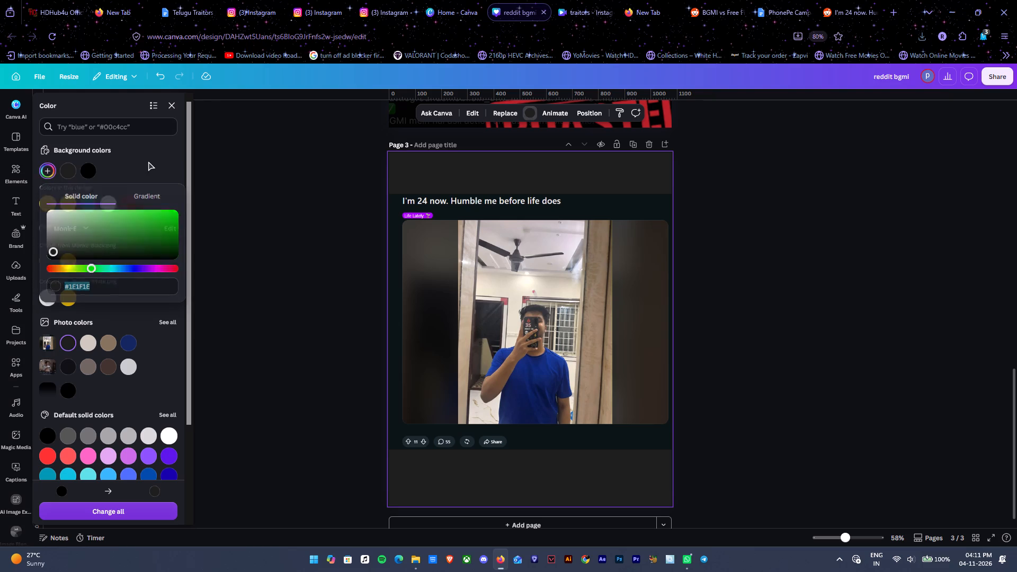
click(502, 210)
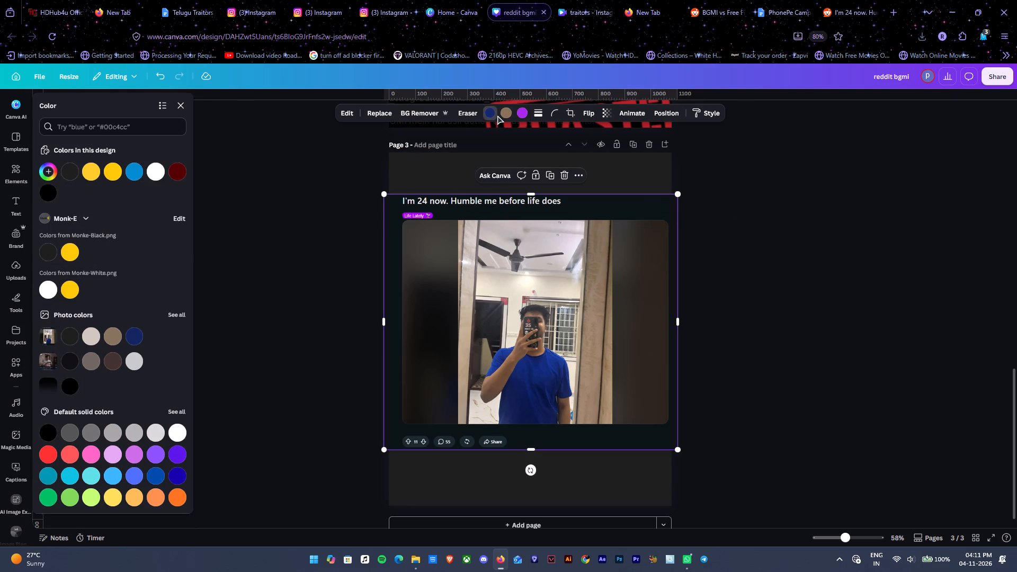
Set page 3's background to green and adjust its hue and shade to a near-black teal close to the screenshot's background.
click(605, 168)
scroll(140, 355, down, 3)
click(51, 425)
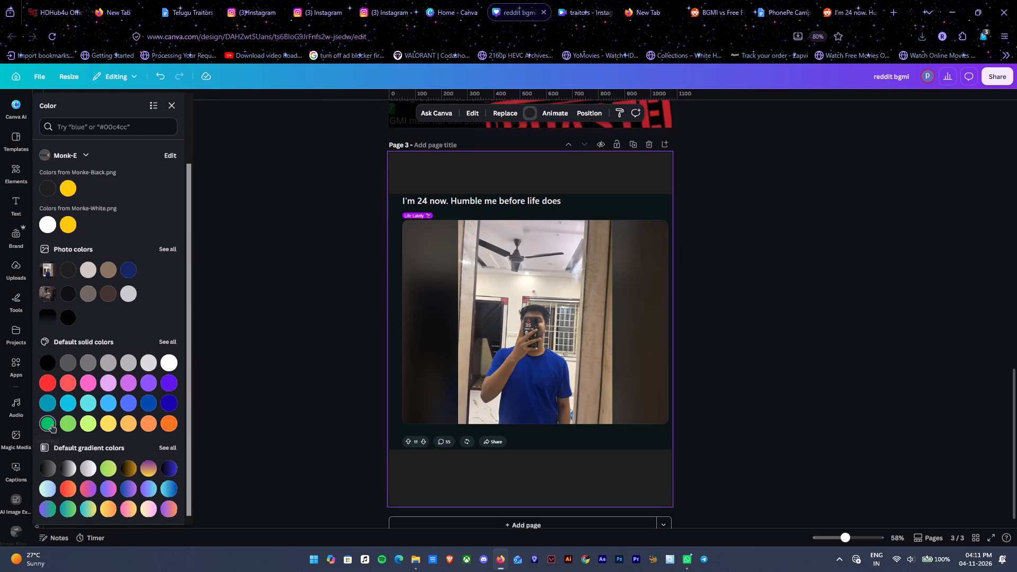
scroll(112, 307, up, 6)
click(77, 176)
click(64, 169)
click(72, 171)
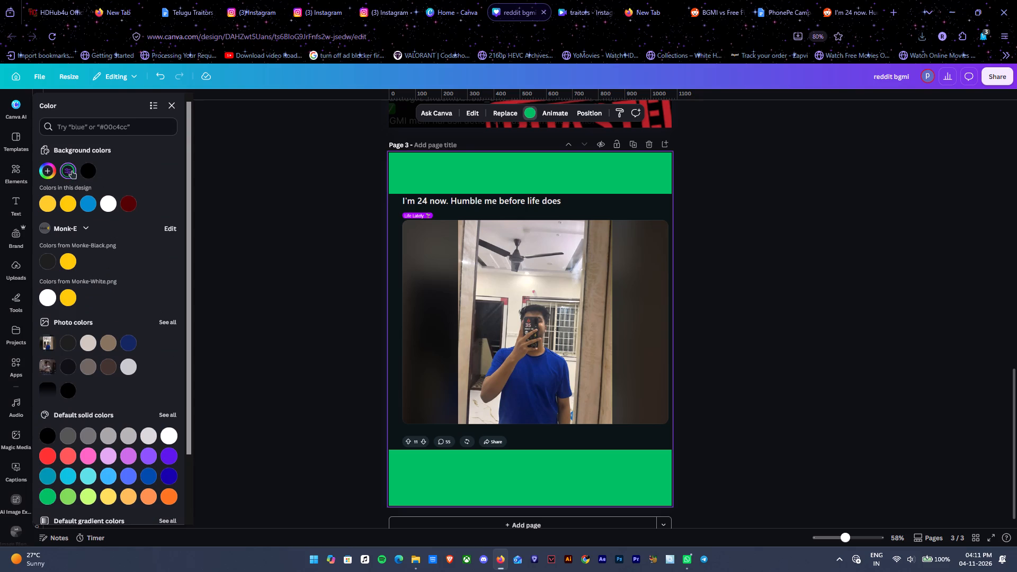
drag(102, 271, 94, 270)
drag(176, 236, 181, 259)
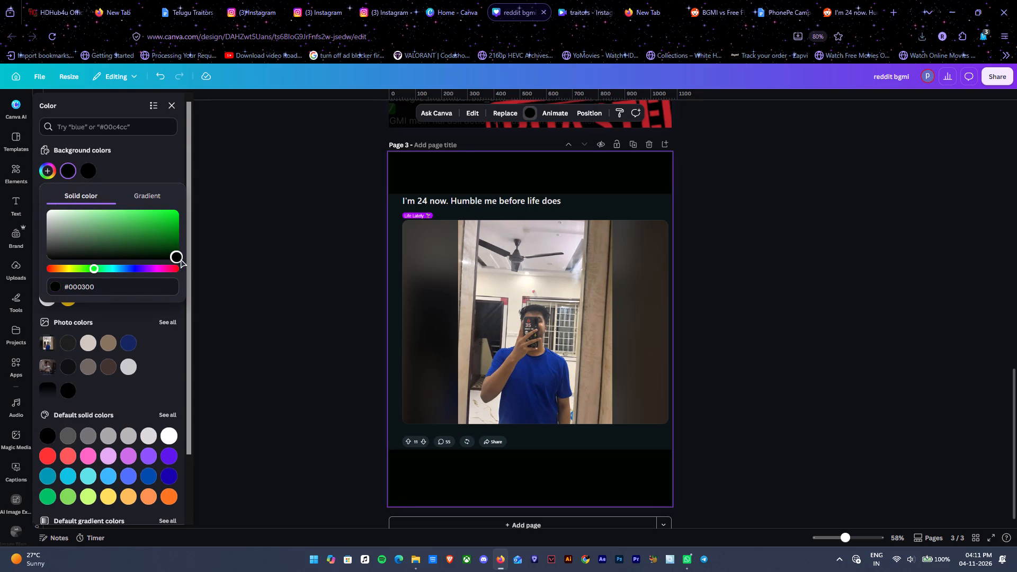
drag(181, 259, 181, 256)
click(110, 268)
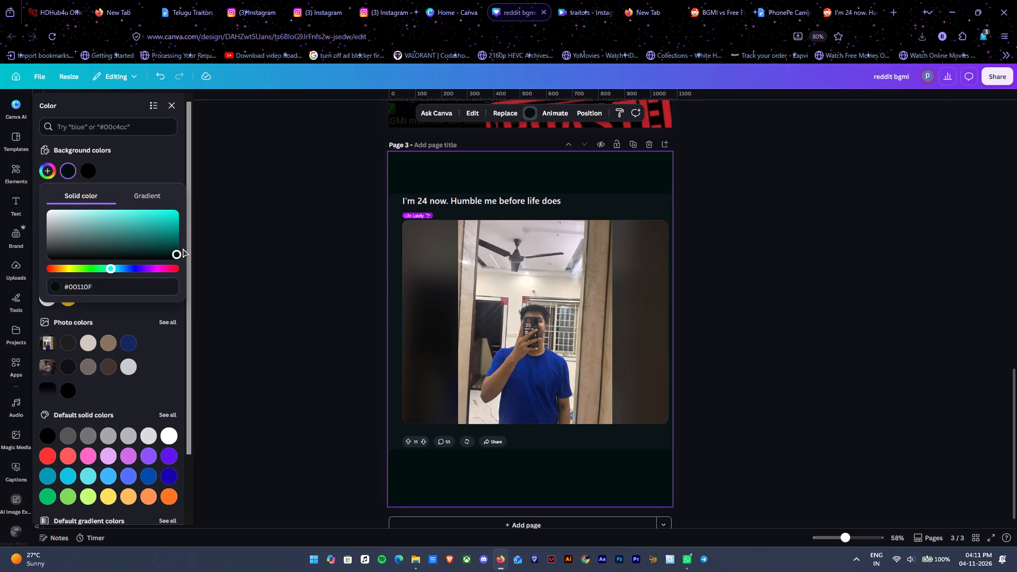
drag(174, 252, 187, 257)
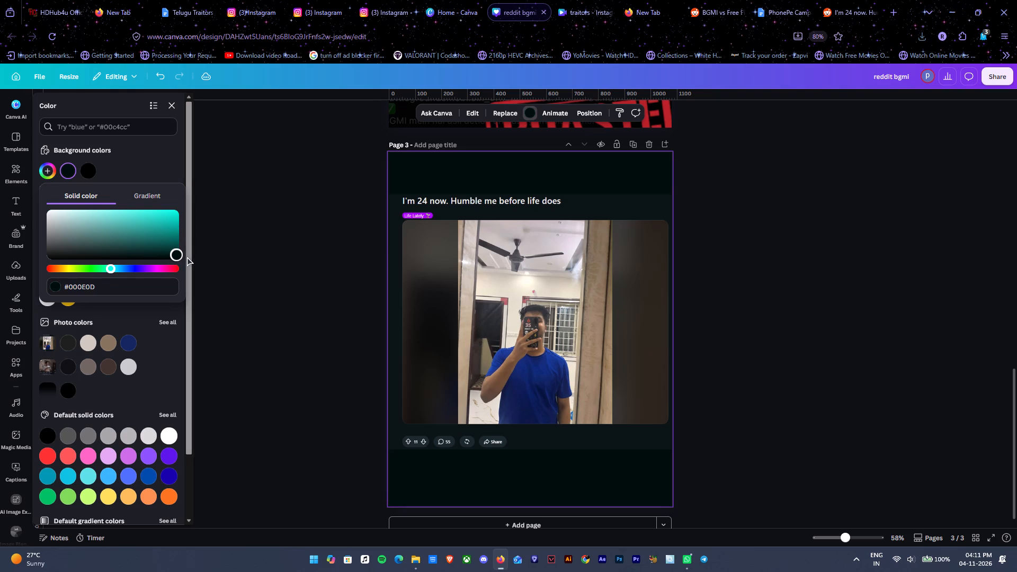
drag(187, 257, 189, 256)
double_click(907, 258)
Shrink the post screenshot slightly and set its corner rounding to 100.
ctrl+alt+click(594, 281)
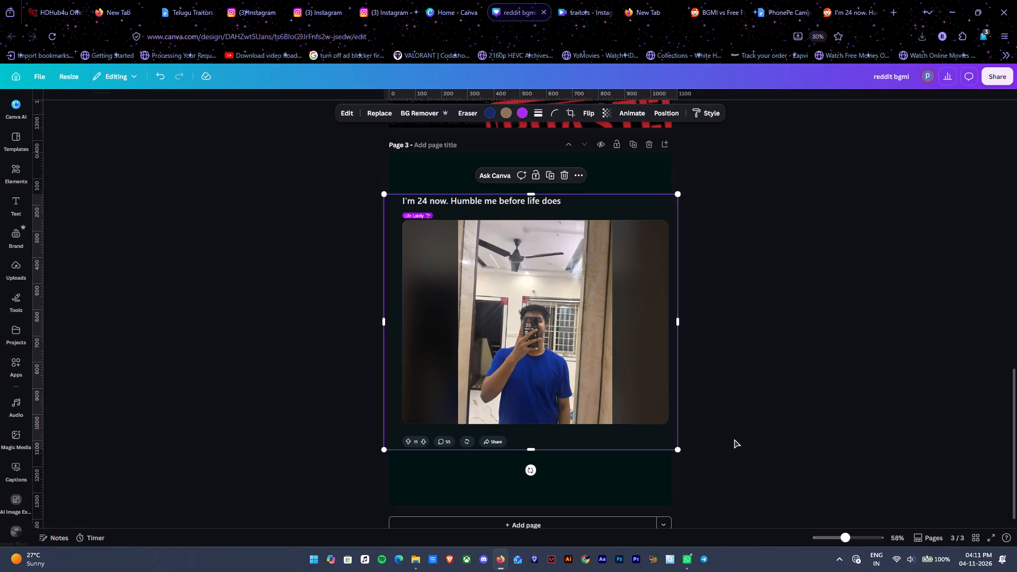
drag(679, 450, 666, 437)
click(554, 112)
drag(534, 146, 640, 155)
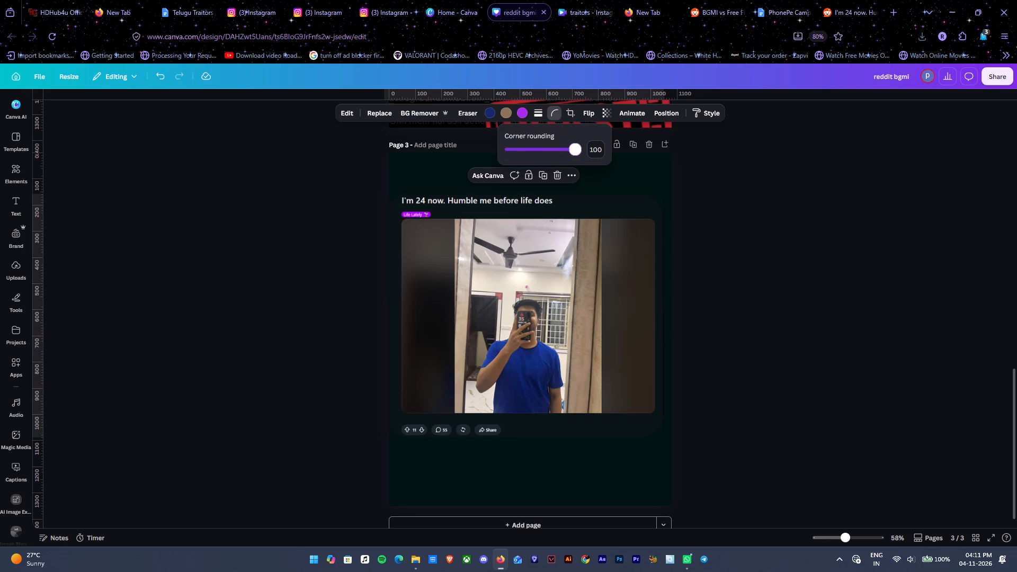
drag(640, 155, 666, 157)
Shrink the rounded screenshot further and centre it horizontally on page 3 with margins on both sides.
drag(558, 310, 568, 313)
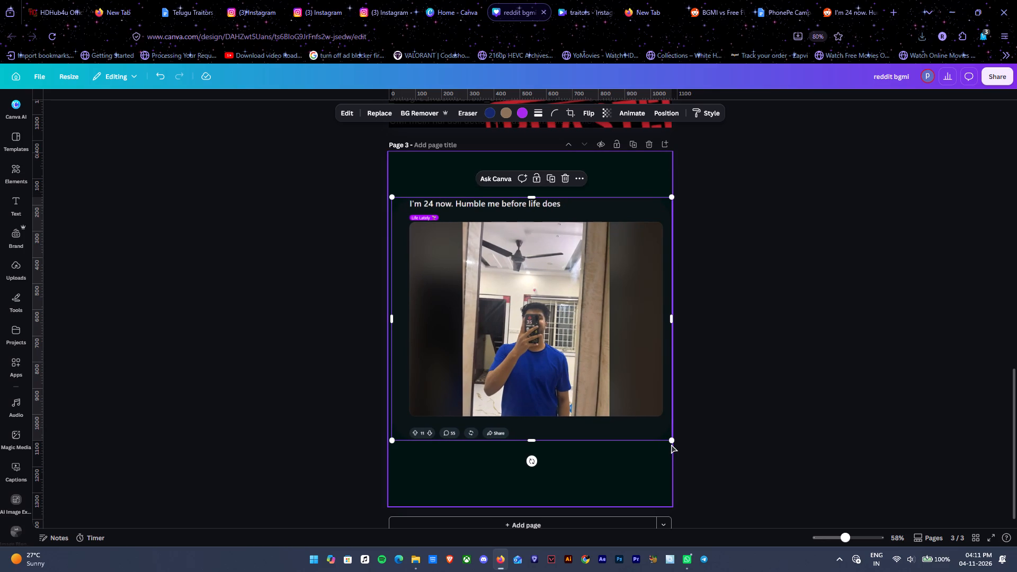
drag(670, 443, 656, 428)
drag(623, 365, 629, 374)
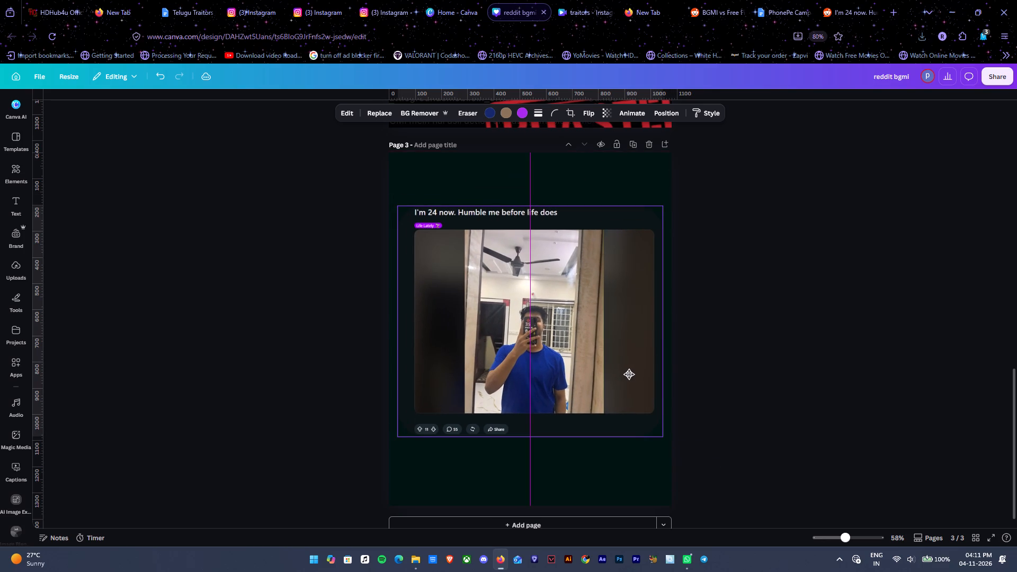
drag(629, 374, 631, 380)
Examine page 3 at different zoom levels, checking the screenshot's rounded edges and how it blends with the background.
click(791, 328)
ctrl+alt+scroll(791, 328, up, 2)
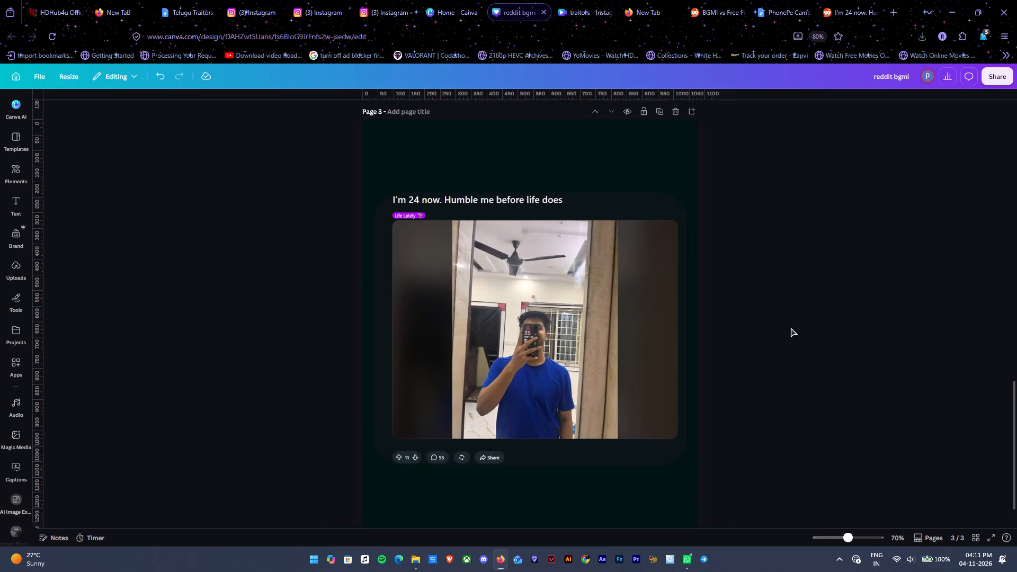
click(600, 255)
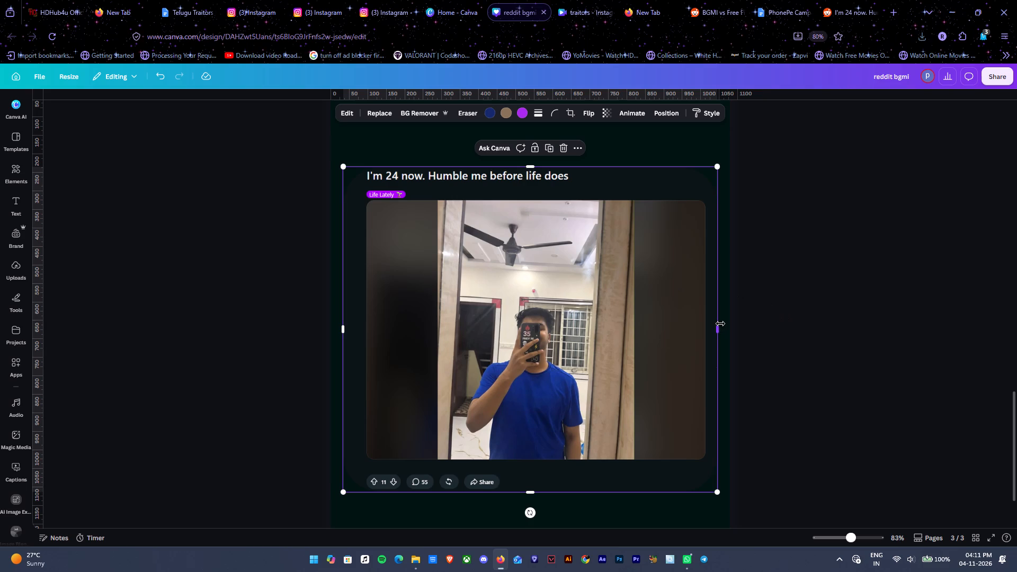
click(720, 325)
click(850, 289)
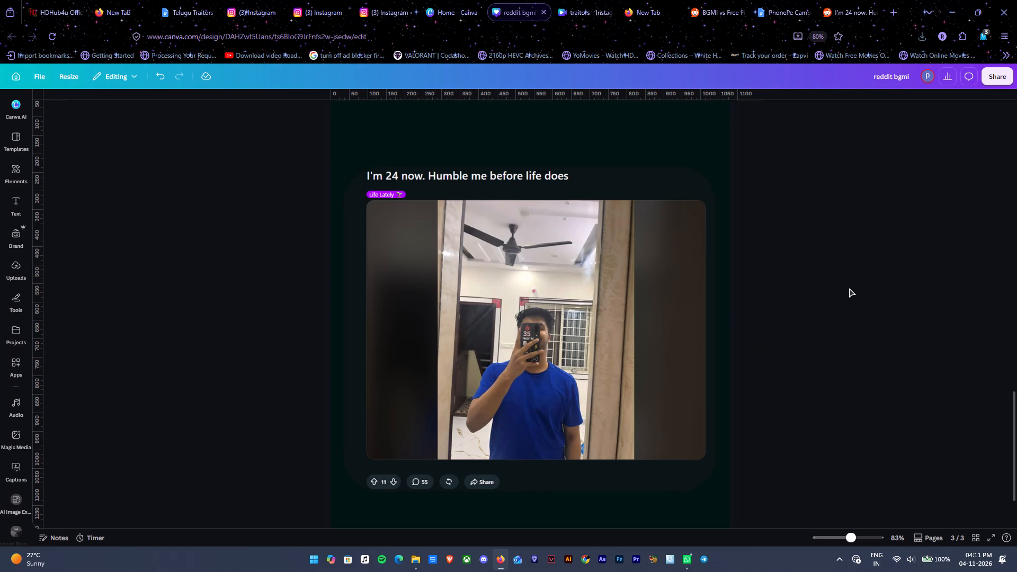
ctrl+alt+scroll(849, 290, down, 3)
click(580, 341)
click(707, 312)
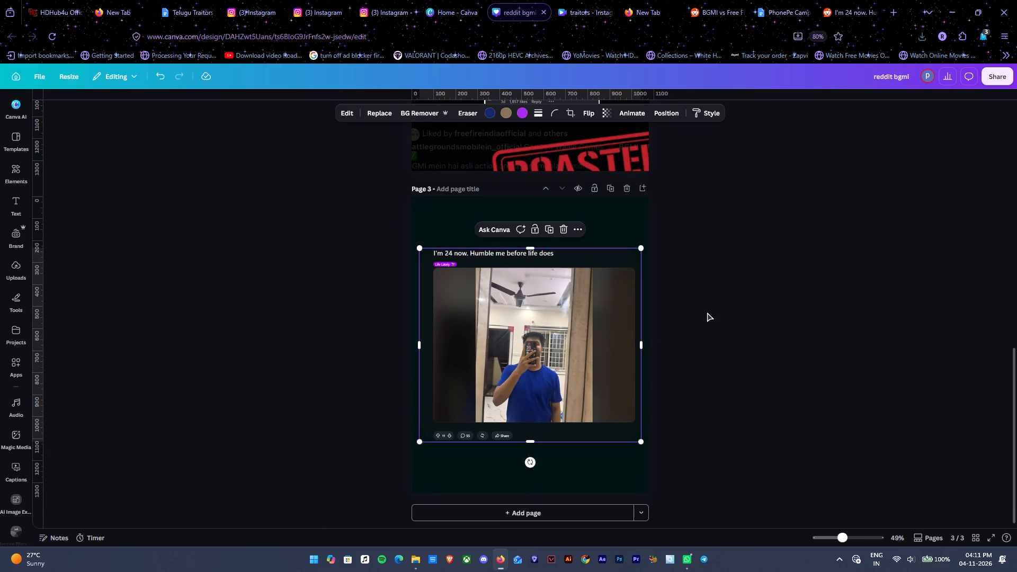
ctrl+alt+scroll(707, 313, down, 3)
ctrl+alt+scroll(708, 313, up, 5)
scroll(708, 313, down, 5)
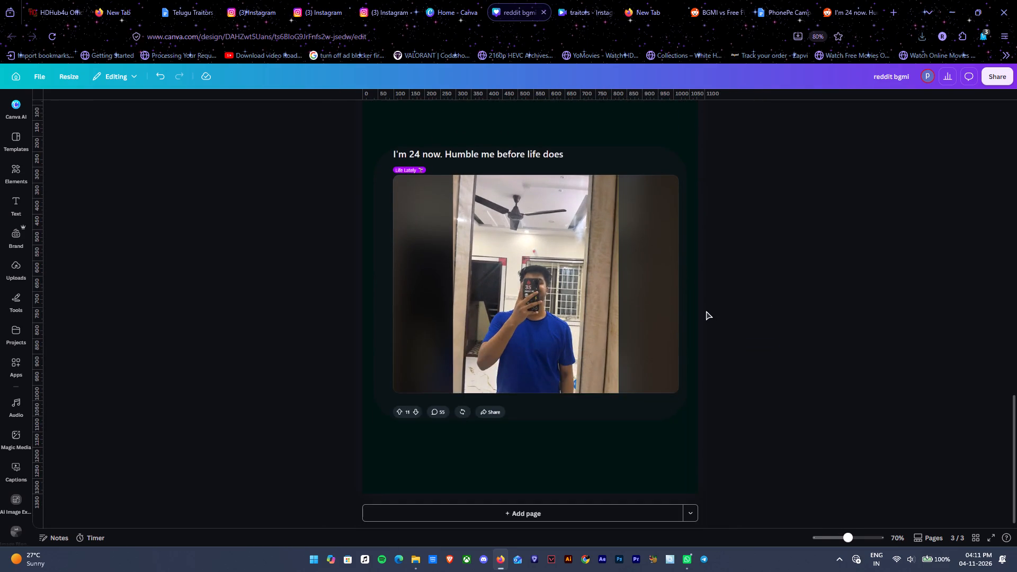
ctrl+alt+scroll(706, 311, up, 1)
ctrl+alt+scroll(706, 311, down, 2)
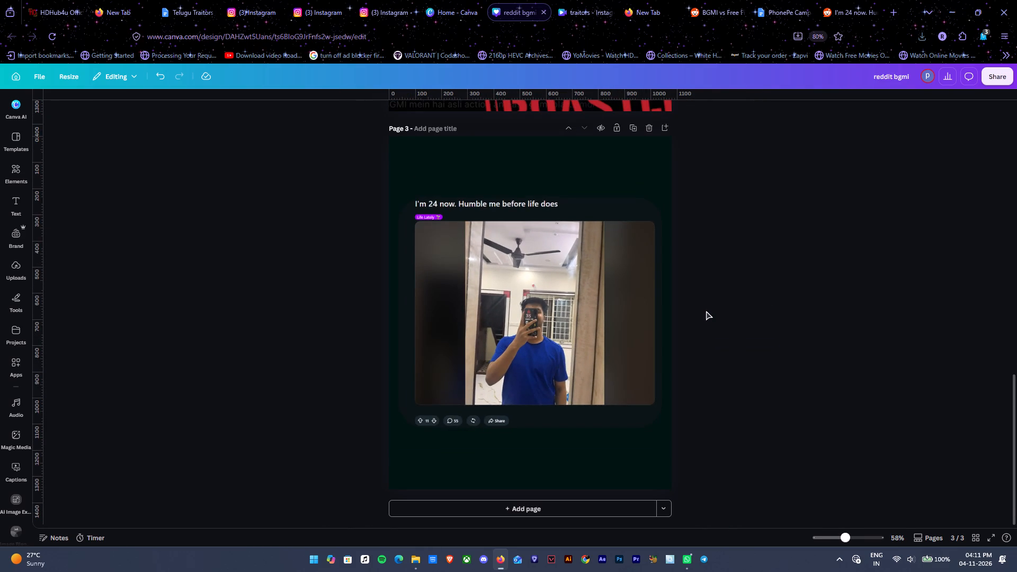
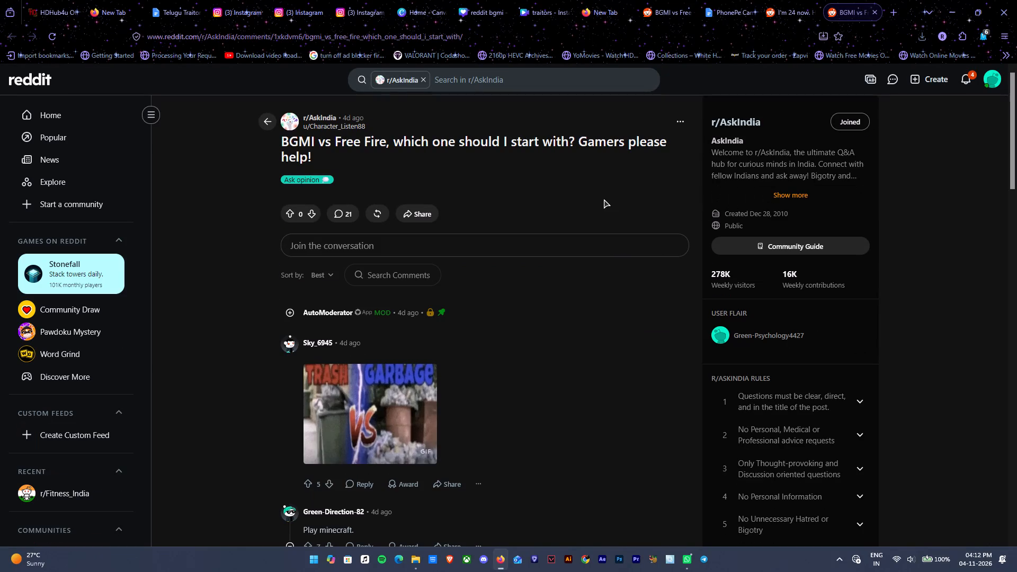
Read through the comments on the r/AskIndia "BGMI vs Free Fire, which one should I start with?" thread.
scroll(614, 196, down, 1)
scroll(614, 196, up, 1)
scroll(614, 196, down, 2)
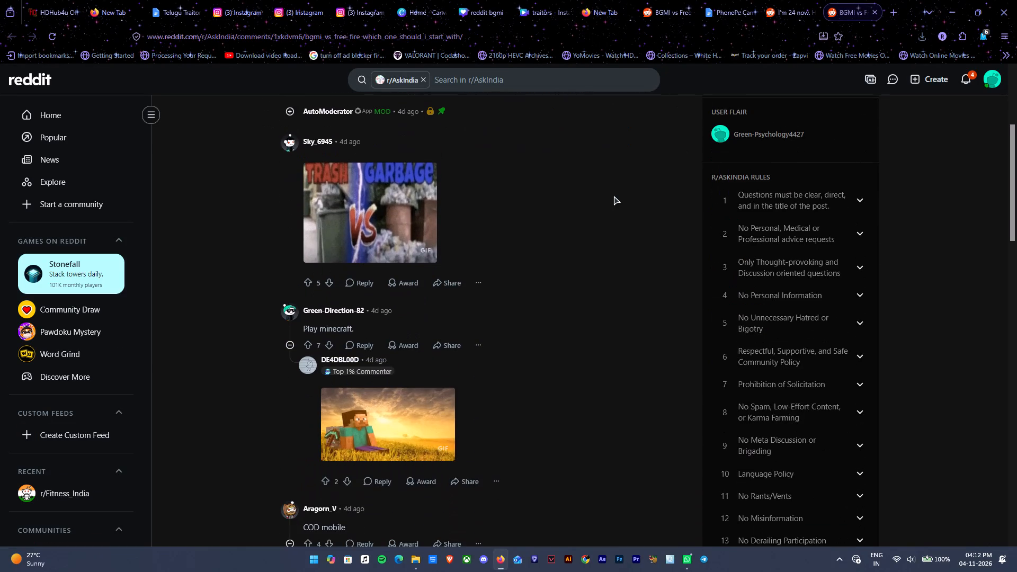
scroll(614, 196, up, 1)
scroll(614, 196, down, 3)
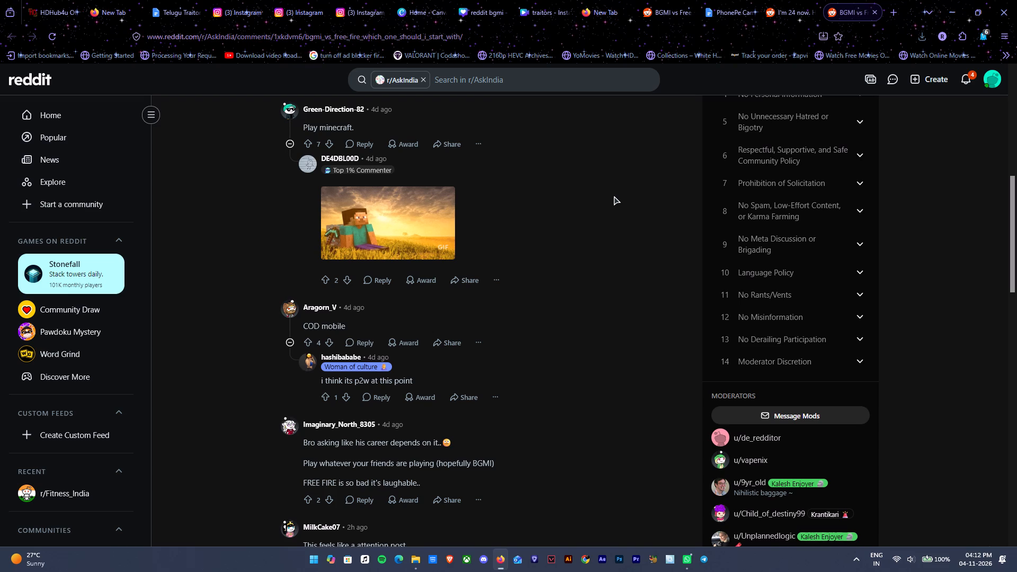
scroll(614, 196, down, 2)
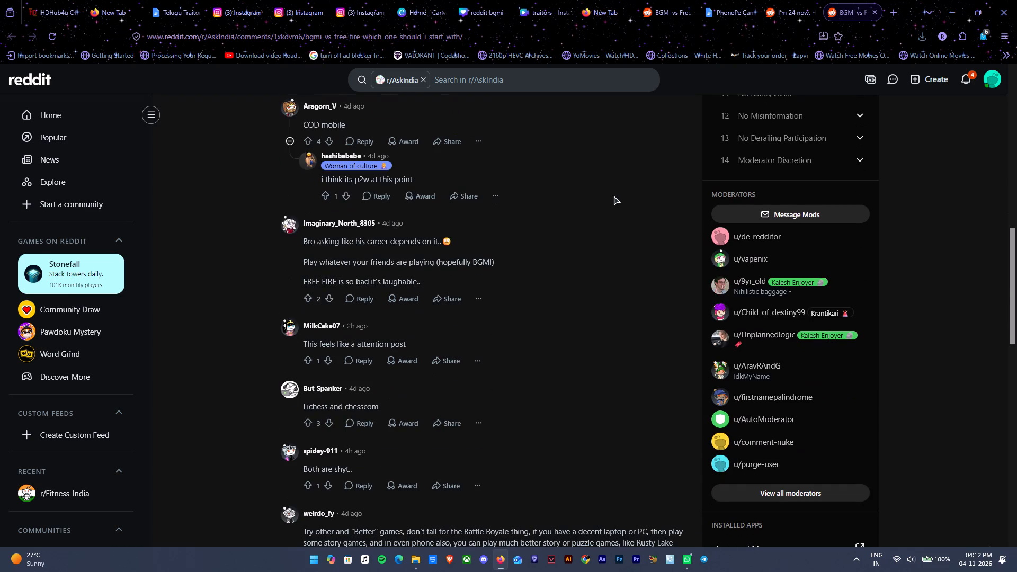
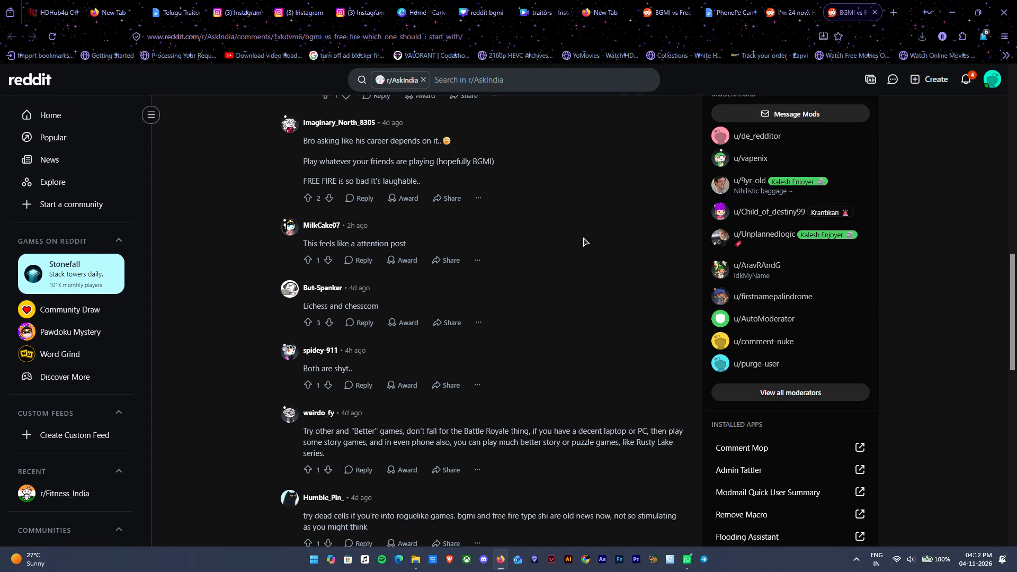
Read further down the comments of the r/AskIndia "BGMI vs Free Fire" thread, looking through the lower replies.
scroll(583, 237, down, 1)
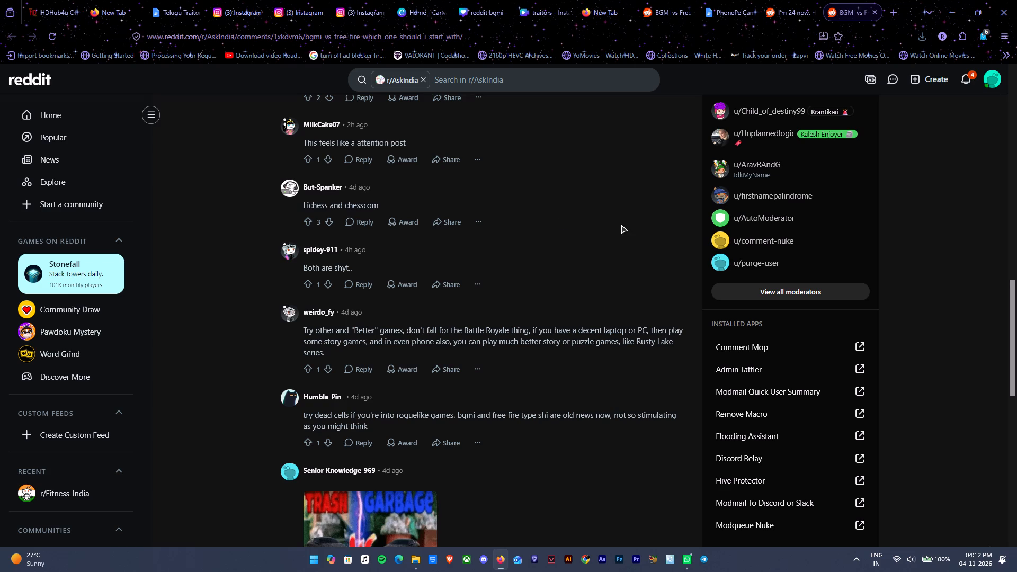
scroll(623, 301, down, 1)
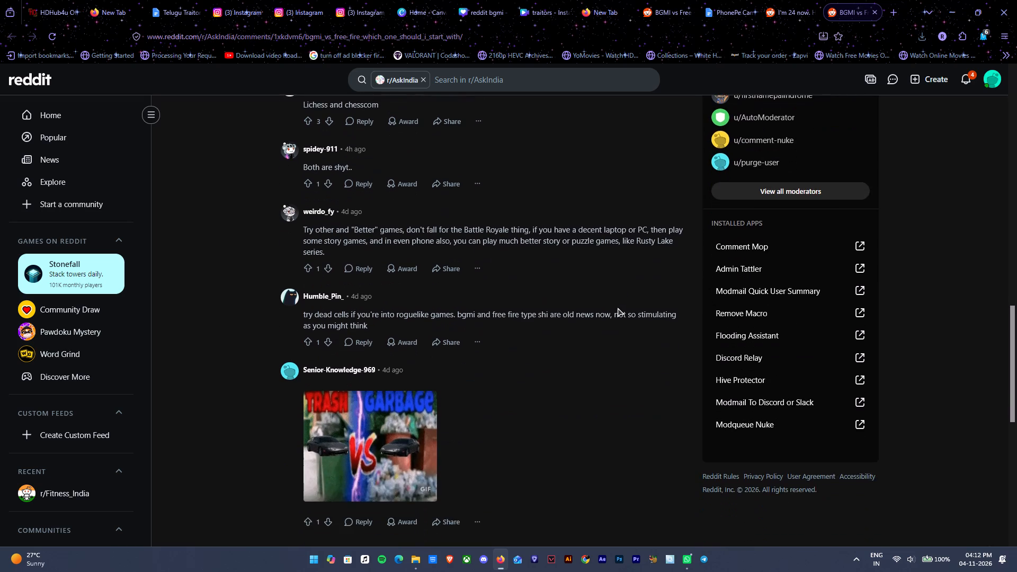
Read the remaining replies near the end of the r/AskIndia "BGMI vs Free Fire" thread and return to its earlier comments.
scroll(618, 308, down, 1)
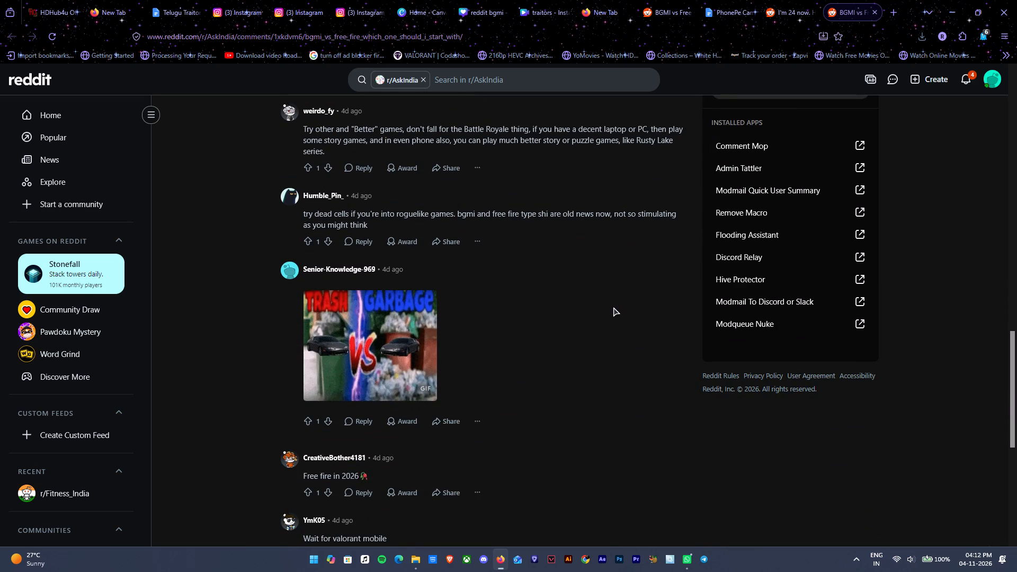
scroll(613, 307, down, 1)
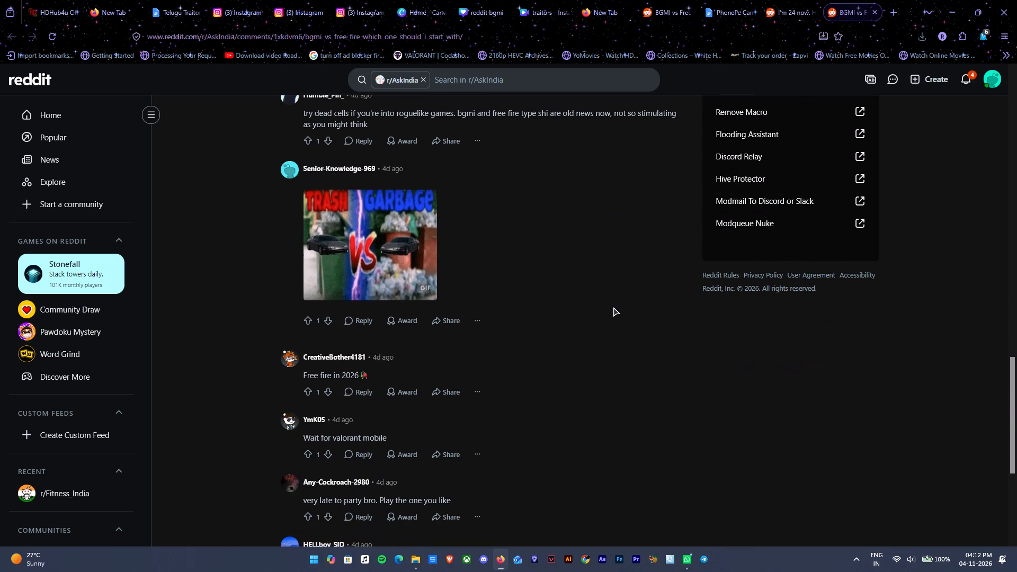
scroll(613, 307, down, 1)
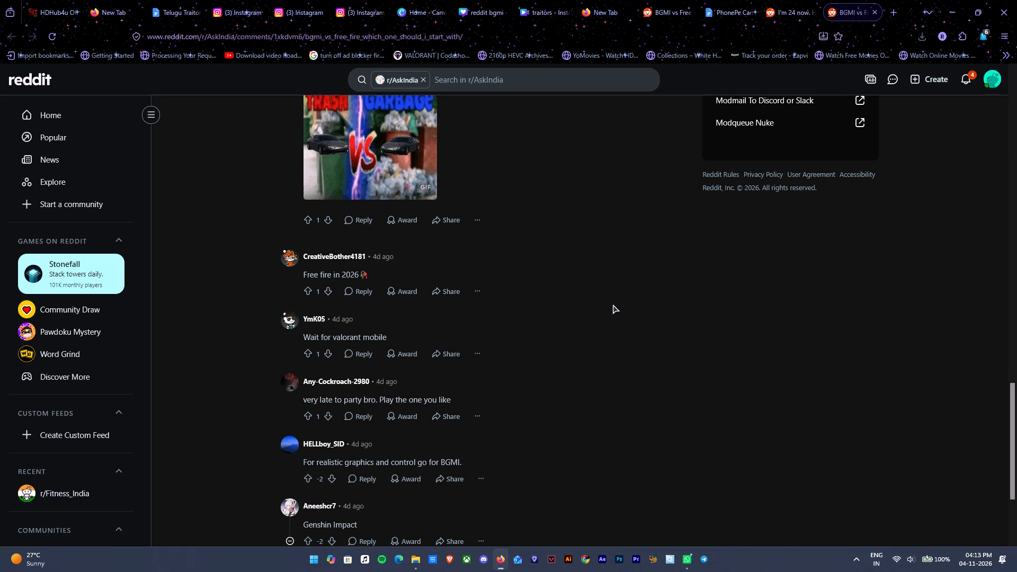
scroll(613, 305, down, 2)
scroll(613, 305, up, 14)
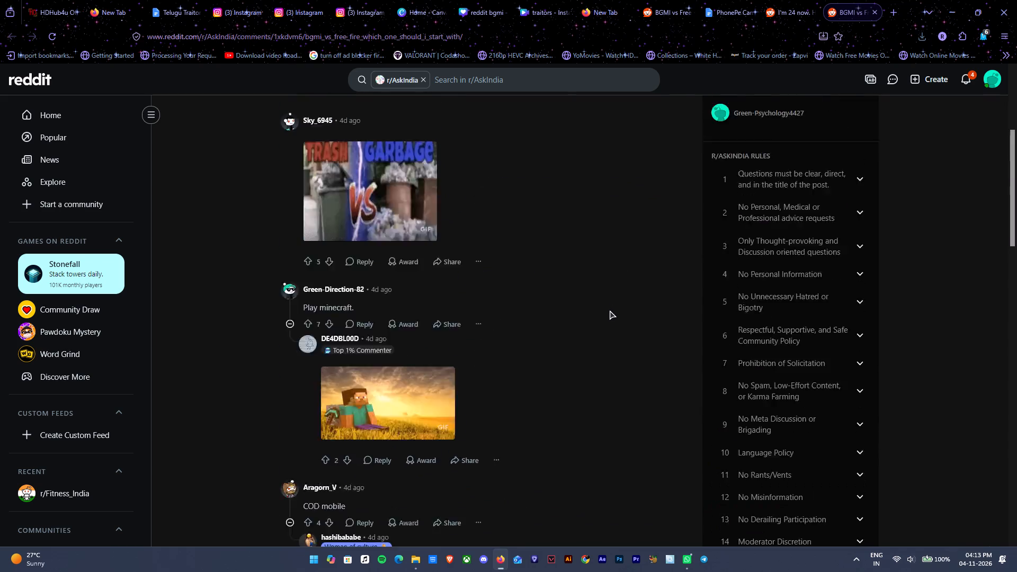
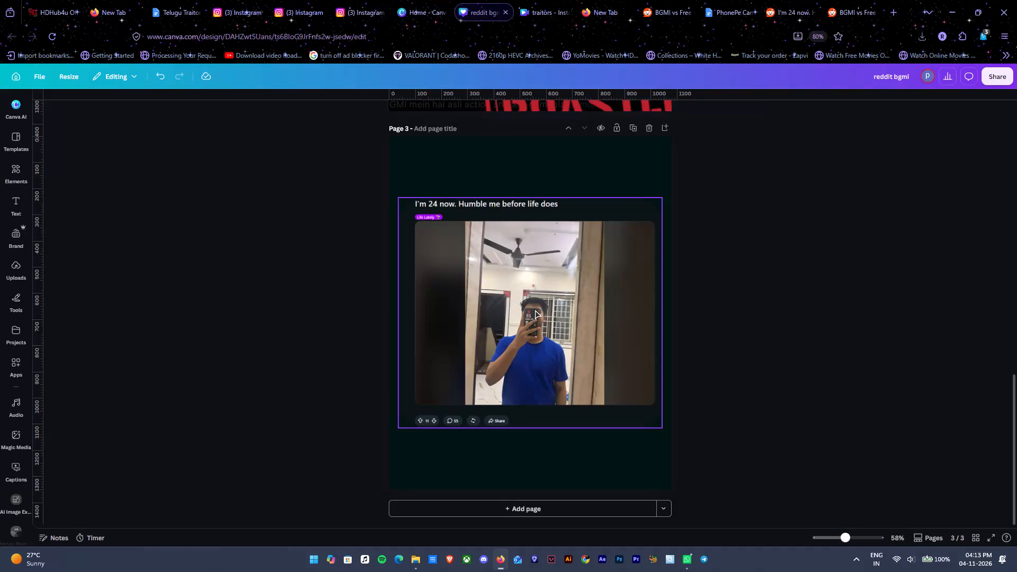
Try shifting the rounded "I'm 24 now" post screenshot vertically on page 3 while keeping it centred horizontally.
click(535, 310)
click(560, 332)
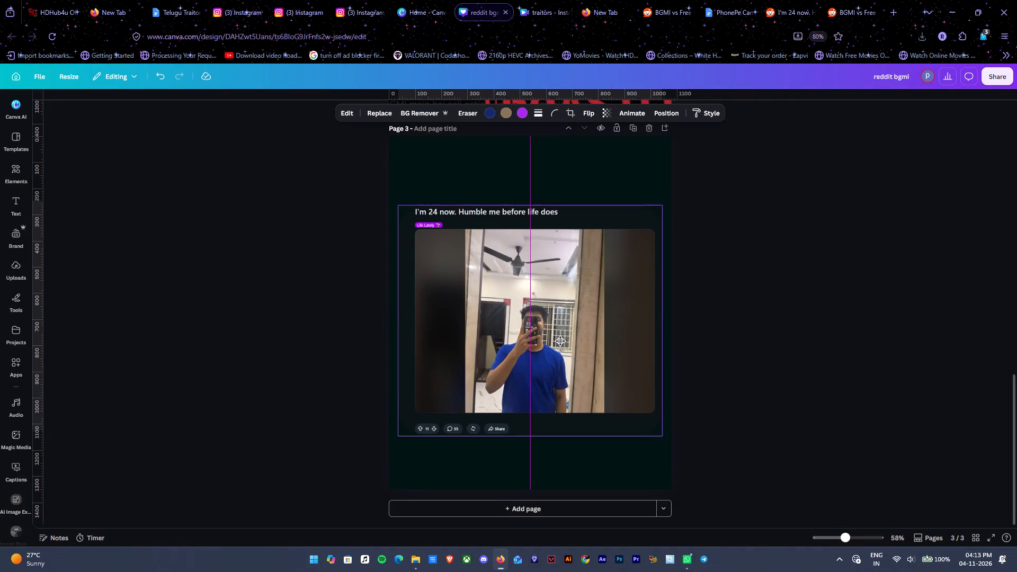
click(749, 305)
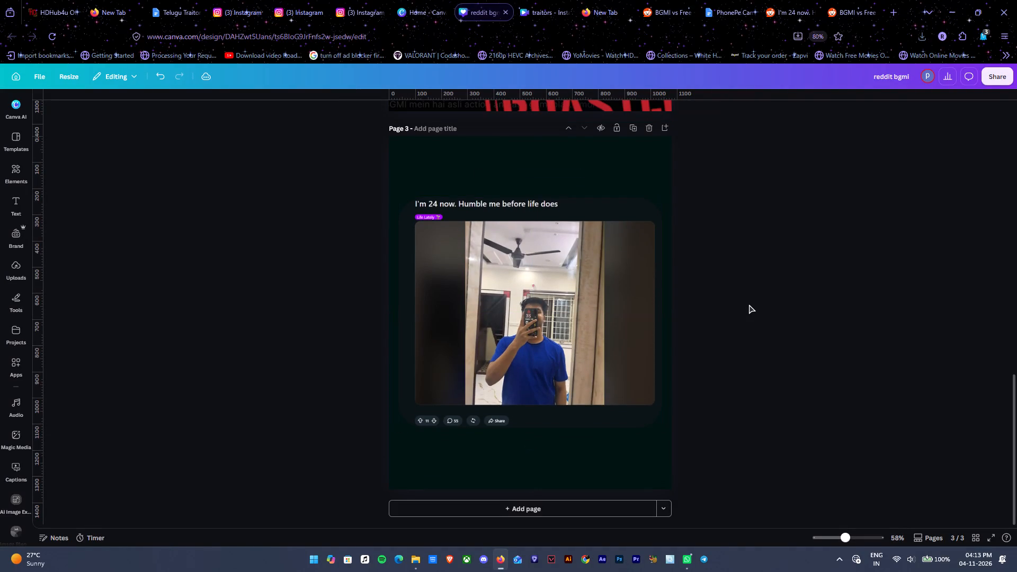
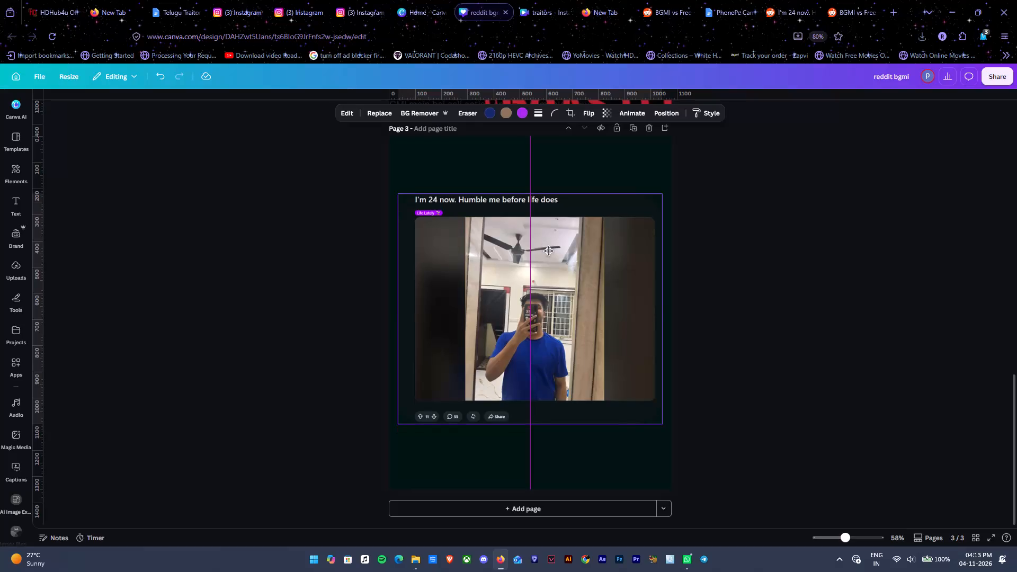
Deselect the Reddit post screenshot on page 3.
click(764, 246)
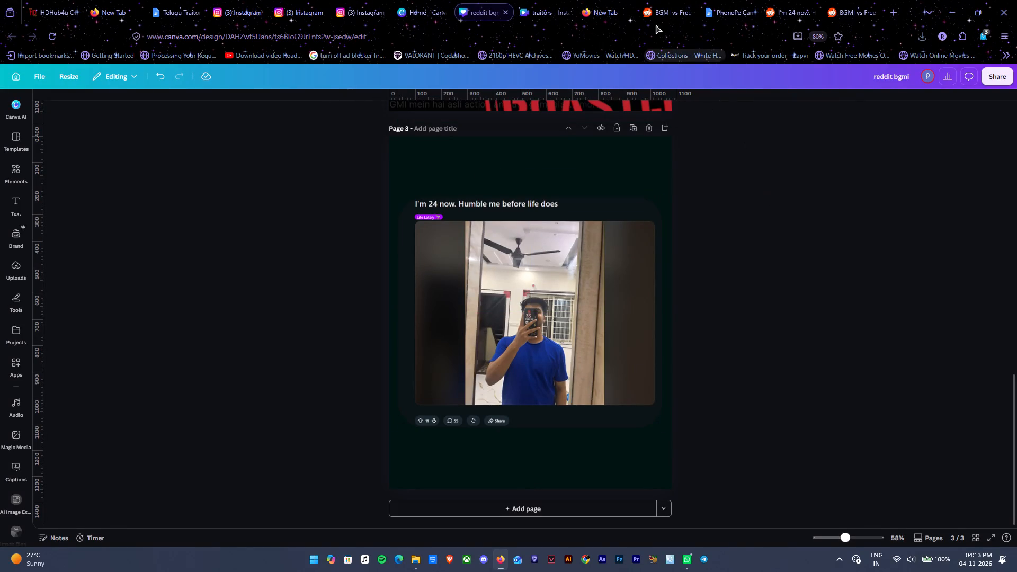
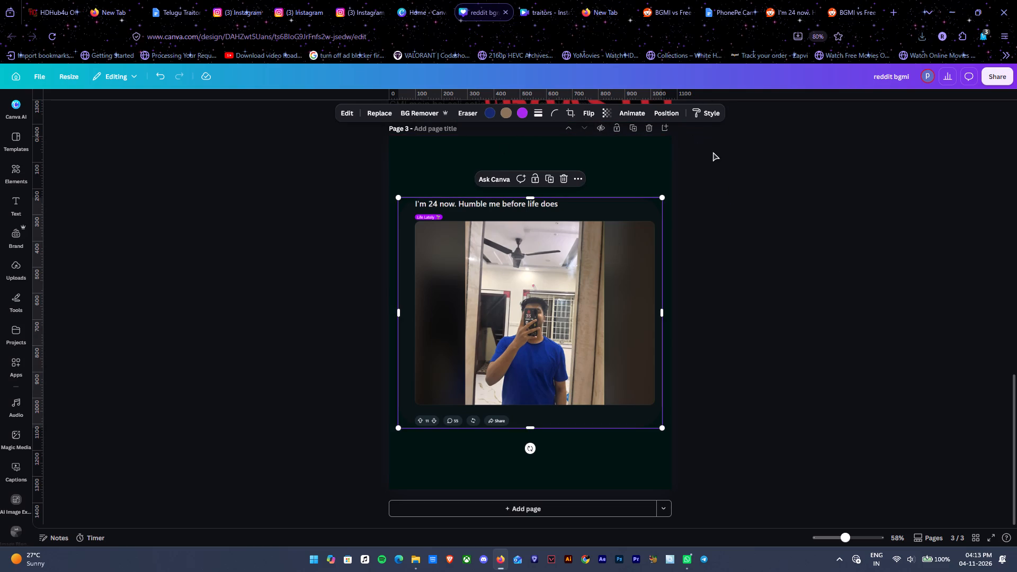
Add a yellow square to page 3, enlarge it to about 993 px wide over the post screenshot, and send it behind the screenshot.
click(19, 297)
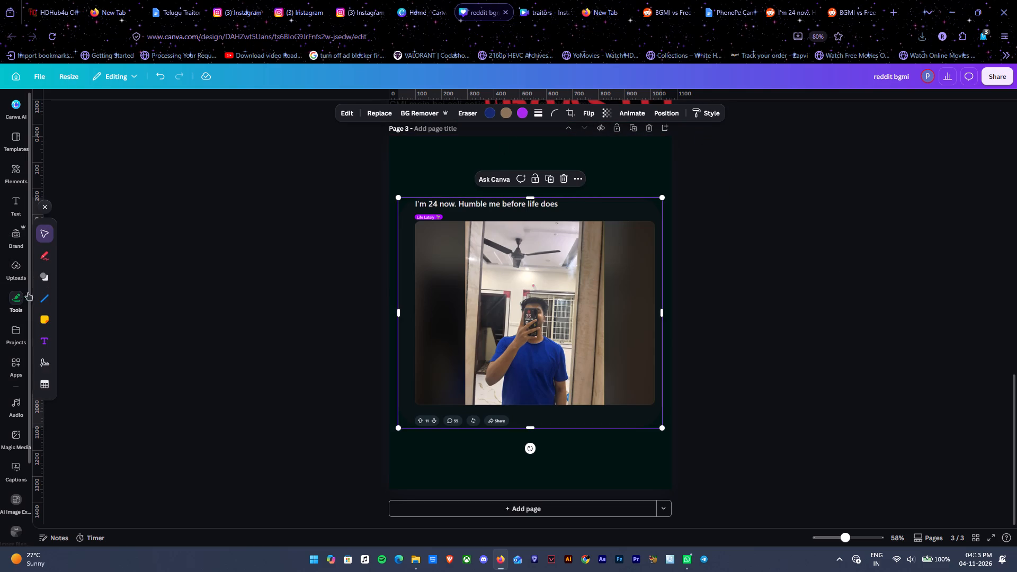
click(47, 271)
click(71, 243)
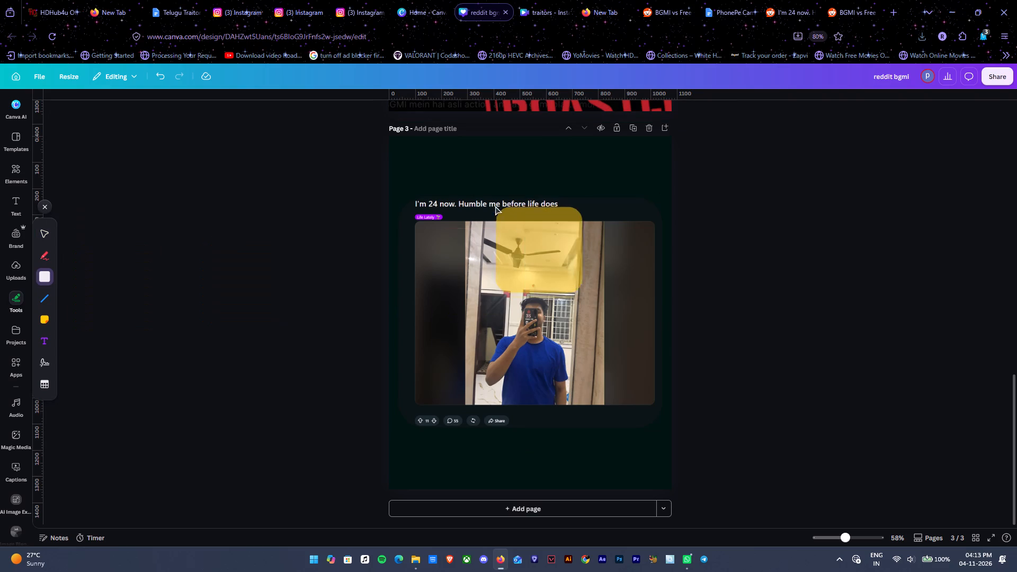
click(456, 191)
drag(541, 275, 716, 428)
drag(633, 370, 576, 368)
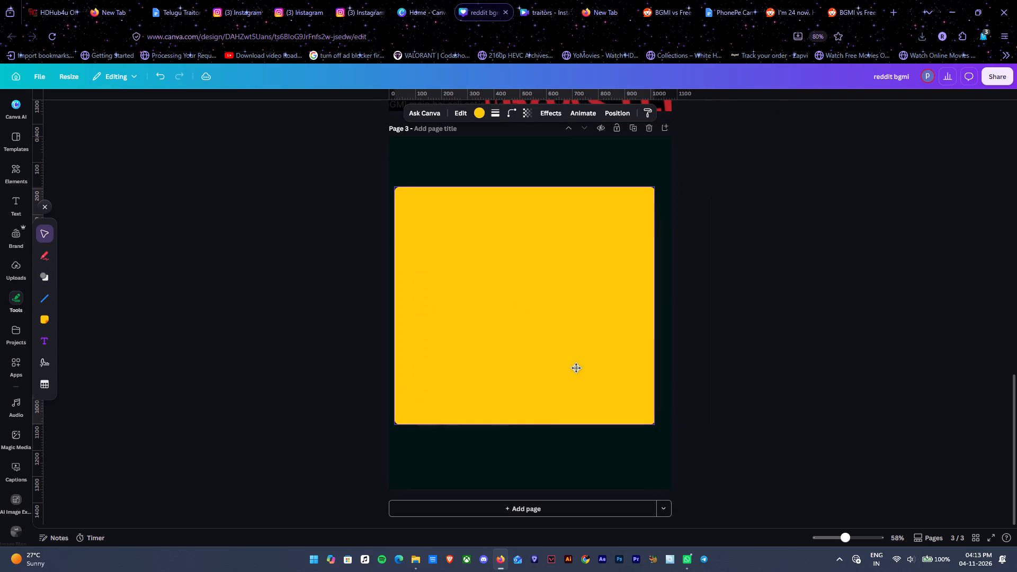
drag(576, 368, 582, 369)
key(ctrl+bracketleft)
key(ctrl+bracketleft)
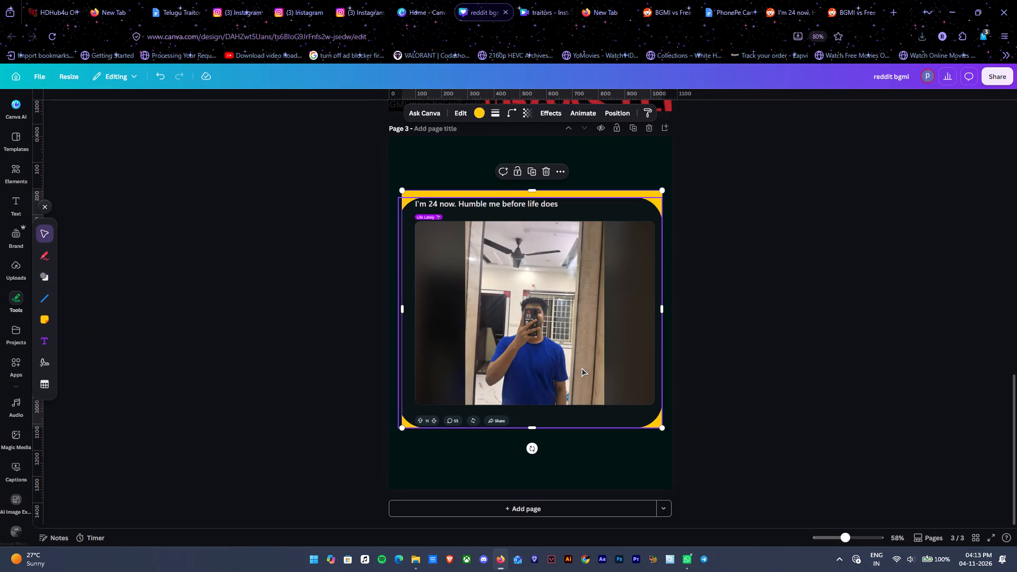
Set the yellow shape's corner rounding to 100.
click(513, 110)
drag(520, 147, 740, 161)
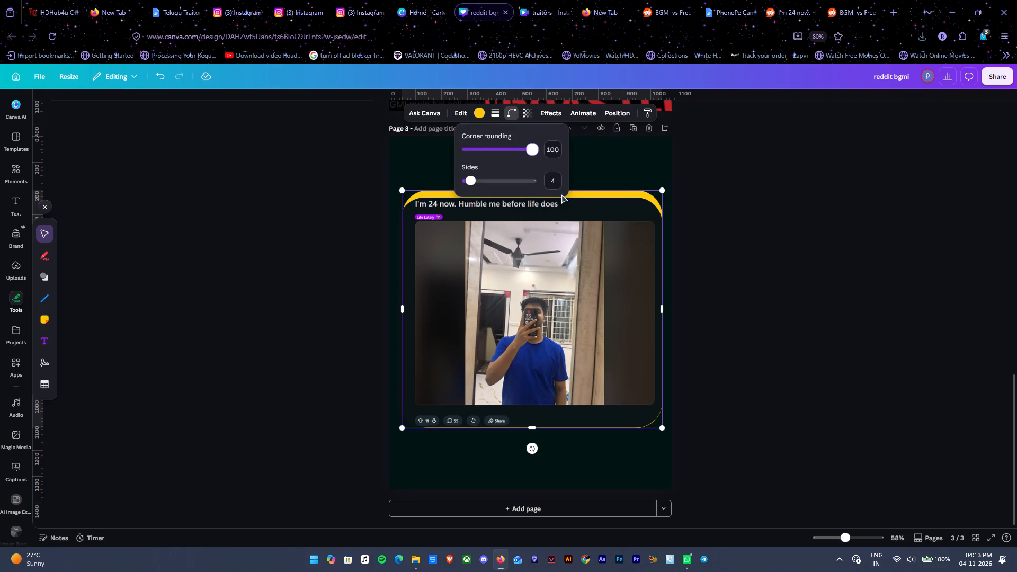
click(736, 179)
Resize the yellow shape to about 1,010 by 894 so it borders only the screenshot's right and bottom edges.
drag(532, 189, 534, 193)
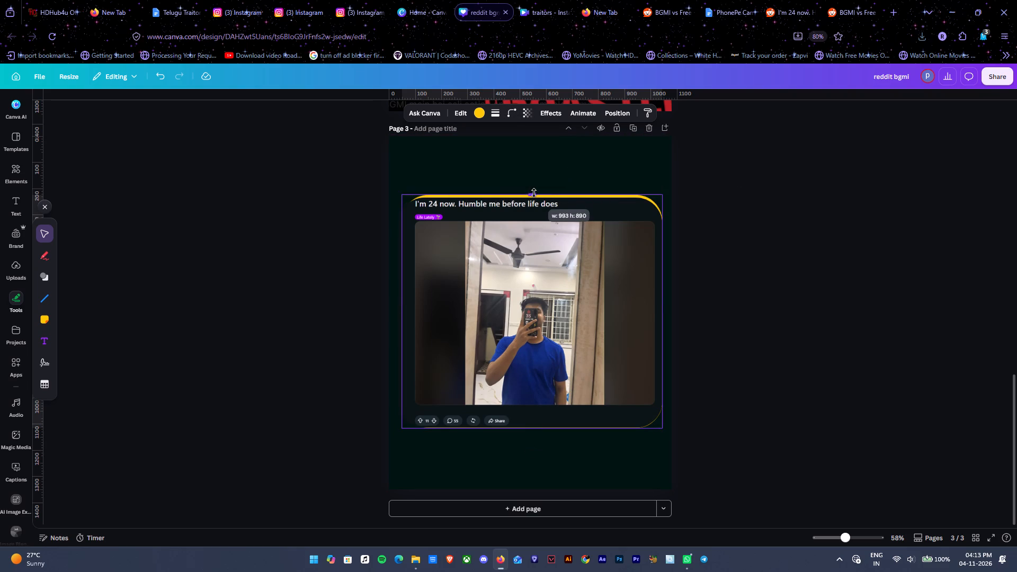
drag(534, 193, 536, 196)
drag(664, 320, 668, 320)
click(531, 427)
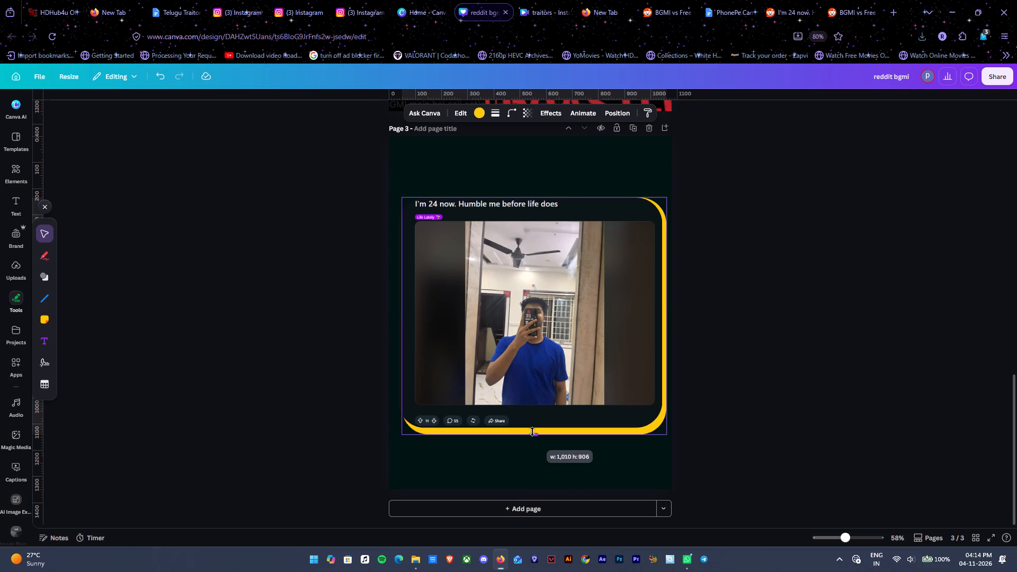
Recolour the yellow backing shape light purple from the default solid colours.
click(484, 110)
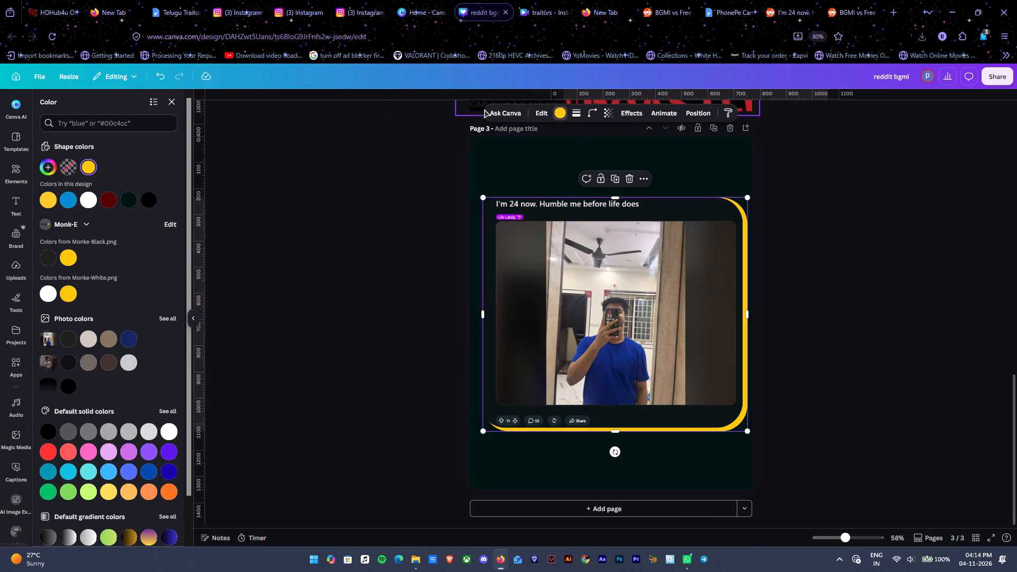
click(123, 452)
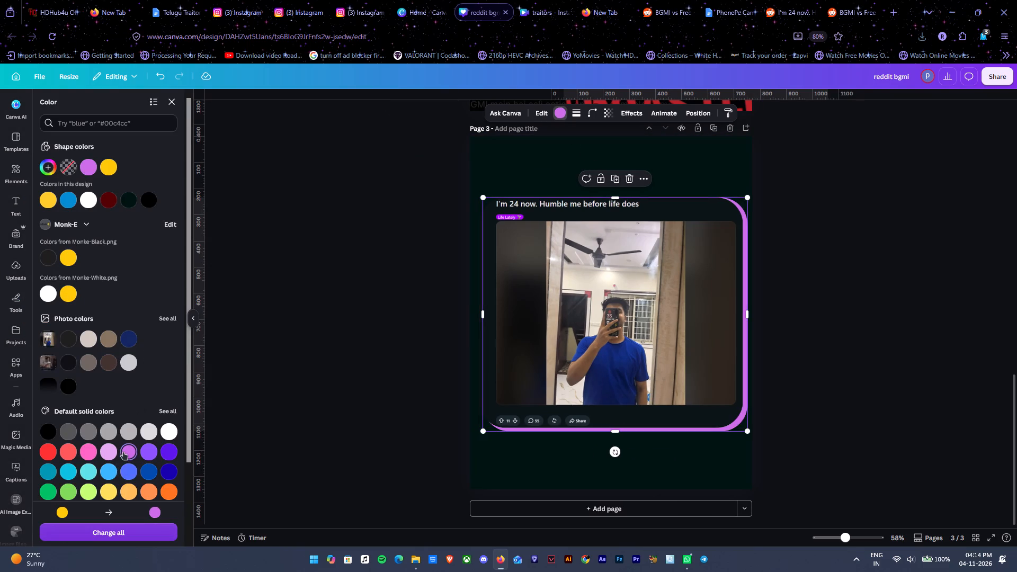
Trim the purple shape's right and bottom edges so that it forms a thinner border around the post screenshot.
click(746, 325)
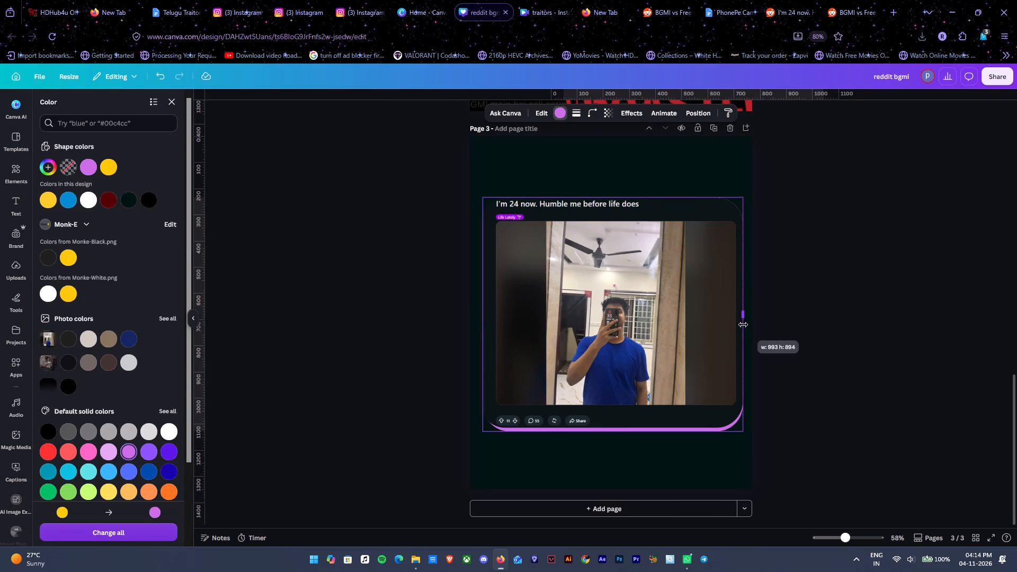
double_click(810, 310)
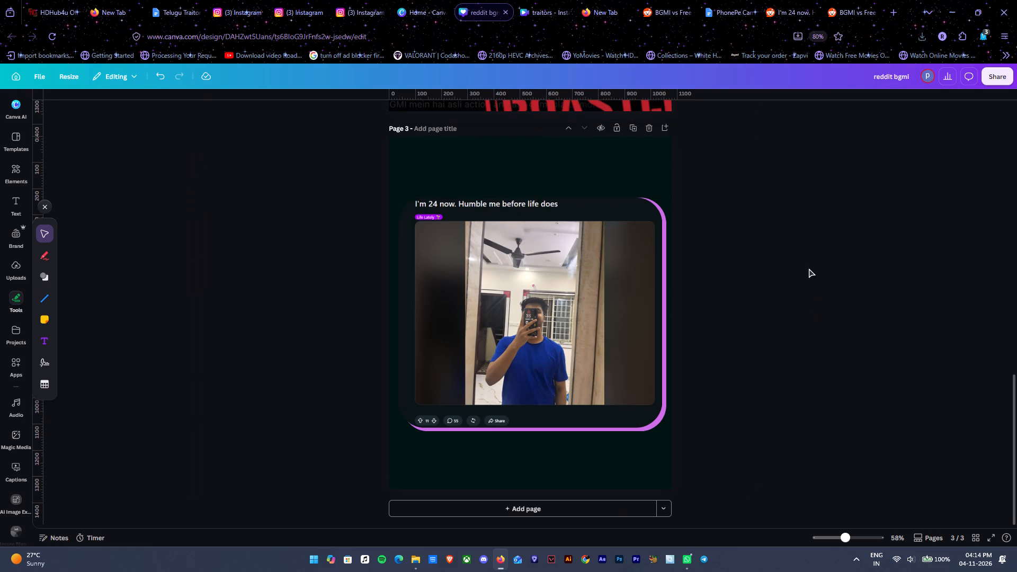
click(665, 239)
click(667, 314)
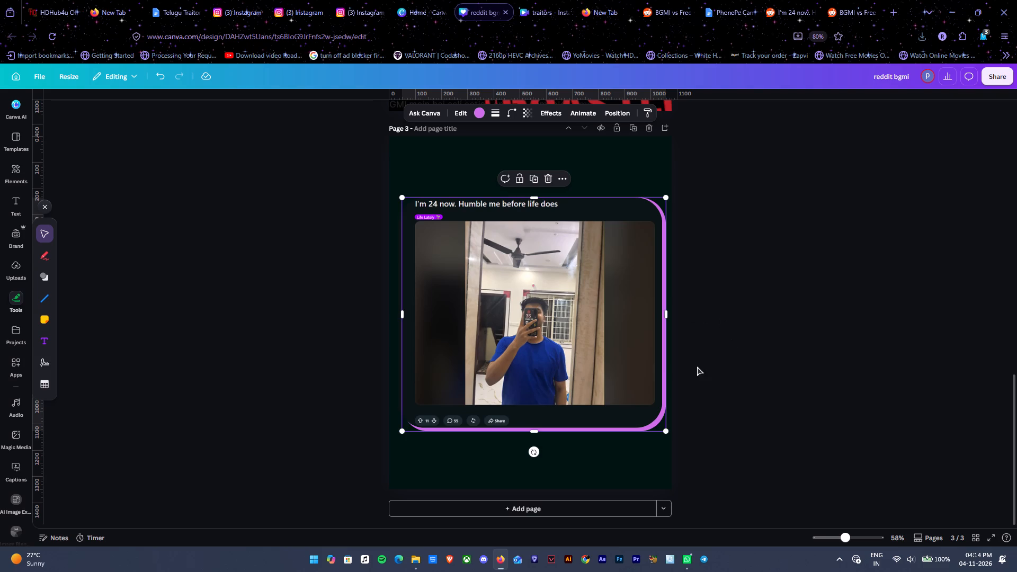
ctrl+alt+scroll(577, 448, up, 9)
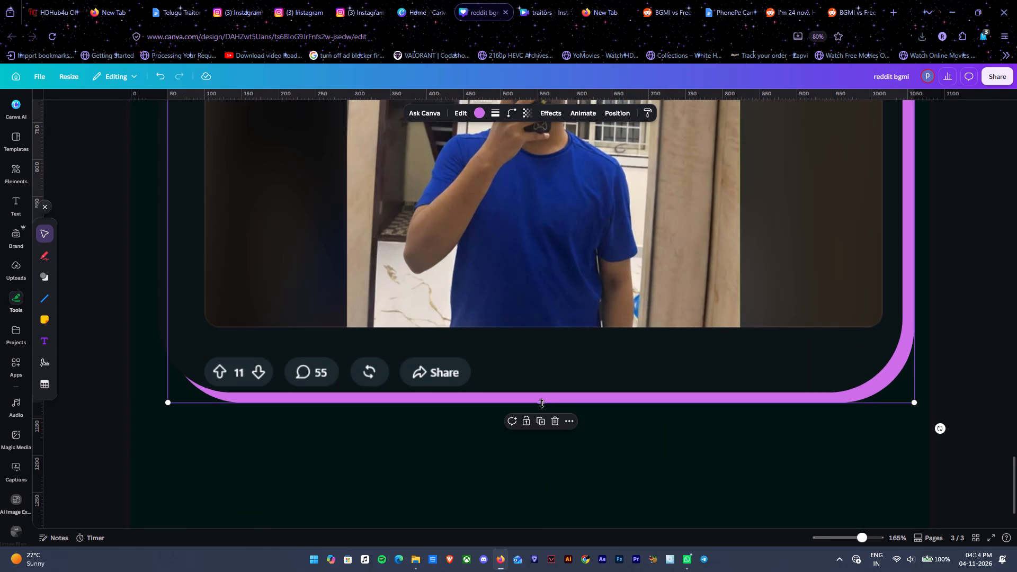
click(542, 403)
ctrl+alt+scroll(545, 399, down, 3)
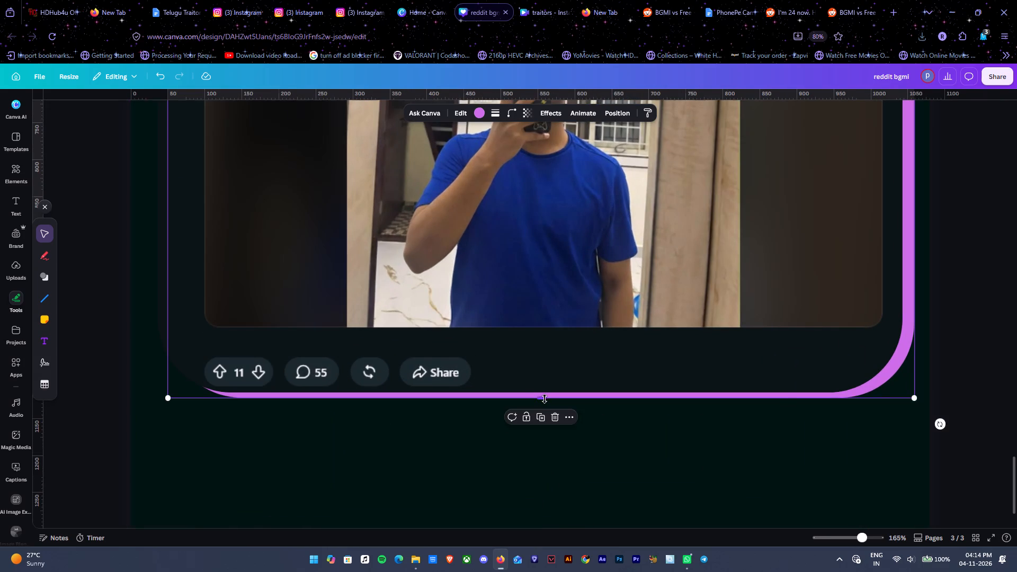
ctrl+alt+scroll(545, 399, down, 2)
ctrl+alt+scroll(800, 199, up, 4)
click(853, 212)
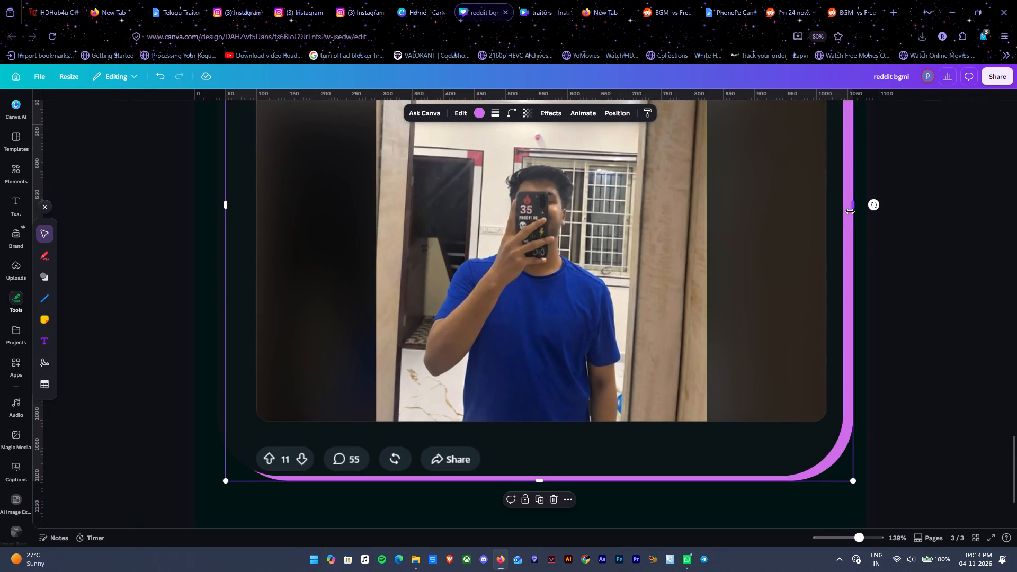
double_click(935, 228)
ctrl+alt+scroll(859, 266, down, 4)
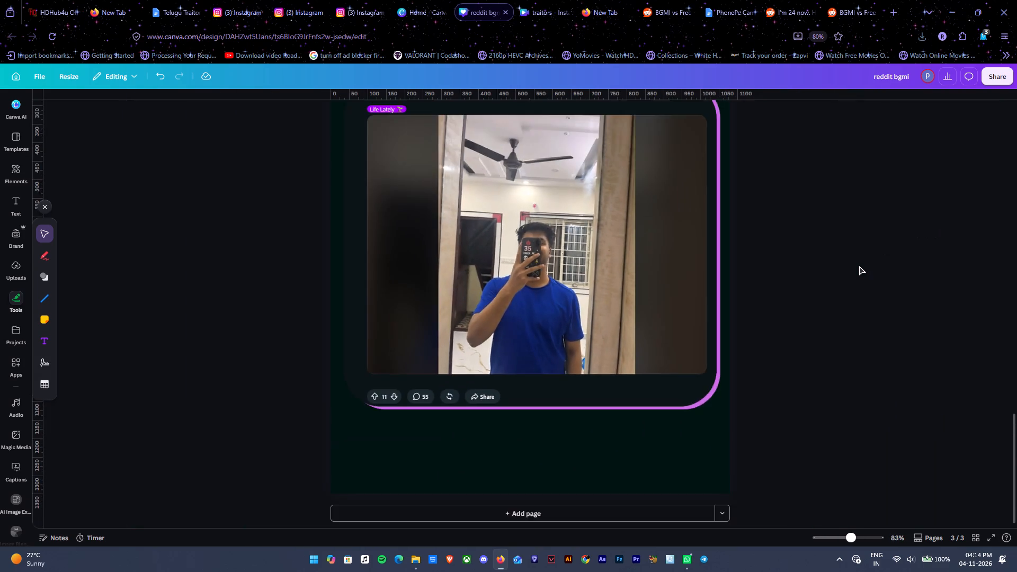
ctrl+alt+scroll(859, 266, down, 2)
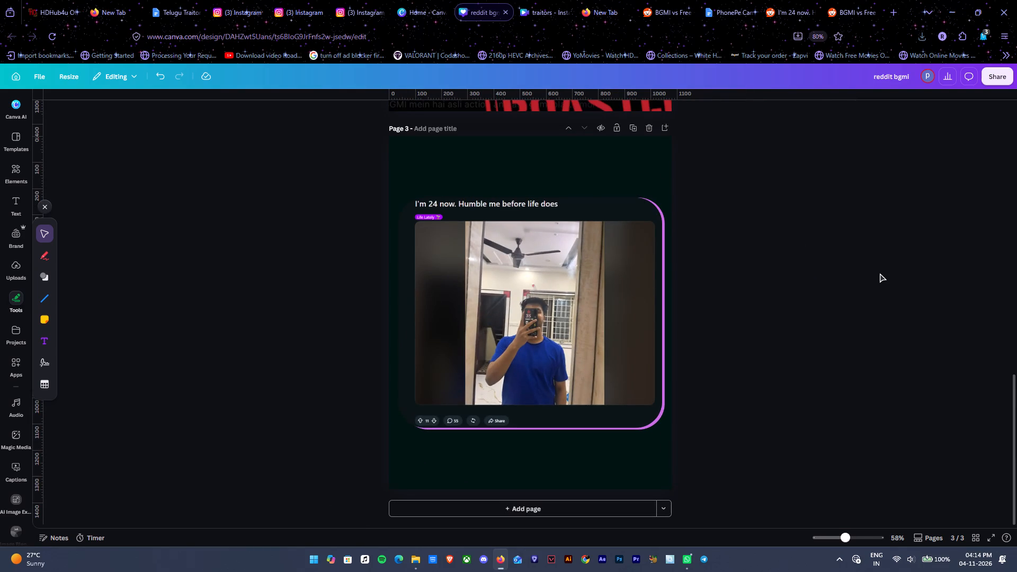
Select the post screenshot together with its purple backing shape and centre them horizontally on page 3.
click(834, 217)
click(538, 249)
click(761, 196)
drag(783, 220, 594, 279)
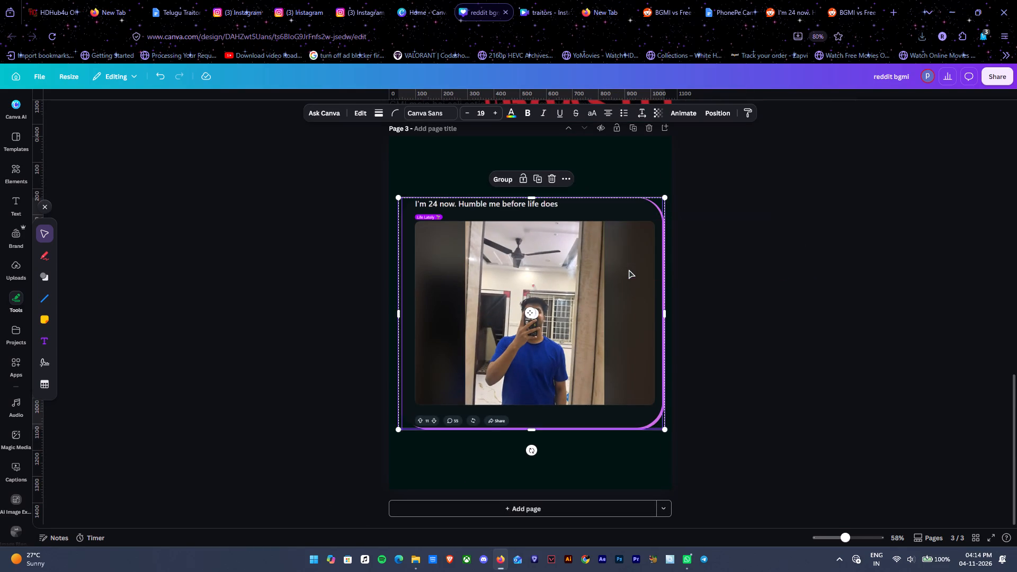
click(628, 270)
click(787, 247)
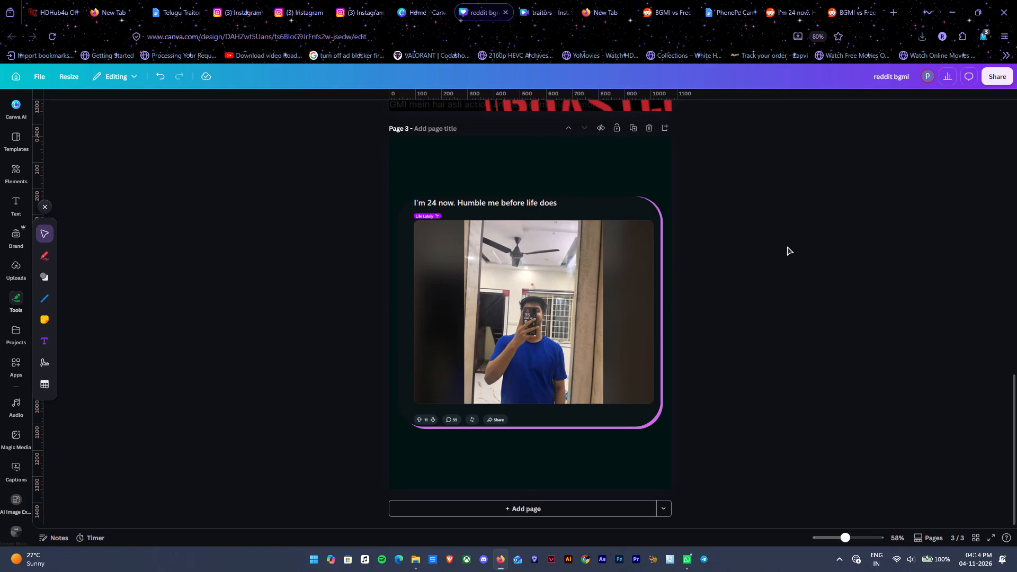
drag(787, 246, 546, 281)
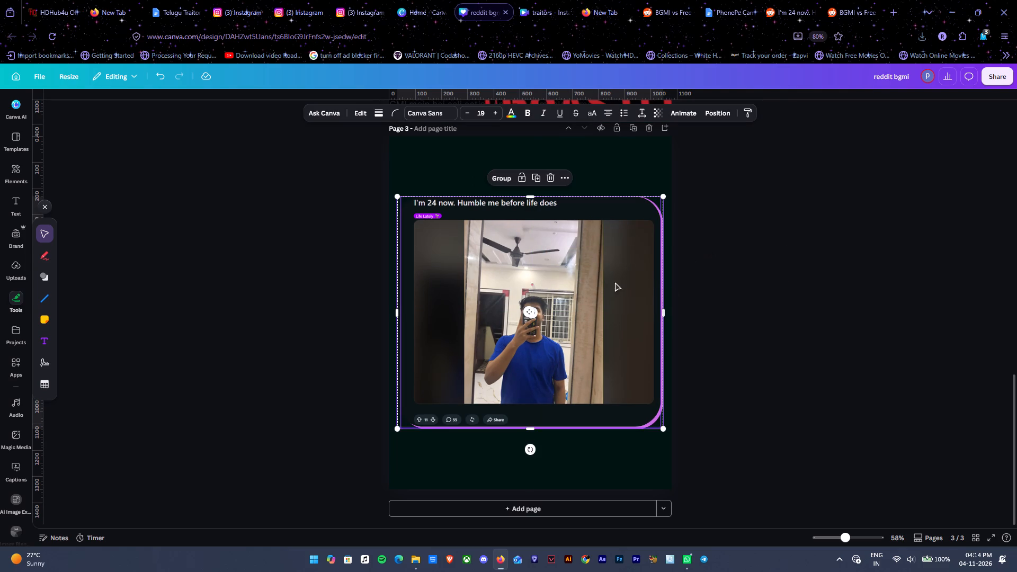
click(594, 285)
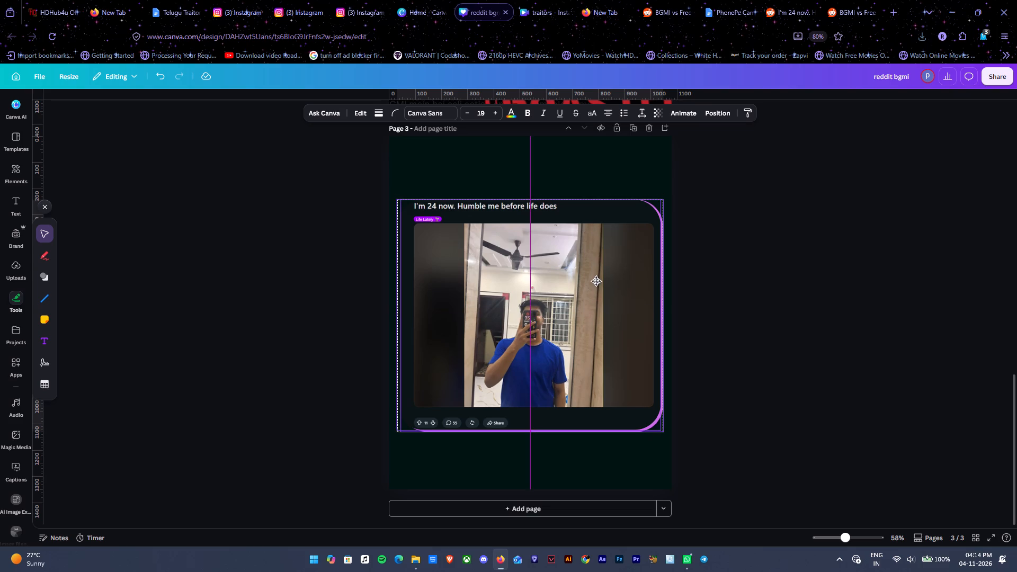
click(811, 277)
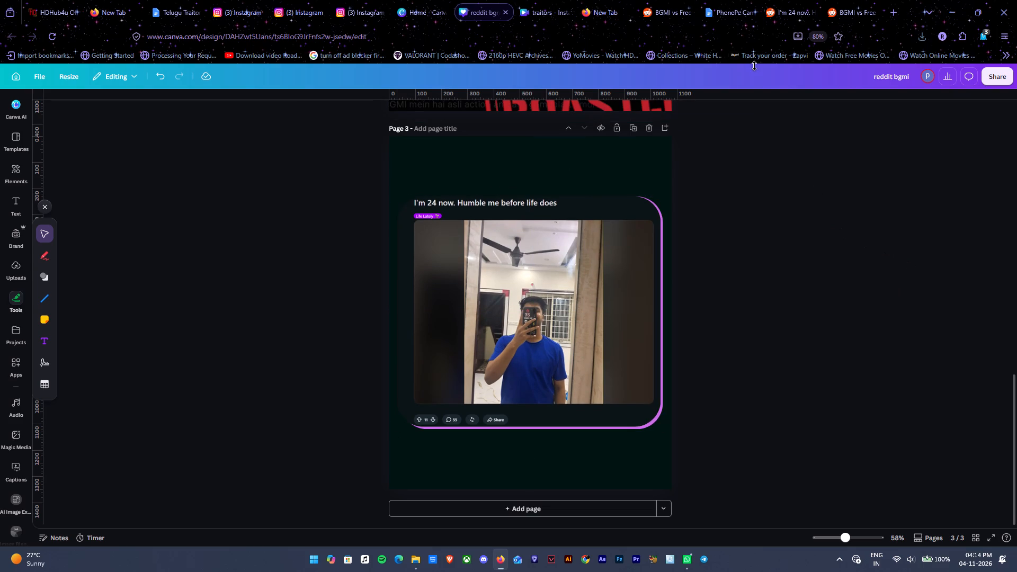
Return to the r/AskIndia "BGMI vs Free Fire" thread and look over the post and its first comments.
click(850, 0)
scroll(476, 320, up, 1)
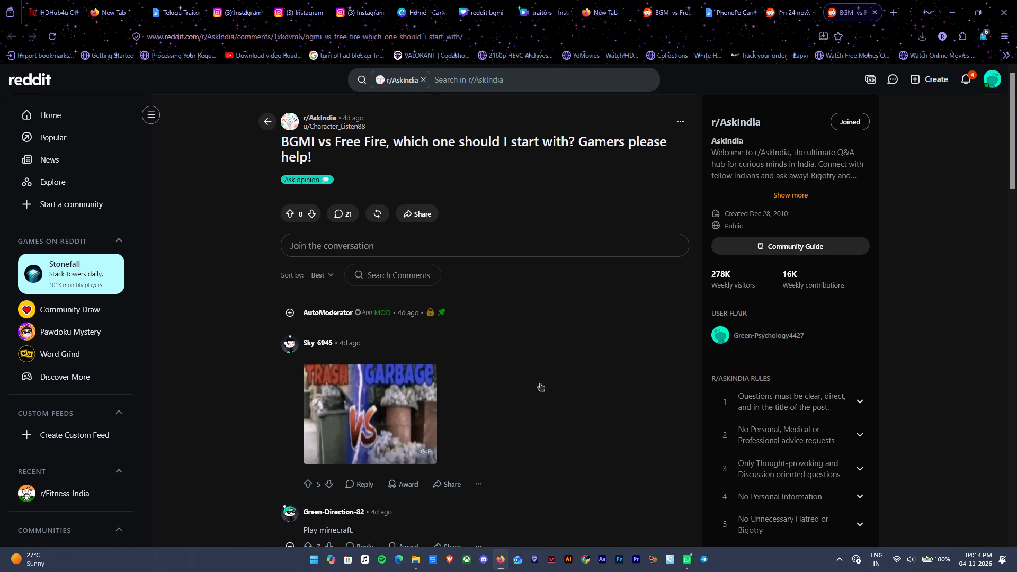
scroll(407, 433, down, 3)
scroll(407, 432, up, 2)
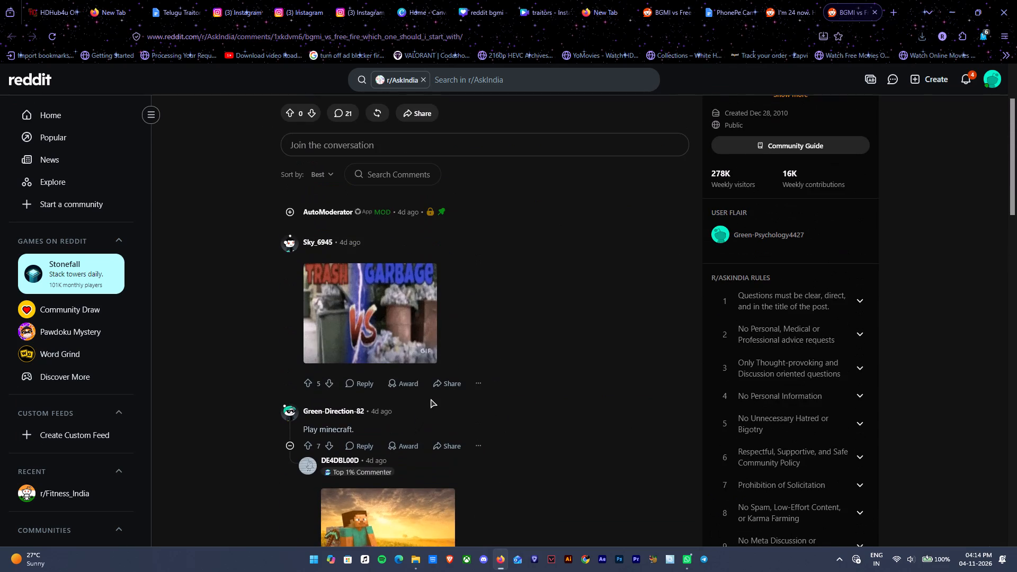
scroll(431, 399, down, 2)
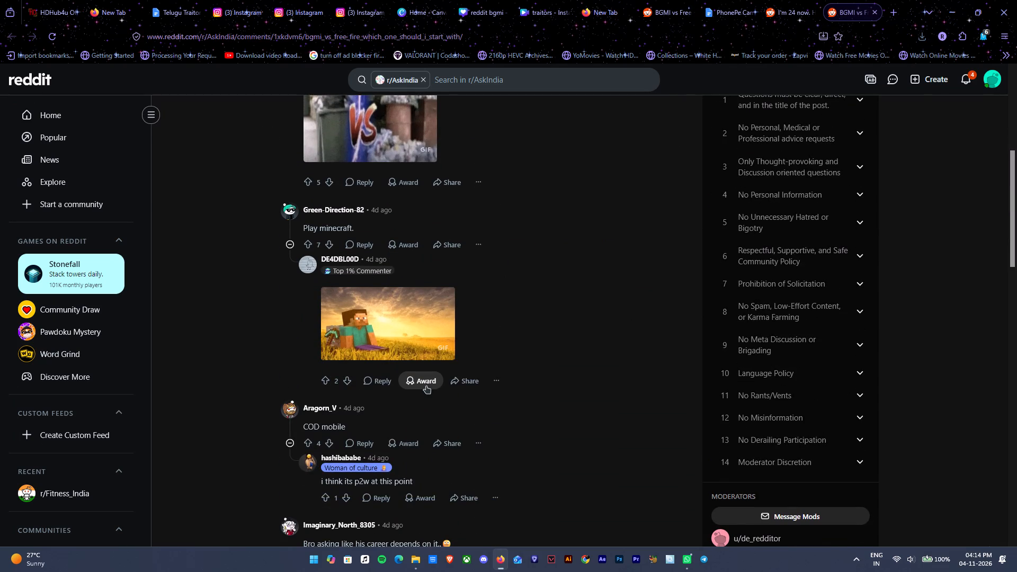
scroll(426, 386, up, 6)
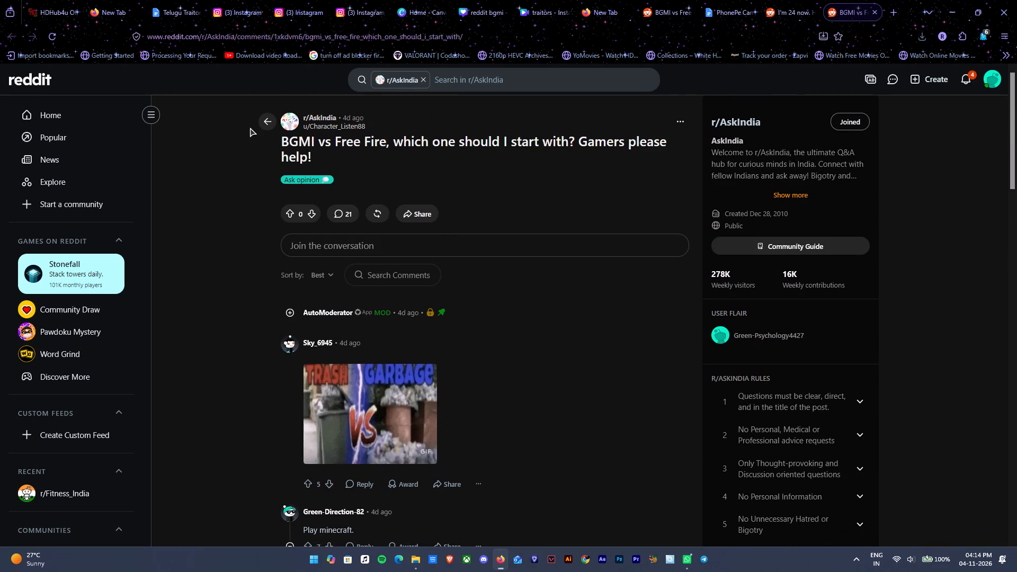
click(277, 136)
key(Print)
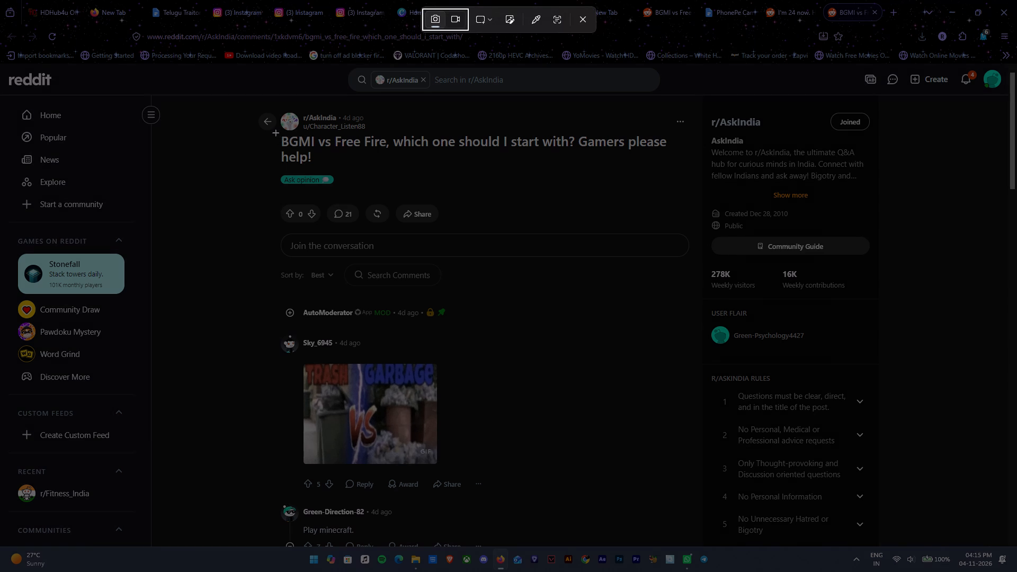
click(581, 23)
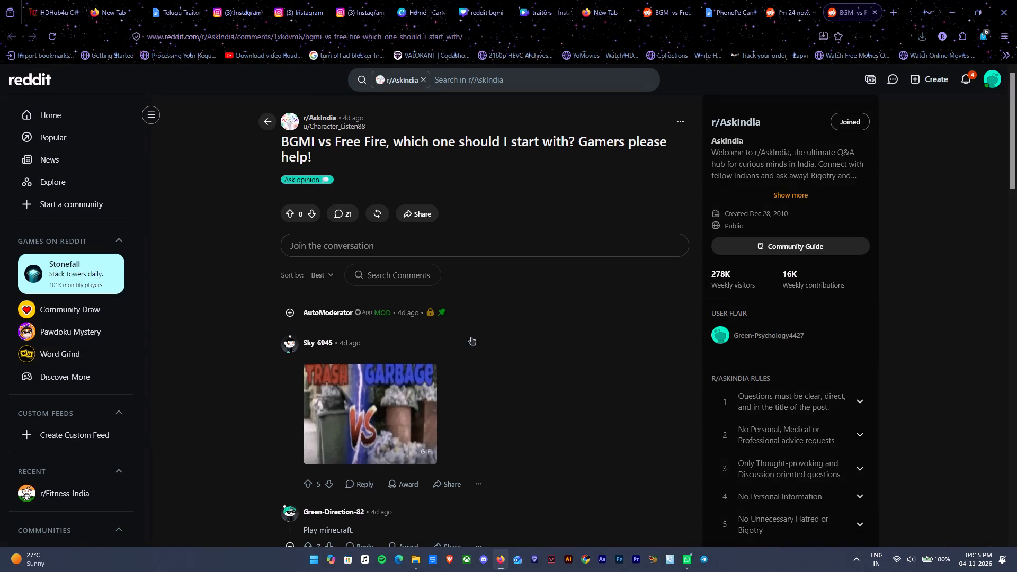
Take a screenshot of the thread comment that begins "Bro asking like his career depends on it", including its vote and reply row.
scroll(471, 337, down, 4)
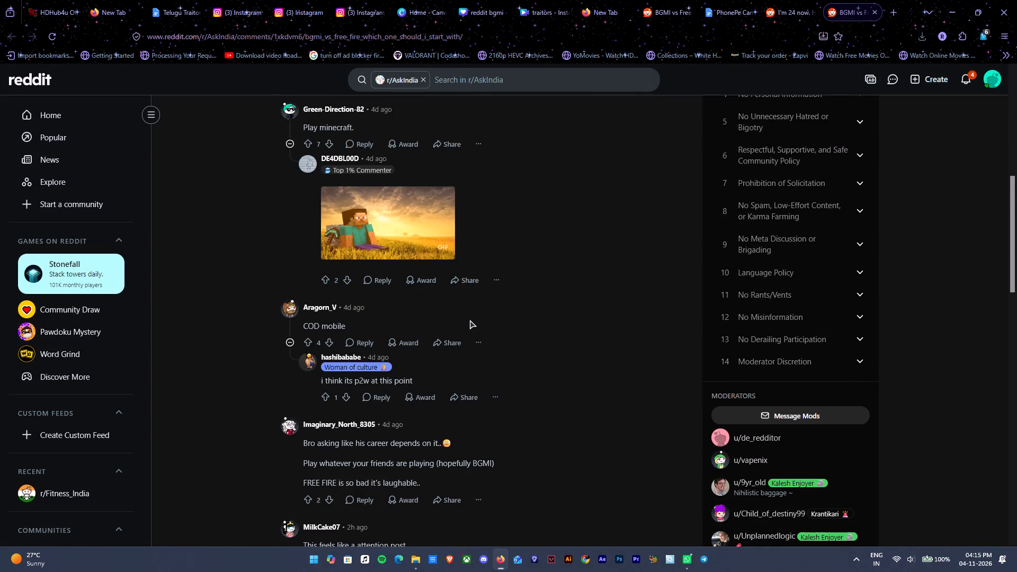
scroll(470, 320, down, 1)
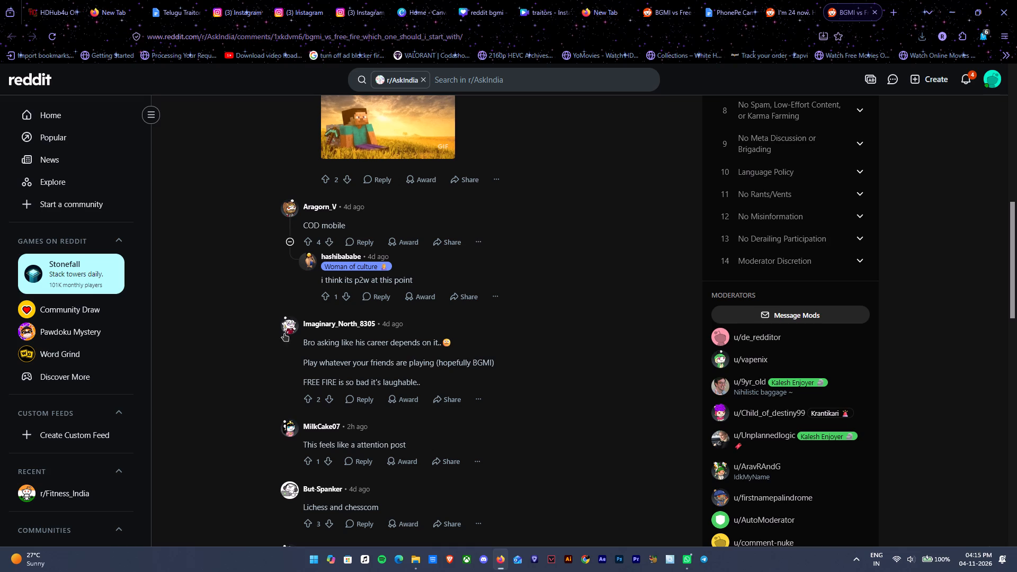
key(Print)
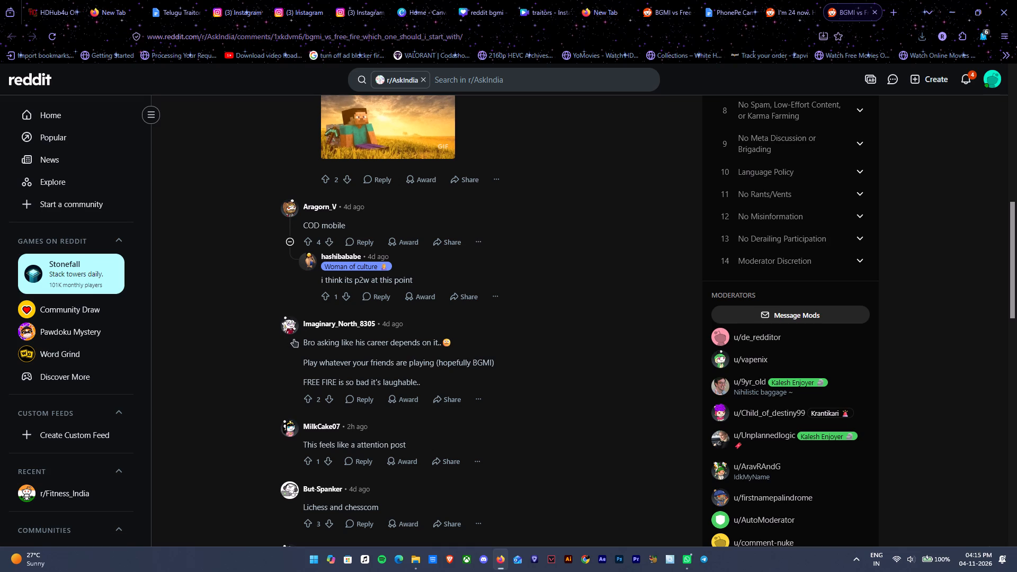
drag(271, 311, 588, 421)
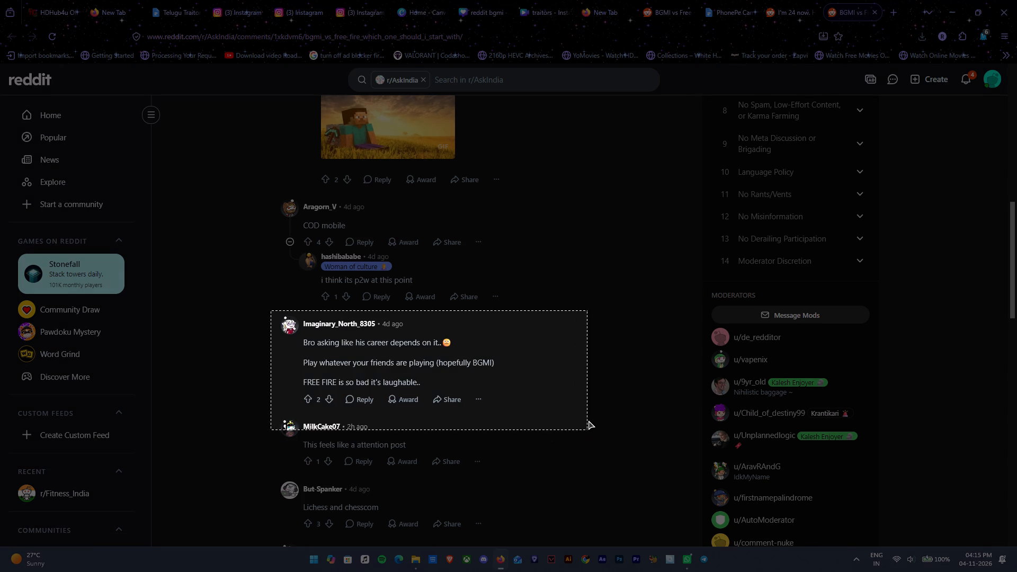
drag(588, 421, 520, 412)
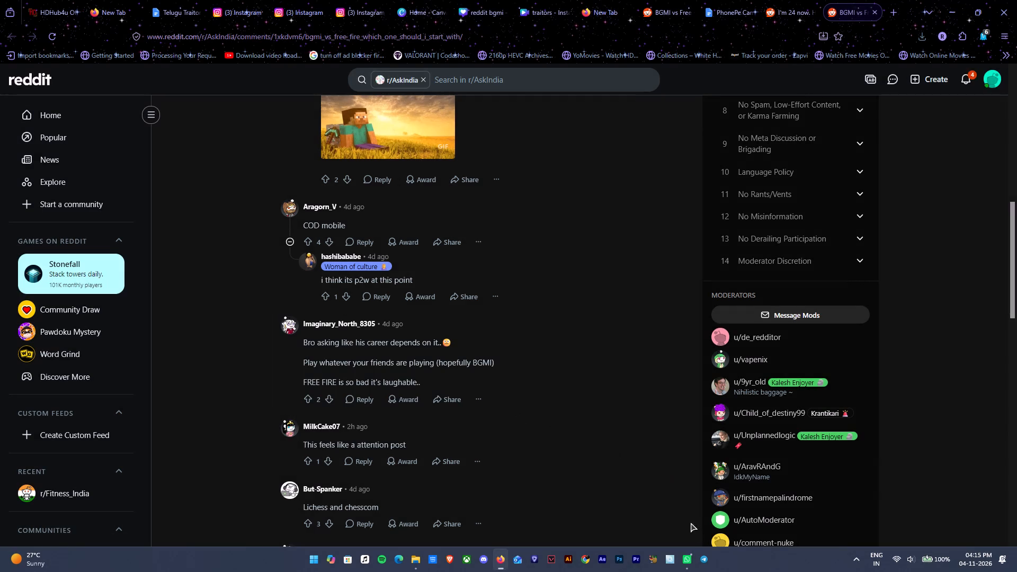
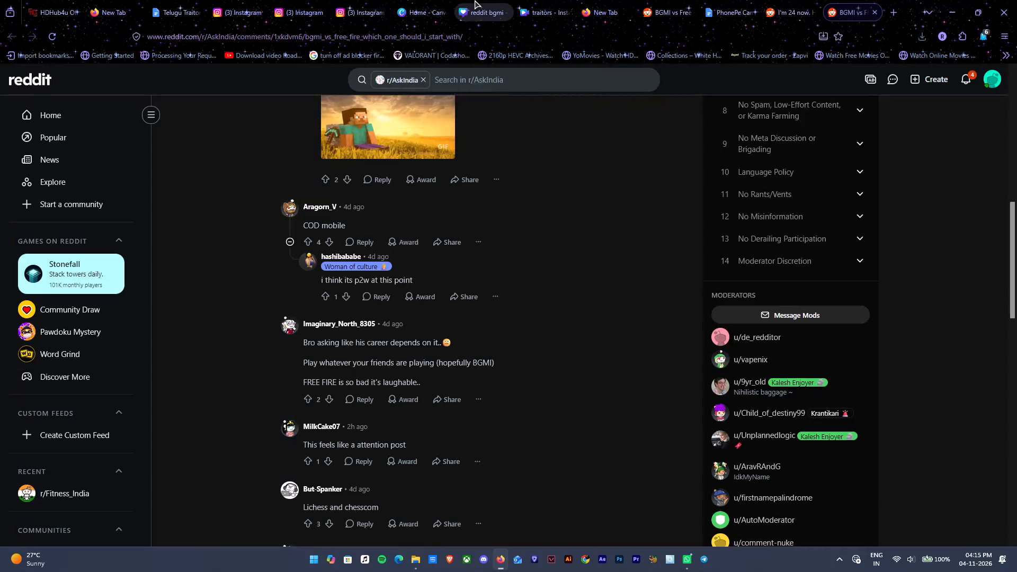
Paste the "Bro asking like his career depends on it" comment screenshot onto page 3 and shrink it.
key(ctrl+v)
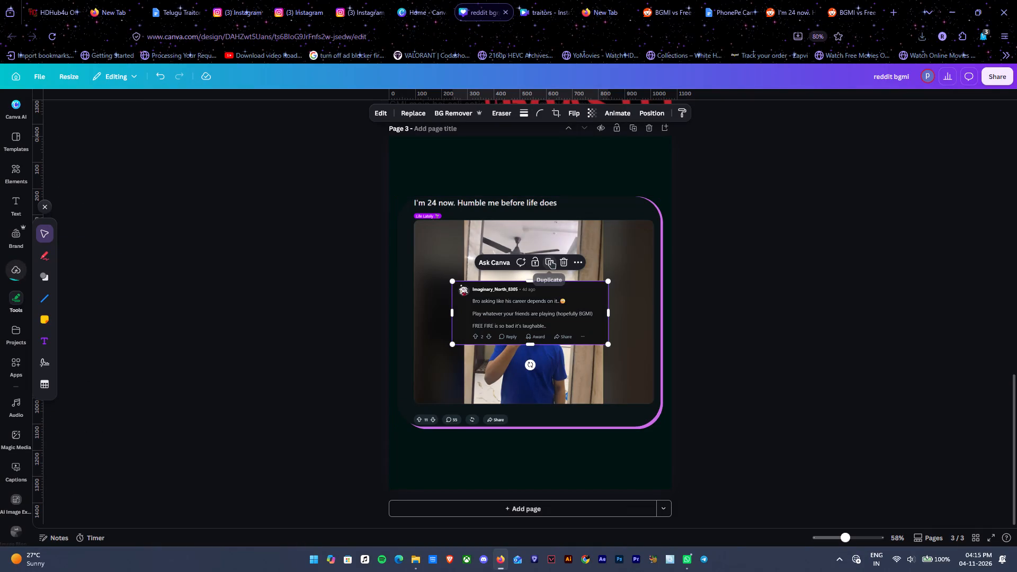
drag(610, 280, 561, 314)
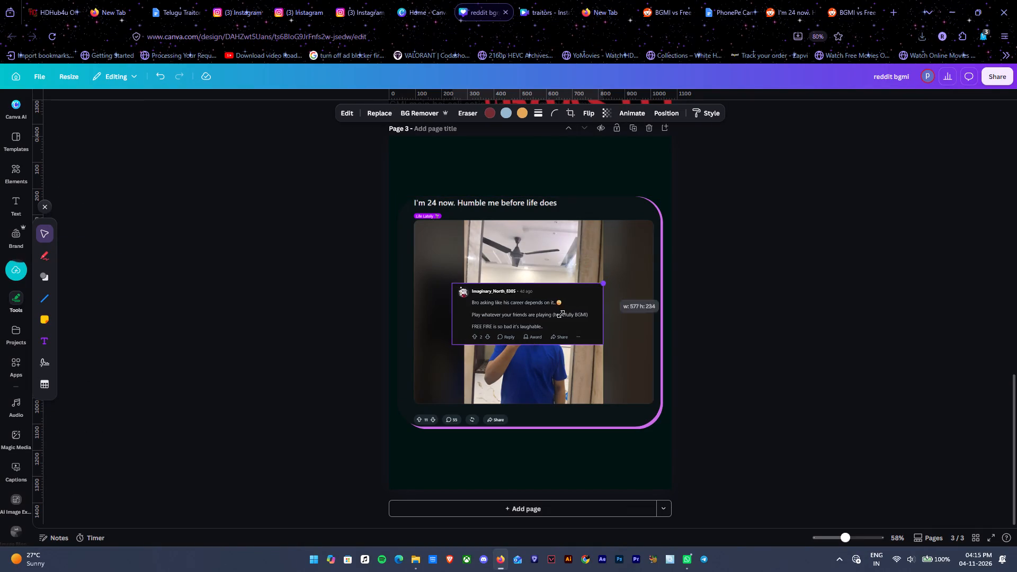
drag(561, 314, 554, 317)
click(673, 257)
click(638, 257)
click(724, 260)
Scale down the post screenshot together with its purple backing shape and re-centre both horizontally on page 3.
drag(734, 261, 602, 279)
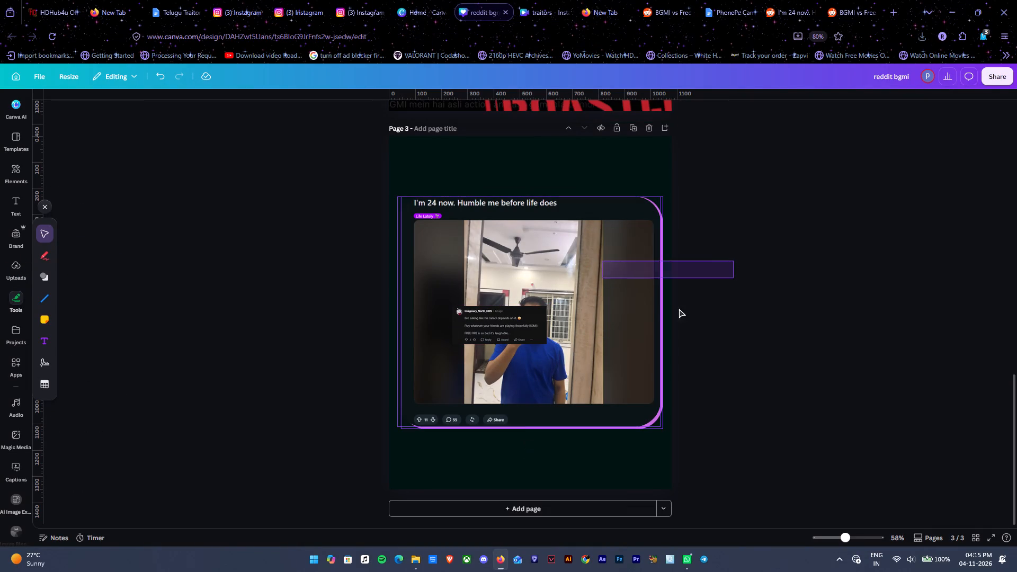
drag(663, 431, 646, 404)
drag(604, 335, 614, 341)
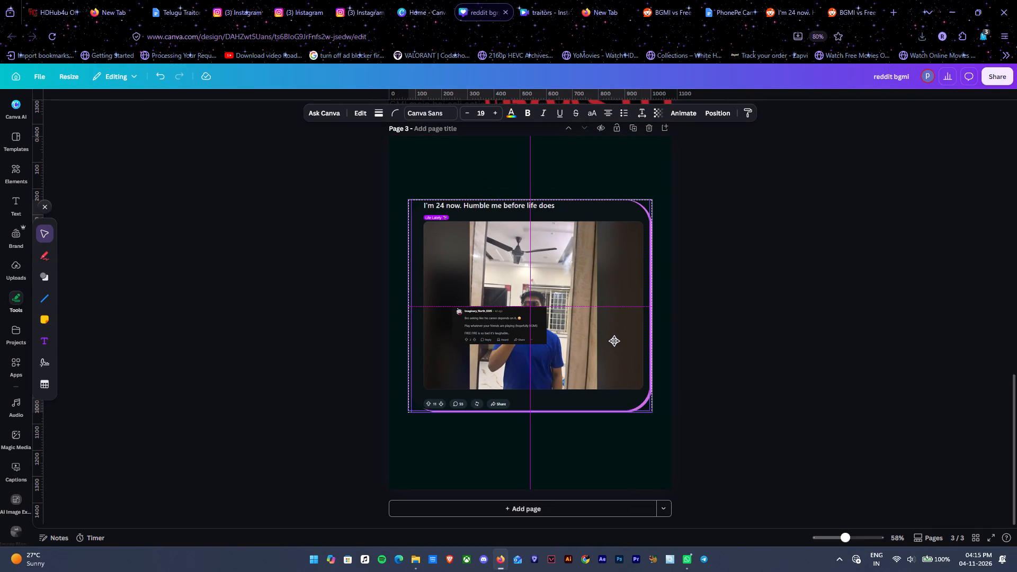
drag(614, 341, 615, 343)
click(753, 335)
Place the comment screenshot over the lower-left corner of the post and shrink it a little further.
drag(534, 331, 500, 430)
drag(512, 443, 561, 458)
drag(521, 443, 511, 438)
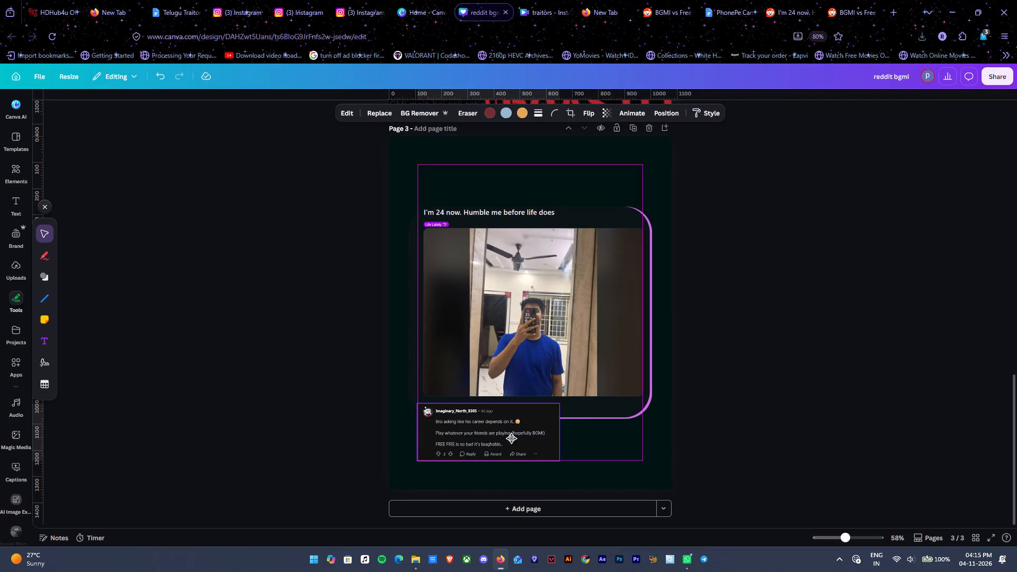
drag(511, 438, 505, 434)
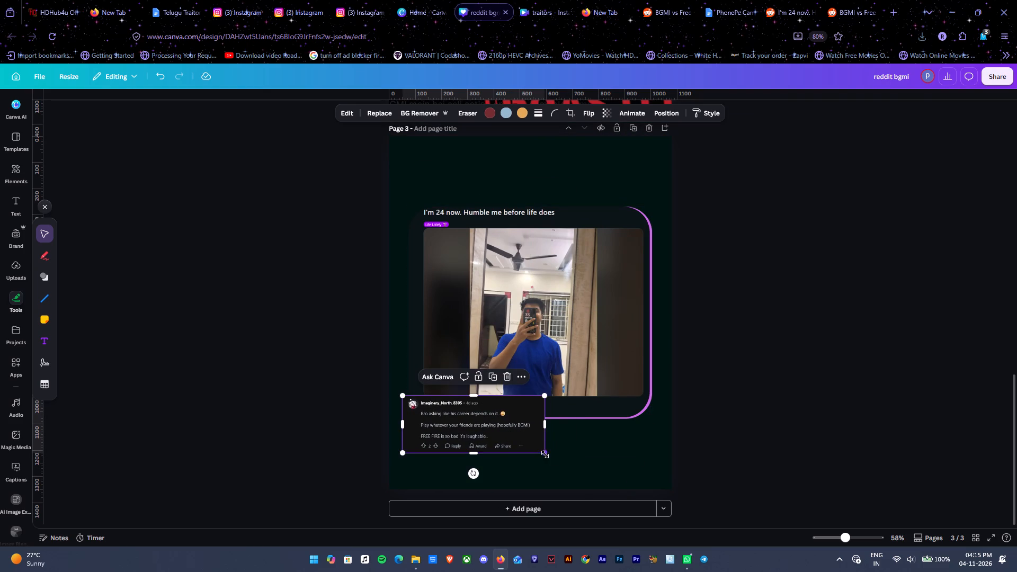
drag(545, 454, 531, 442)
click(506, 433)
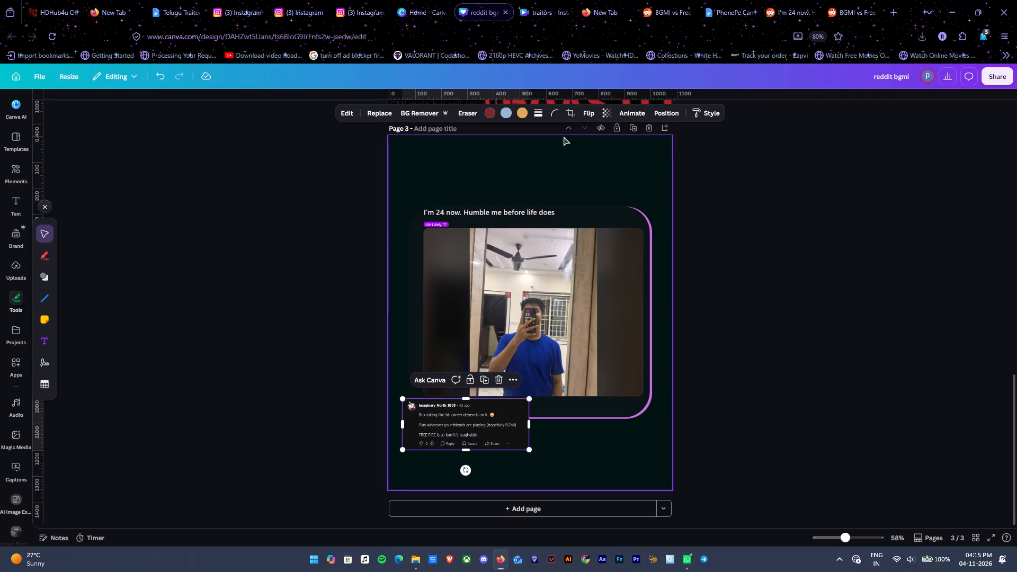
Give the comment screenshot a solid yellow (#ffc806) border with a stroke weight of 4 and corner rounding 0.
click(548, 112)
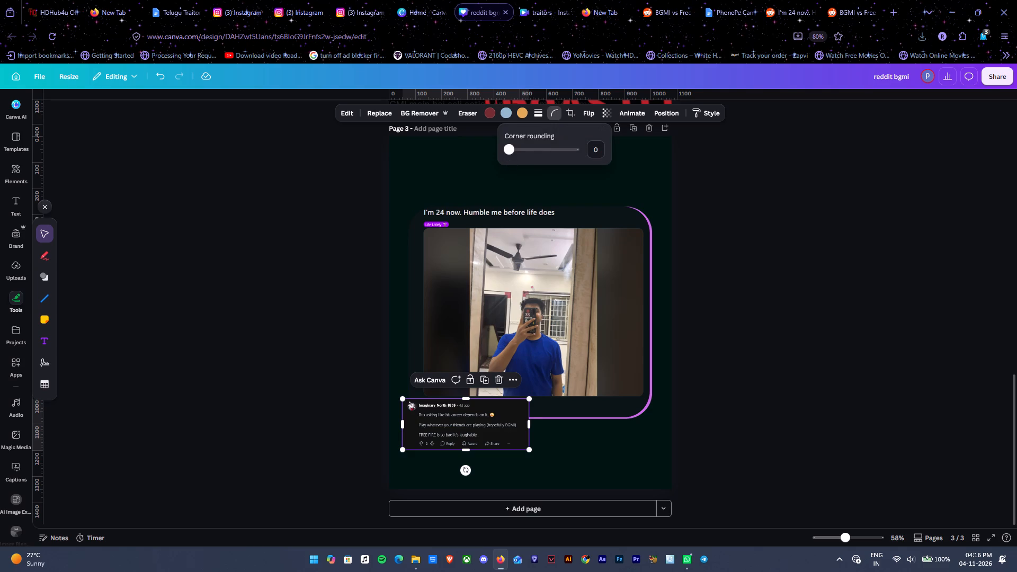
drag(510, 156, 465, 157)
click(535, 117)
click(522, 138)
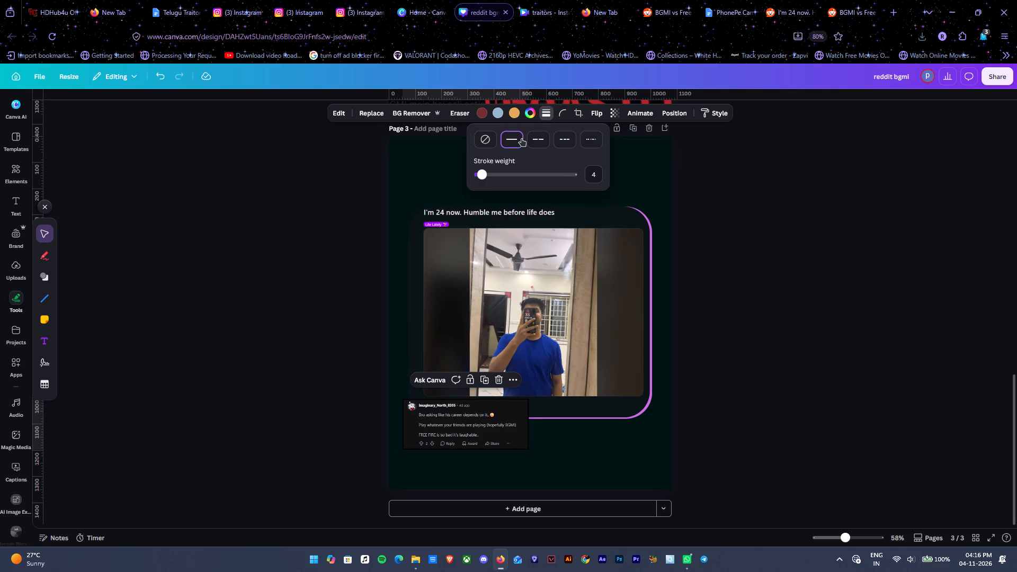
click(523, 112)
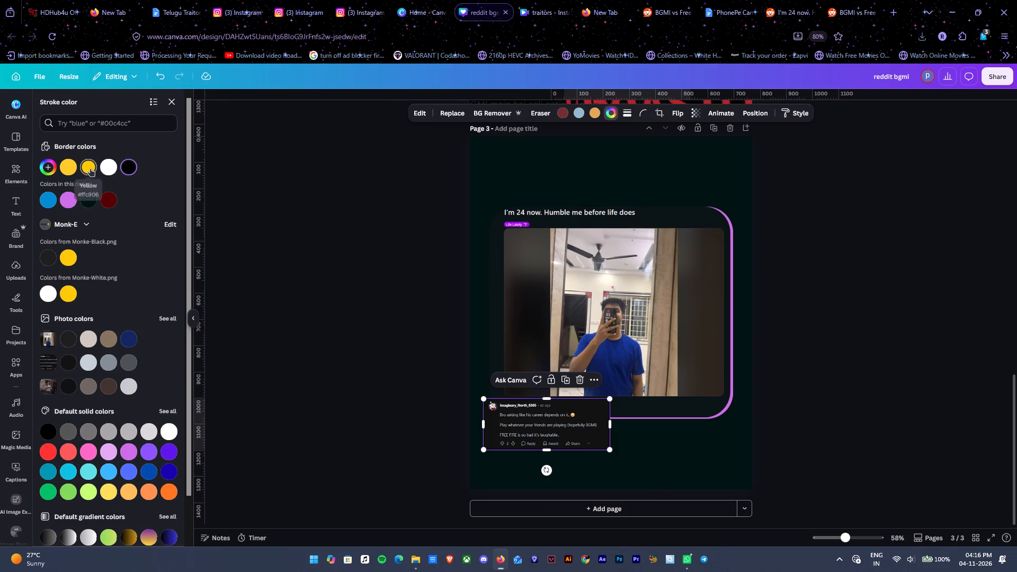
click(90, 168)
double_click(911, 276)
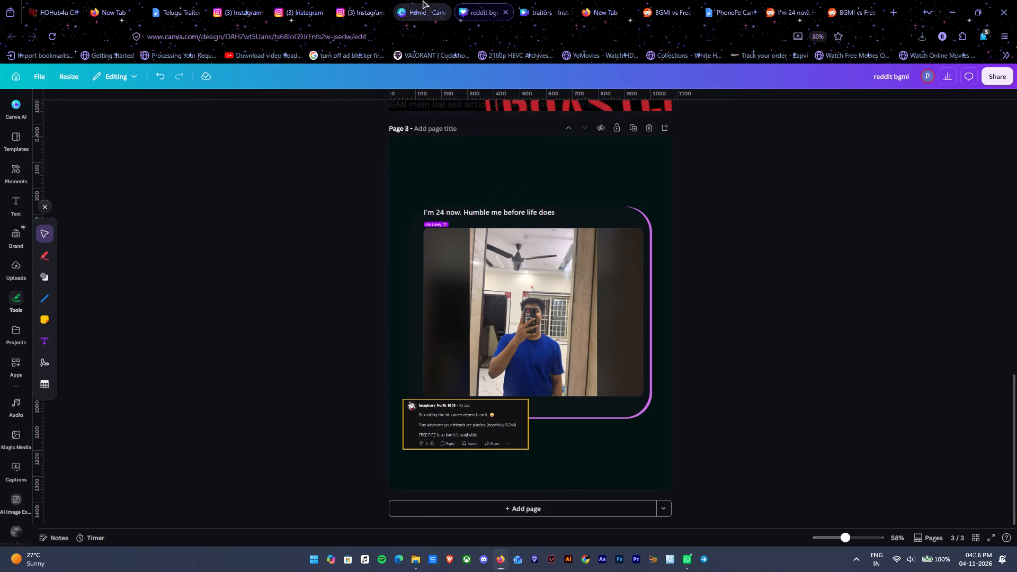
Take a screenshot of the "Free fire in 2026" comment further down the r/AskIndia thread, including its vote and reply row.
click(863, 8)
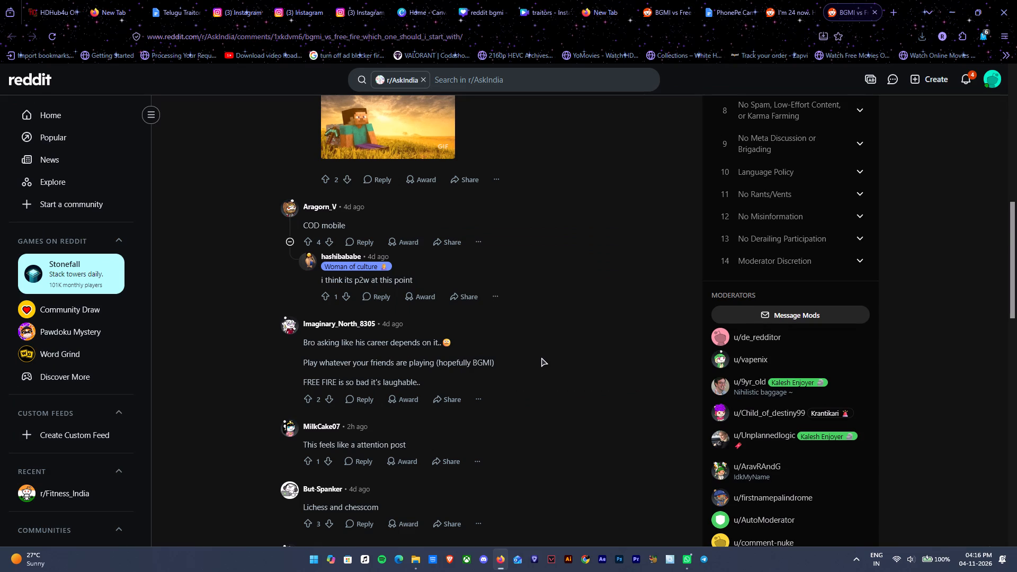
scroll(542, 356, down, 2)
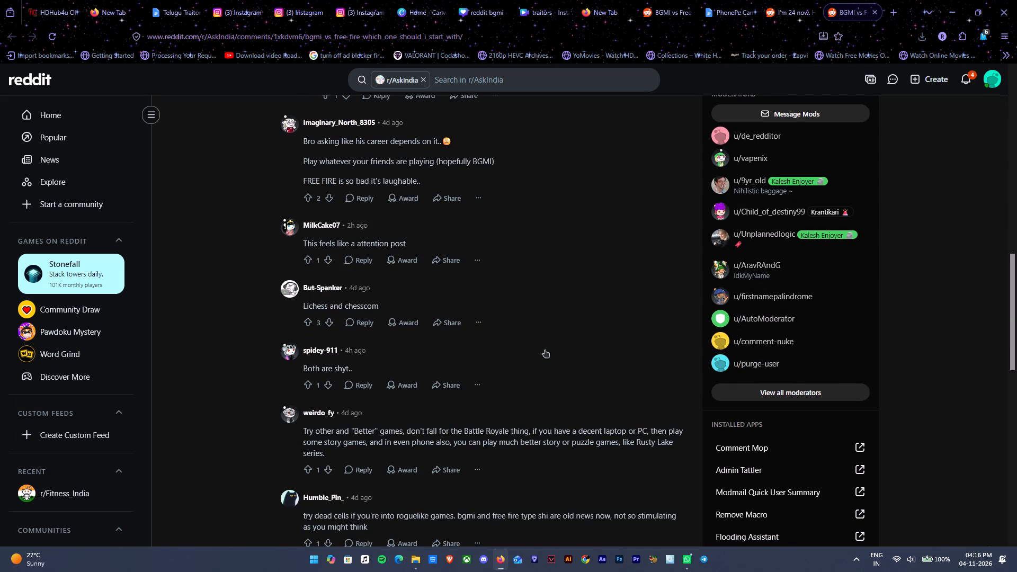
scroll(545, 350, down, 1)
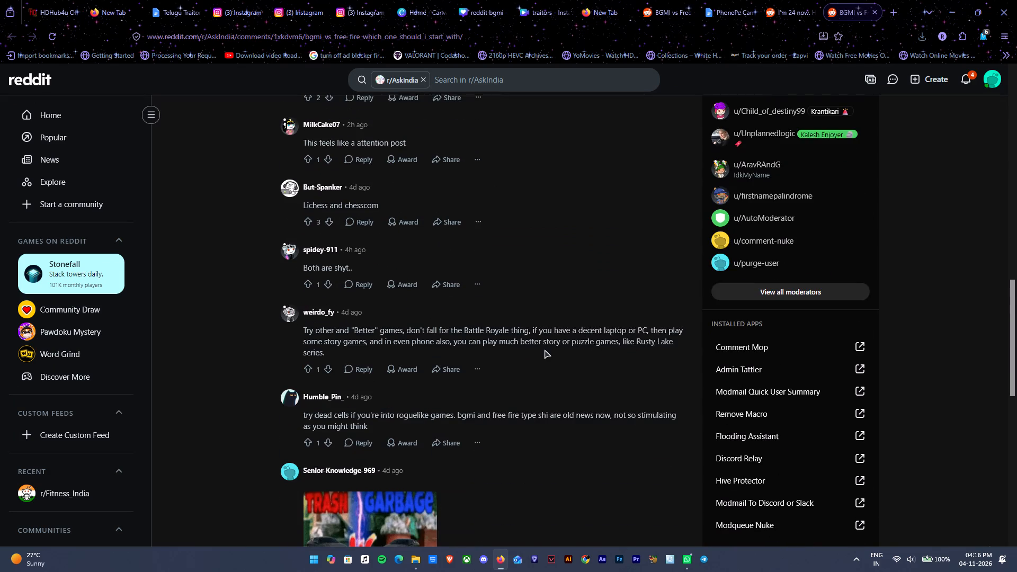
scroll(545, 350, down, 4)
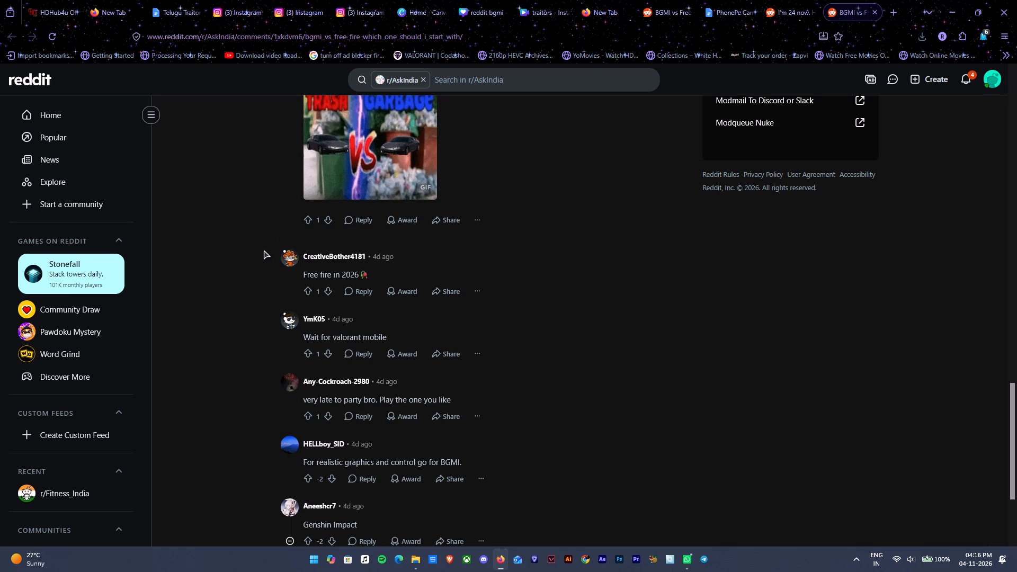
key(Print)
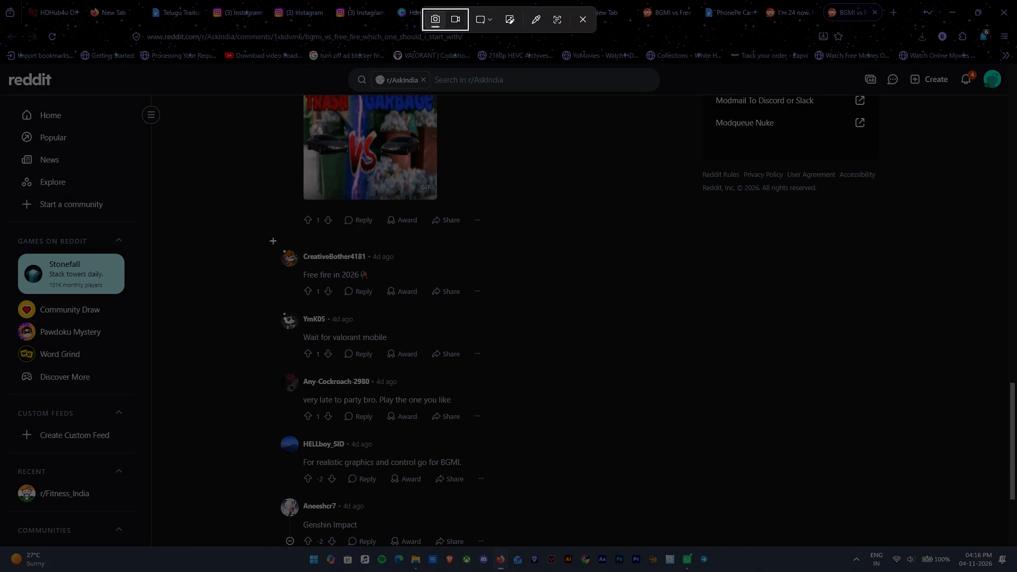
drag(273, 241, 502, 308)
Paste the "Free fire in 2026" comment screenshot onto page 3, shrink it slightly and place it over the post's lower-right corner.
click(481, 0)
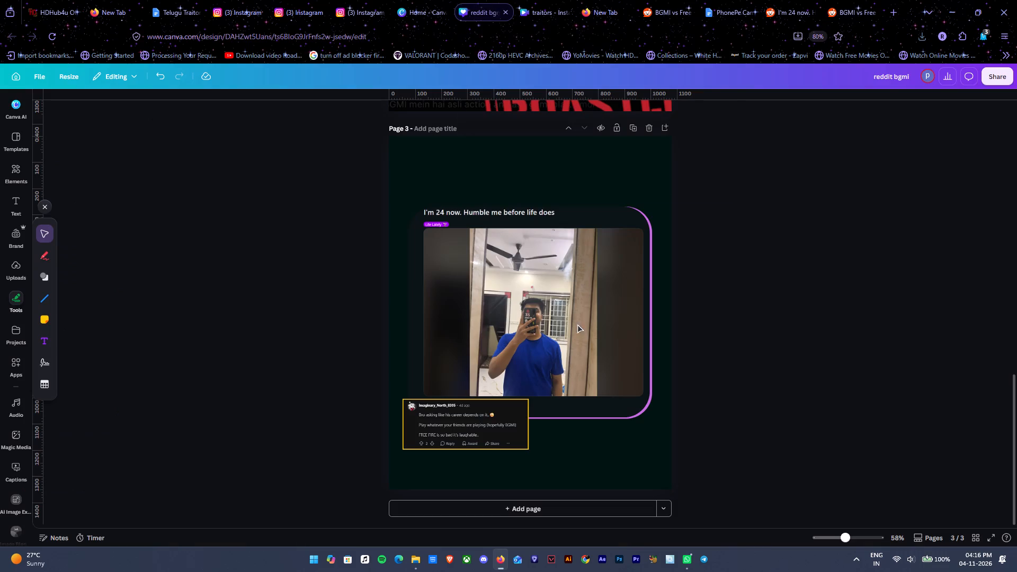
key(ctrl+v)
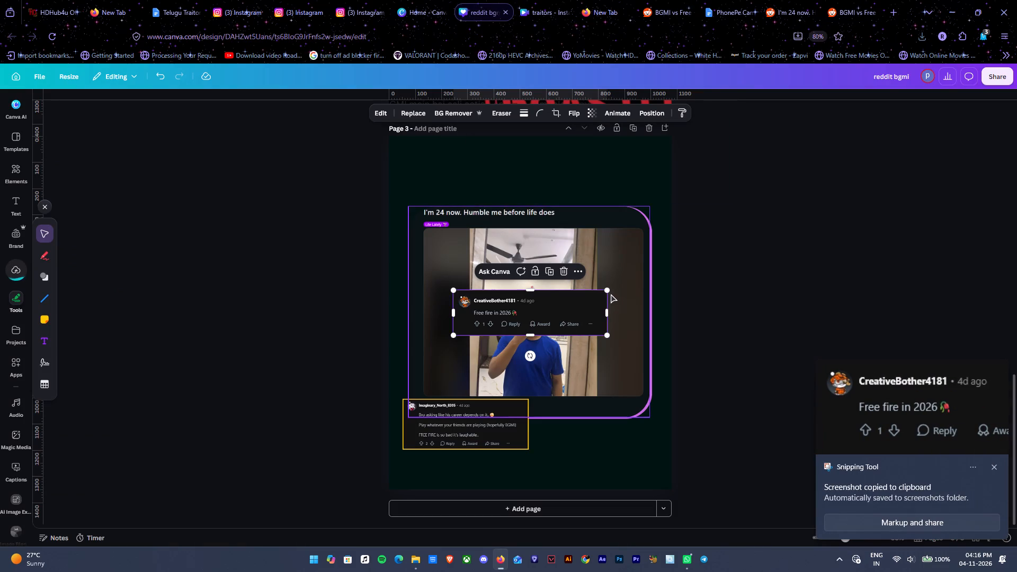
drag(608, 292, 585, 297)
drag(533, 326, 626, 200)
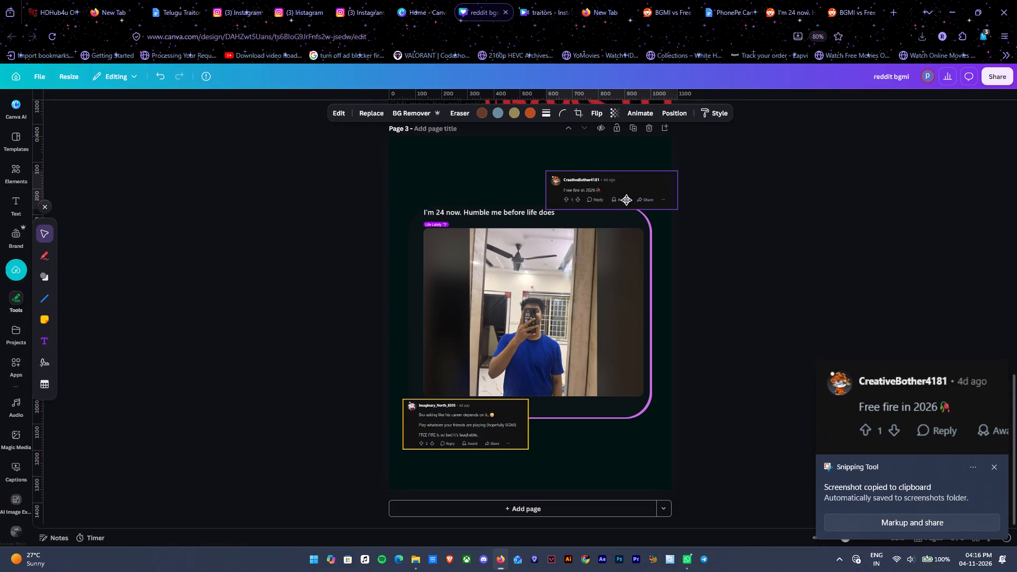
drag(626, 200, 611, 200)
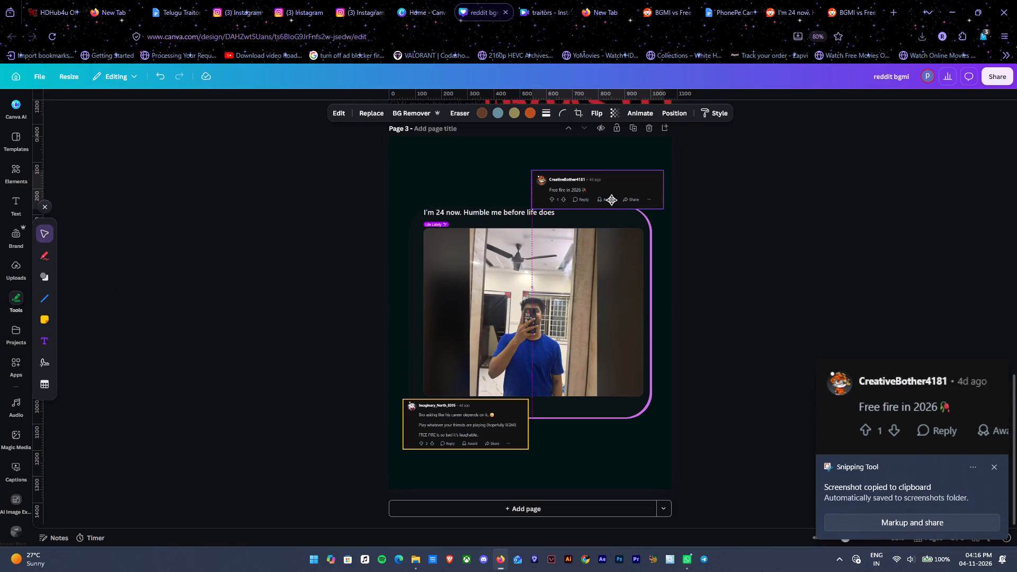
drag(611, 200, 605, 190)
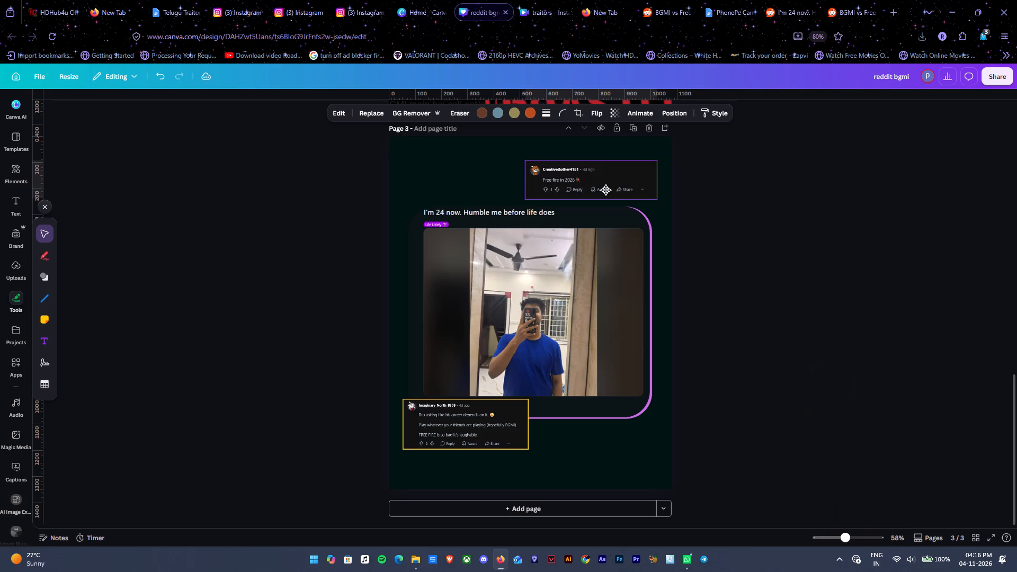
drag(605, 190, 602, 461)
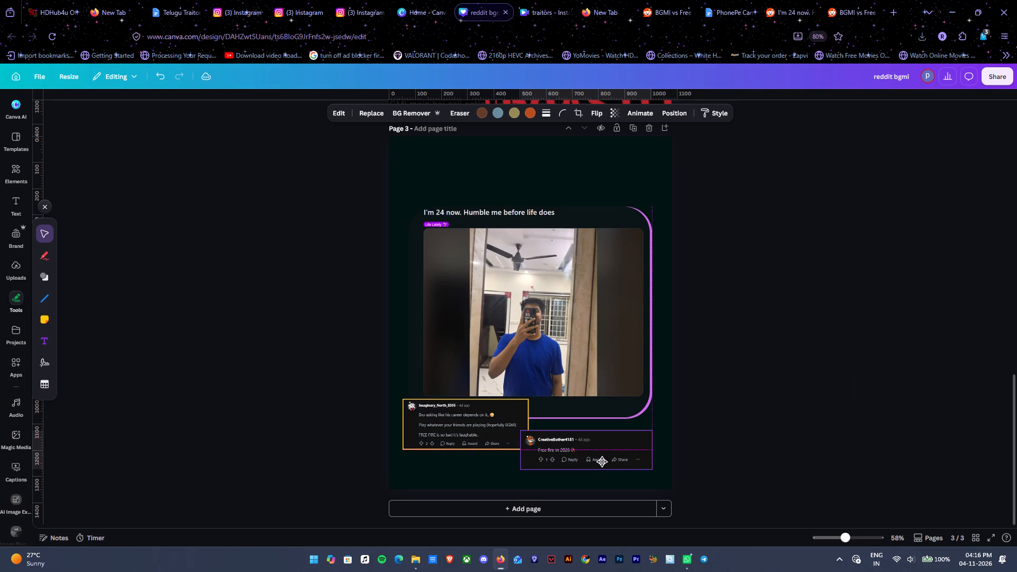
drag(602, 461, 599, 413)
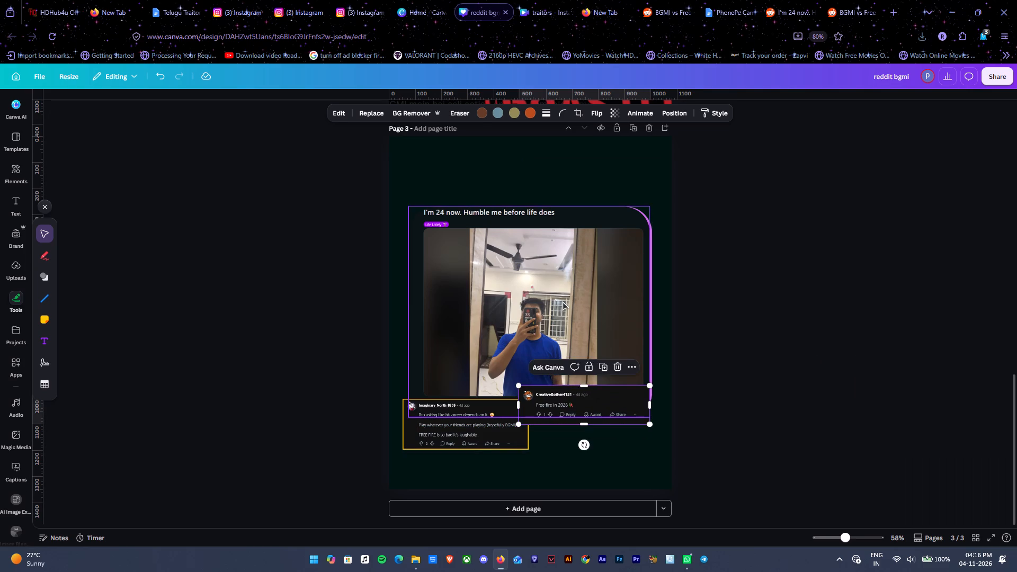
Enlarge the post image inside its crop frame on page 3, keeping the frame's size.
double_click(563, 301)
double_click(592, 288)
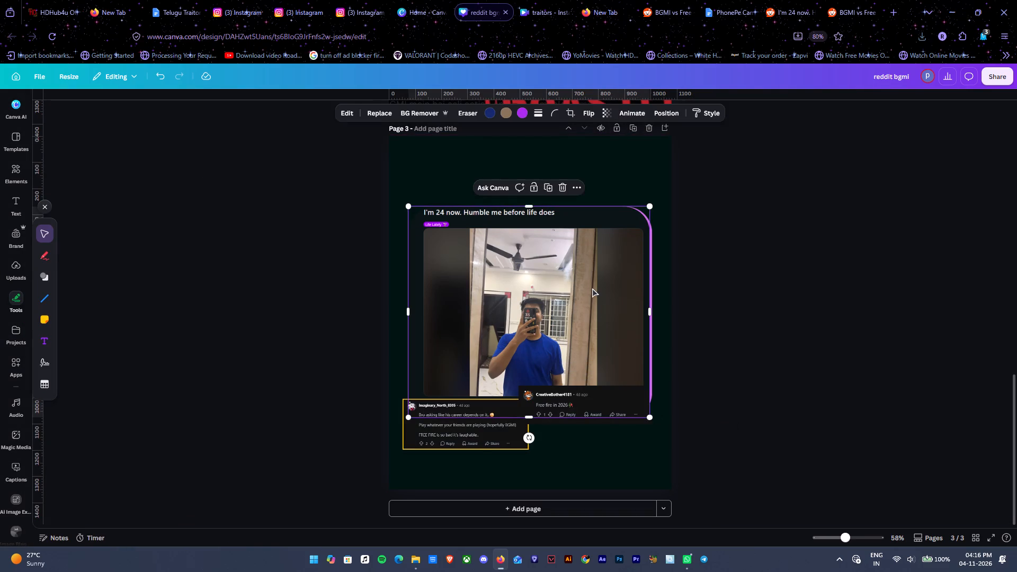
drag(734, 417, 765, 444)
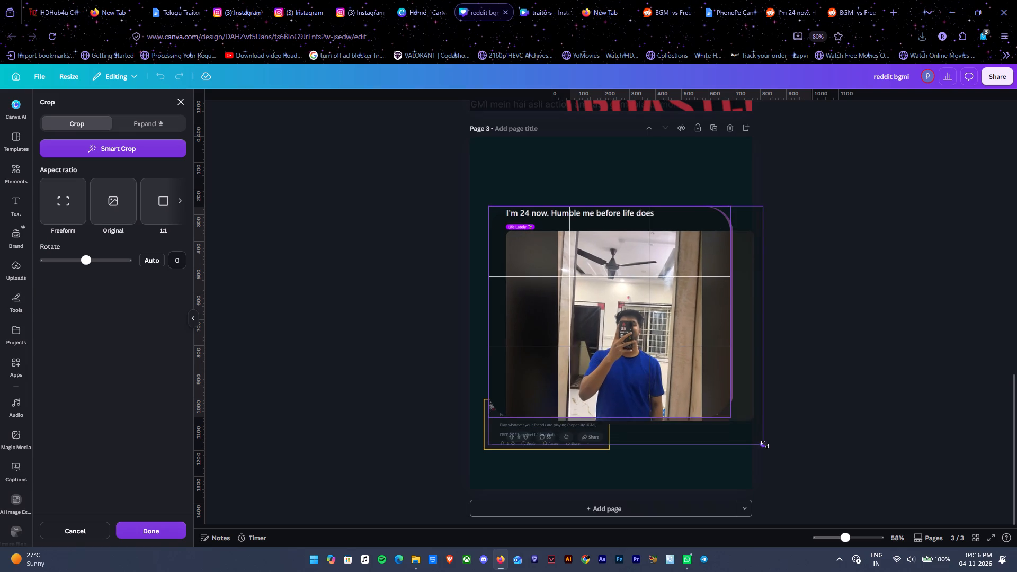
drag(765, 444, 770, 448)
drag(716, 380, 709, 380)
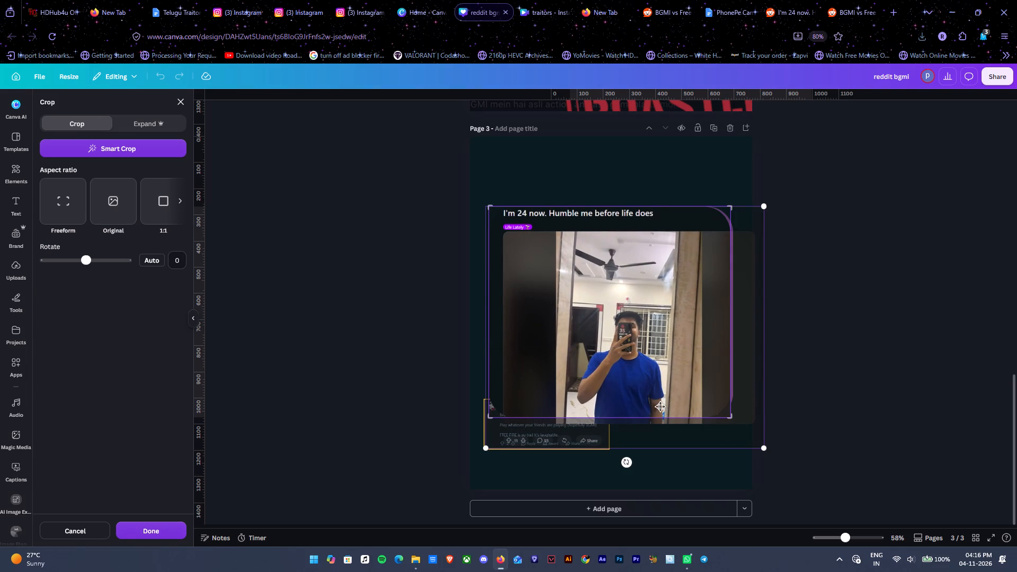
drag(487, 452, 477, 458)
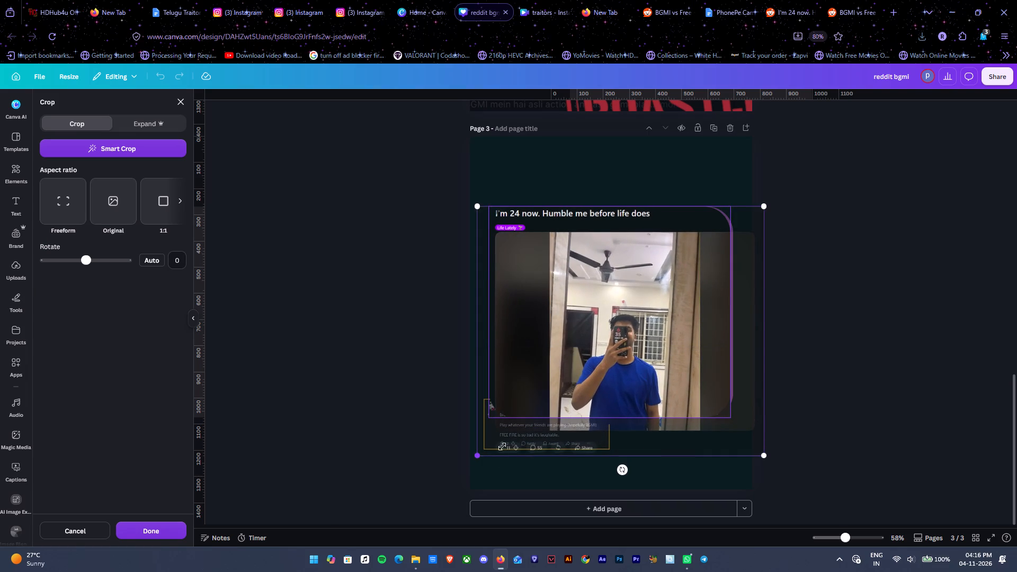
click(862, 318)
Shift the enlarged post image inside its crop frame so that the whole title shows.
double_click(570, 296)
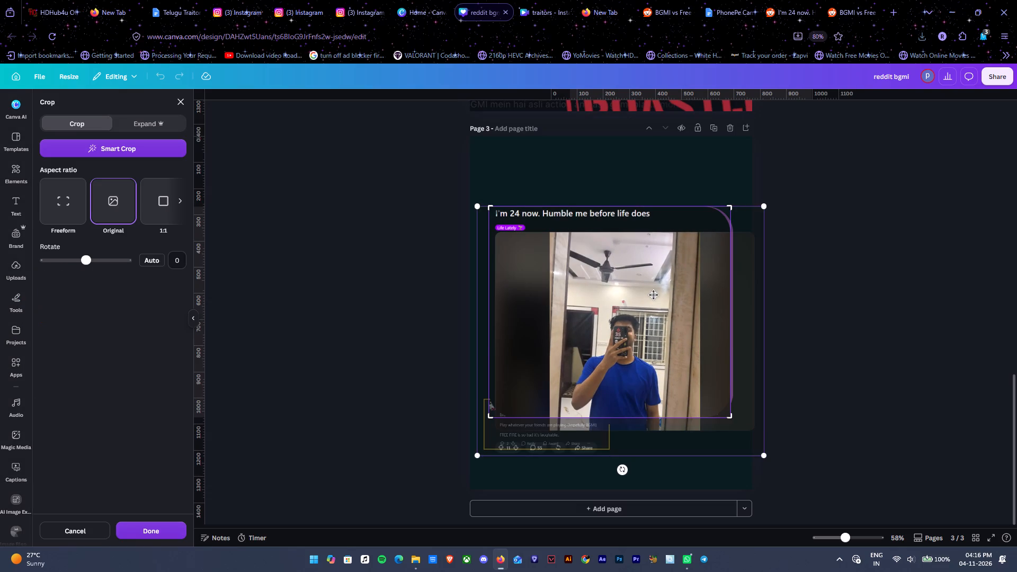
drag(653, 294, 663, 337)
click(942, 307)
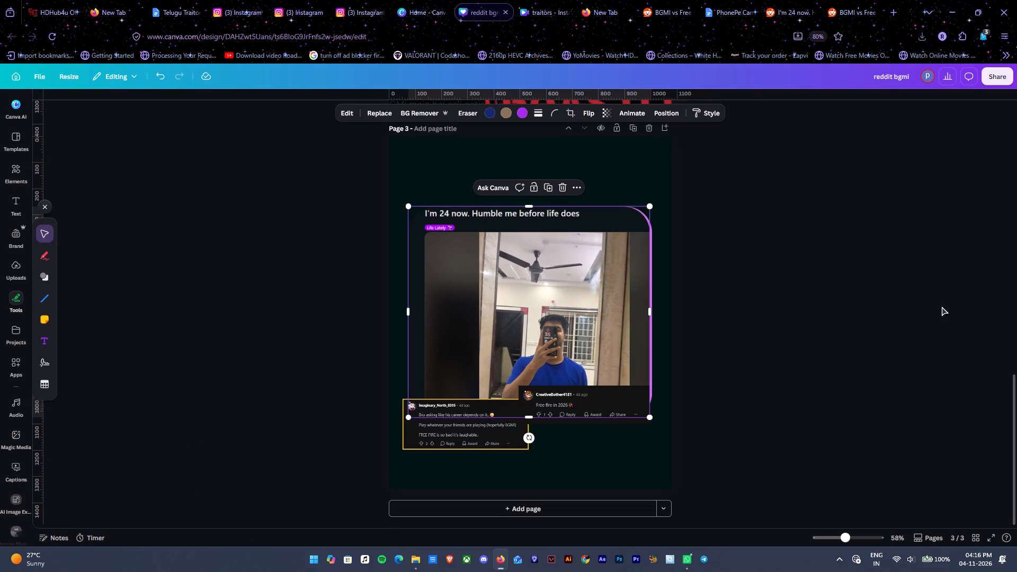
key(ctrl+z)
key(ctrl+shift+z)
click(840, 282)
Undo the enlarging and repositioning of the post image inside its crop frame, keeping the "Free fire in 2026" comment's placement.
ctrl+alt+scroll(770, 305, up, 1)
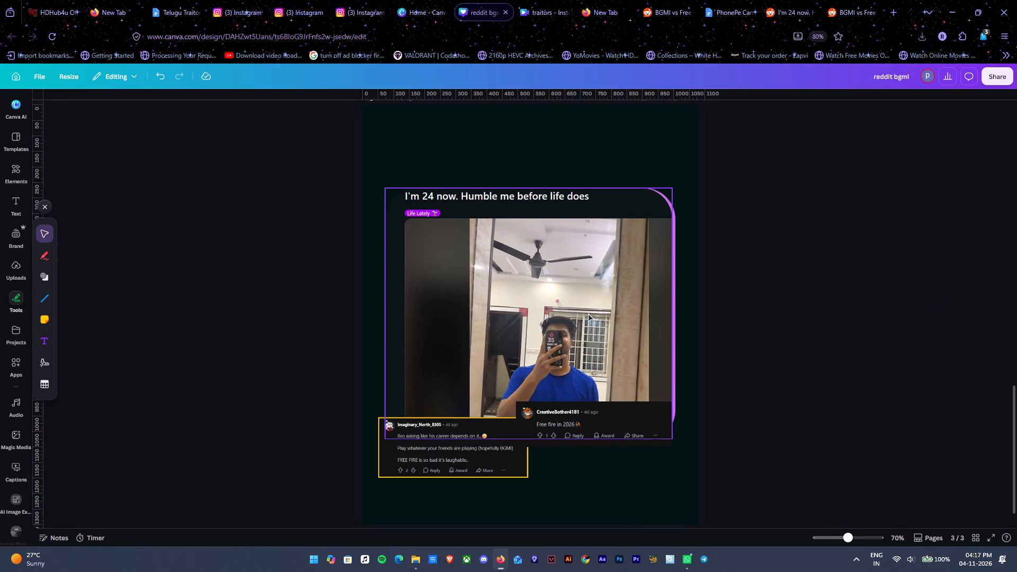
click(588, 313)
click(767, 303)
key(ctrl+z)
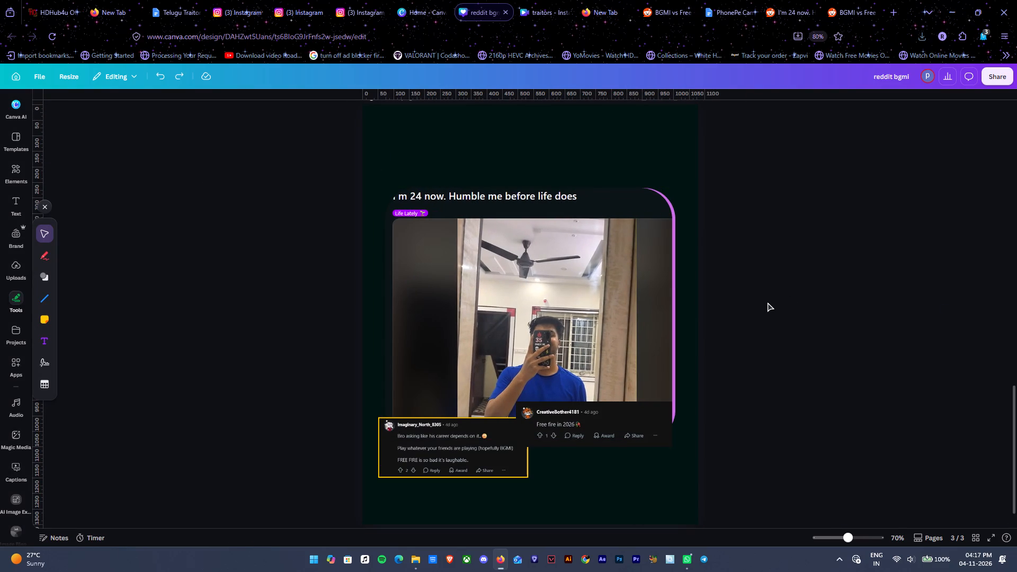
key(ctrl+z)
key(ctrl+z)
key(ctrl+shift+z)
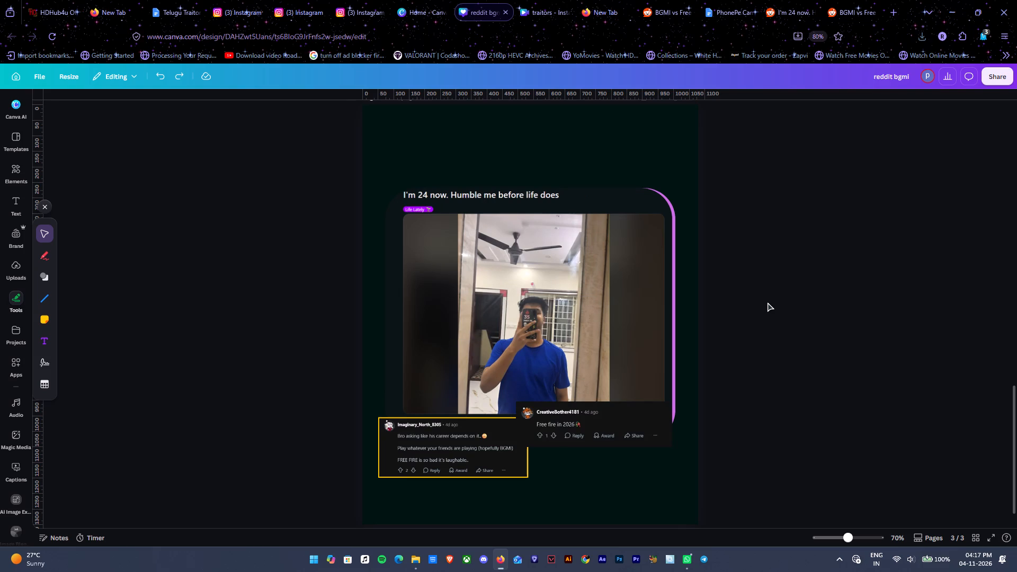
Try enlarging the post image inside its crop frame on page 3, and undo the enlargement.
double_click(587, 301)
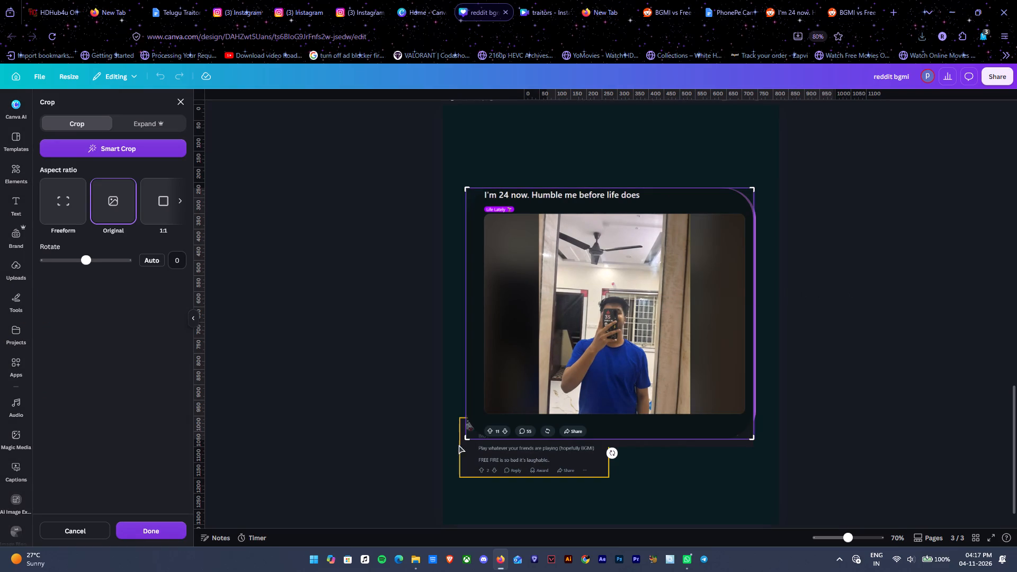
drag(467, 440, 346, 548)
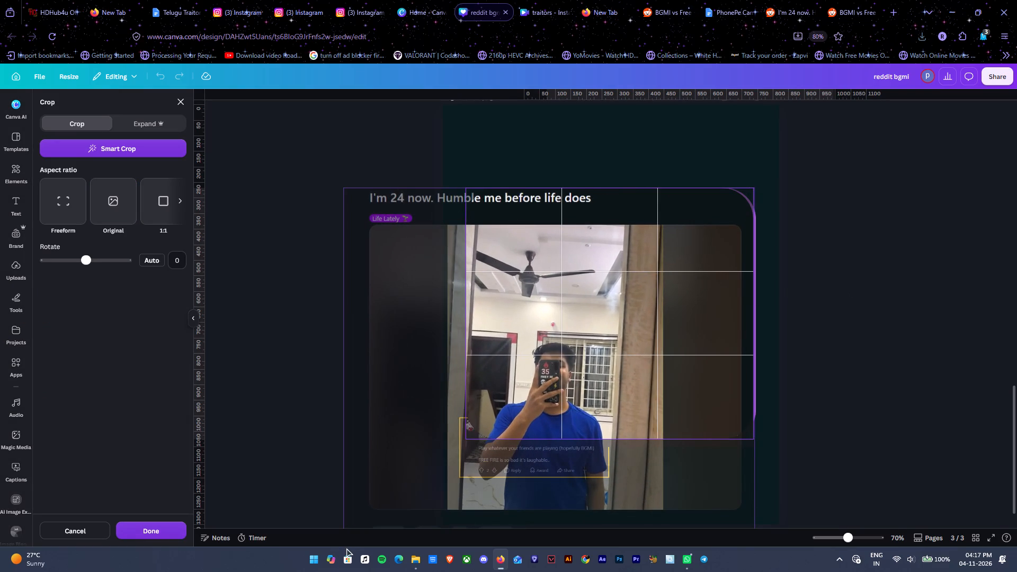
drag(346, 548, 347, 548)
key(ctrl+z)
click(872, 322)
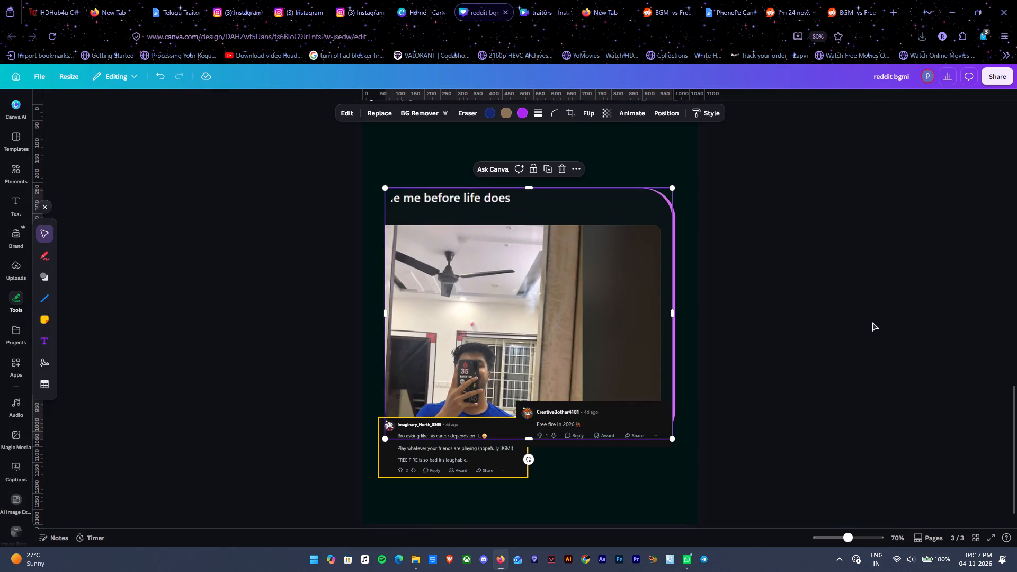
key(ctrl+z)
Duplicate the bordered post image on page 3 and enlarge the copy until it covers the page.
click(556, 262)
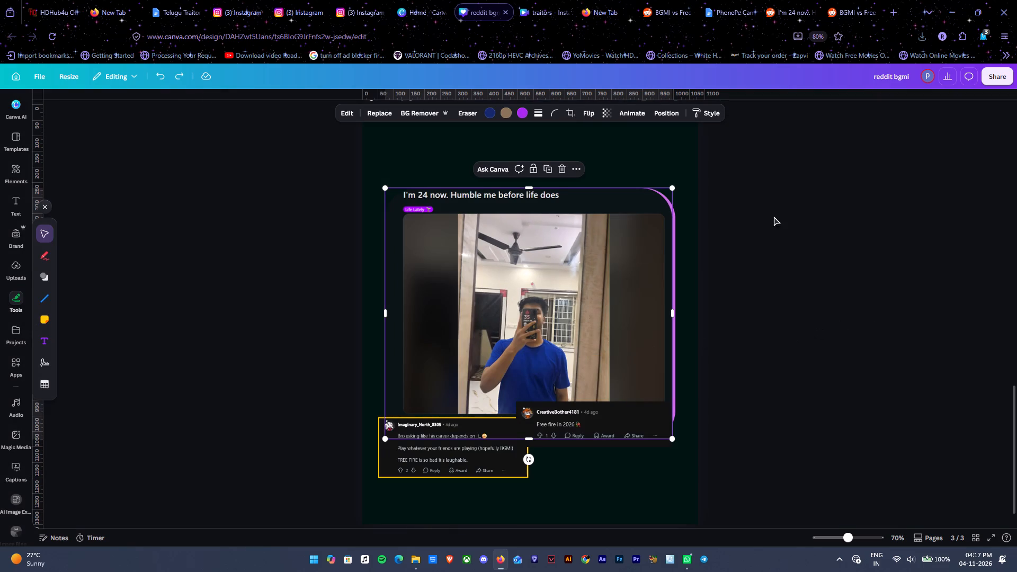
click(786, 186)
click(585, 279)
key(ctrl+d)
drag(618, 337, 625, 348)
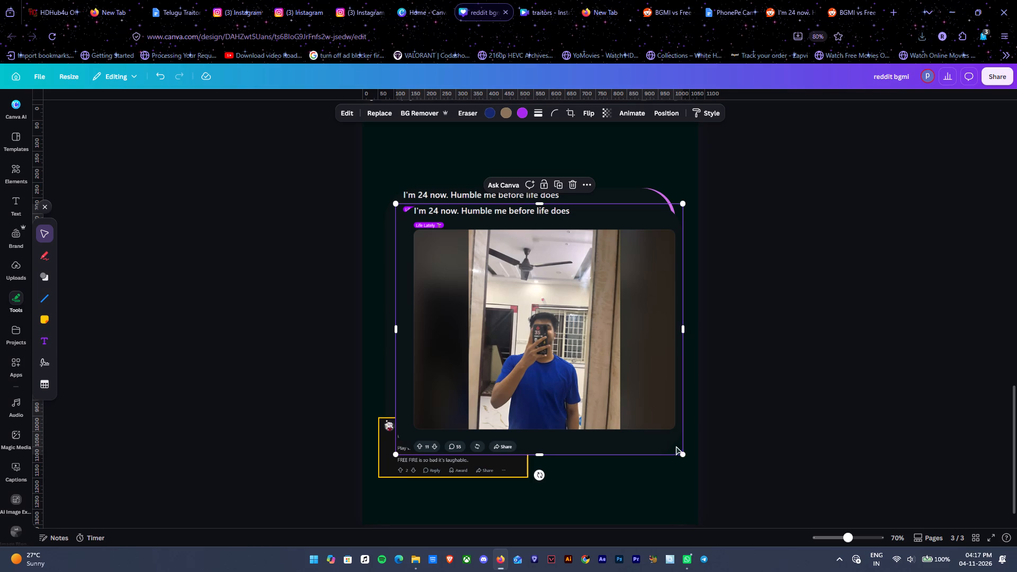
drag(682, 455, 1016, 514)
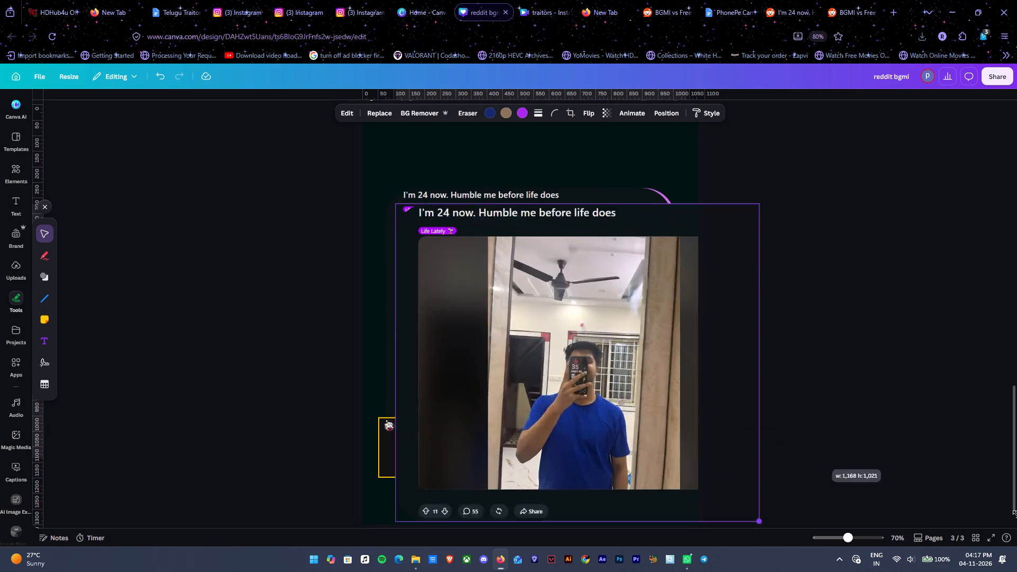
drag(1016, 514, 985, 513)
drag(724, 433, 648, 339)
Crop the enlarged copy on all four sides to the face and phone, about 336 by 334.
drag(318, 326, 468, 327)
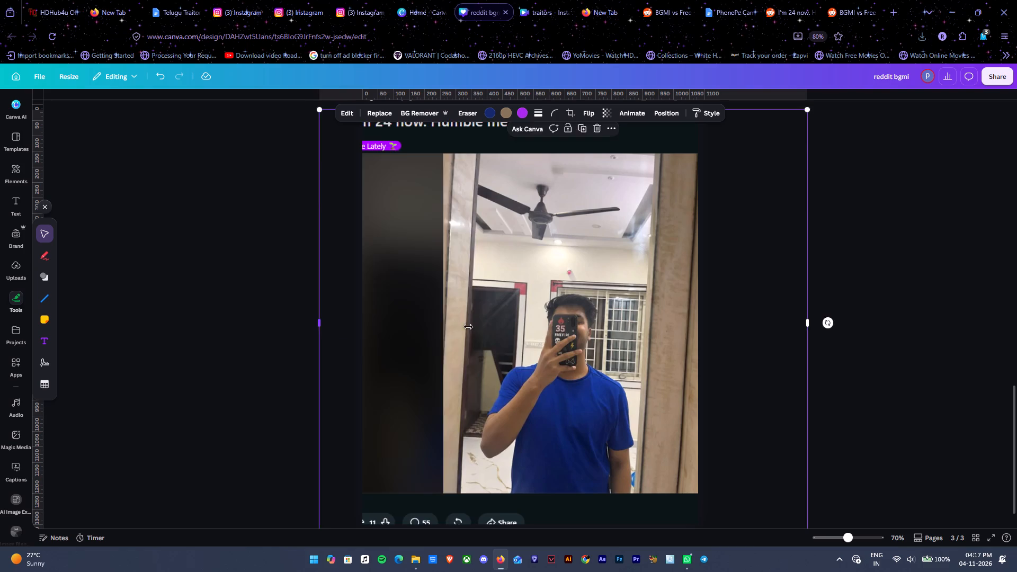
drag(468, 327, 499, 326)
drag(808, 319, 605, 317)
ctrl+alt+scroll(605, 316, down, 1)
drag(550, 144, 566, 308)
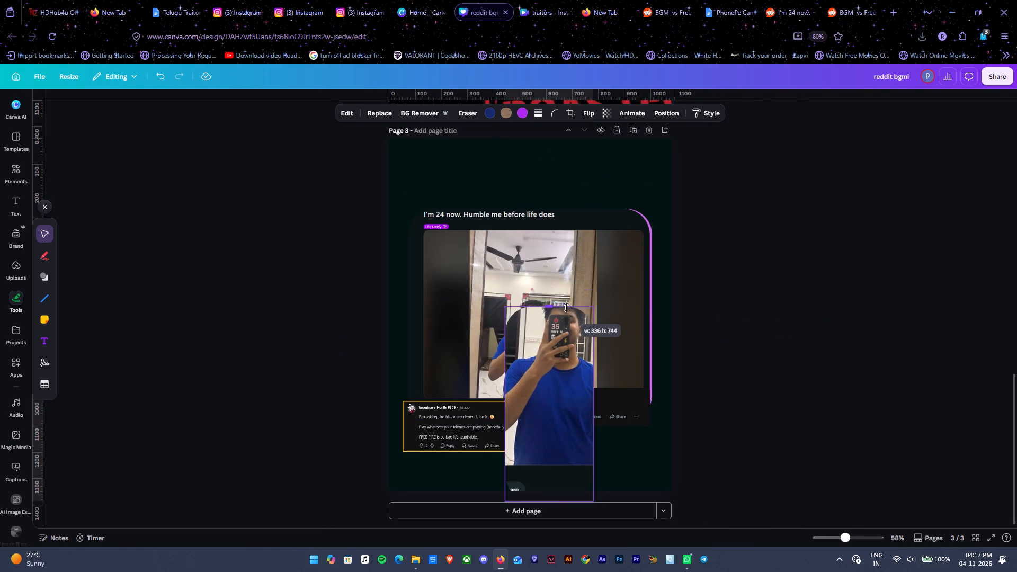
drag(566, 308, 570, 289)
drag(548, 502, 587, 373)
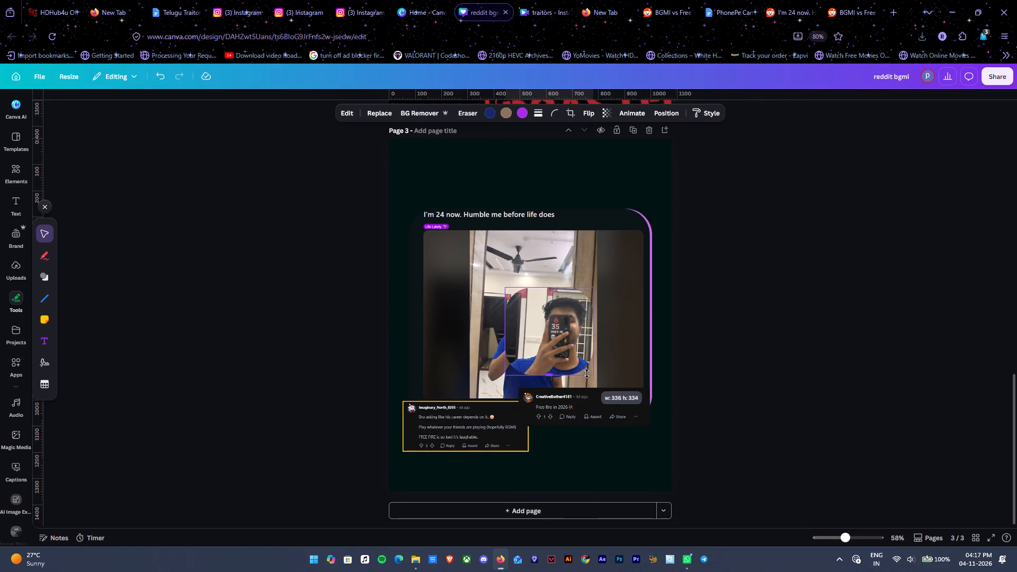
drag(587, 373, 582, 374)
ctrl+alt+scroll(586, 369, up, 4)
click(805, 315)
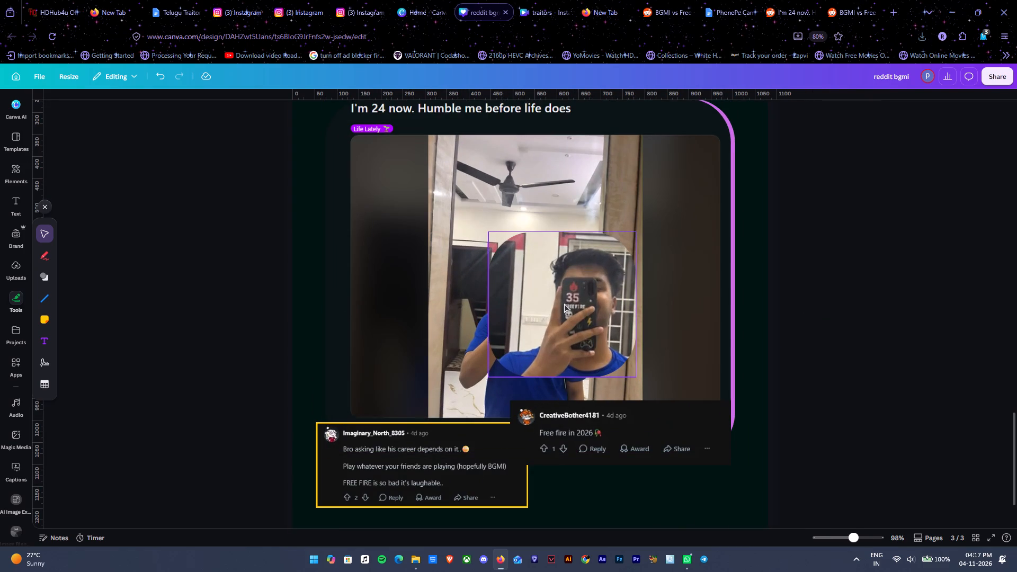
Adjust the cropped copy's frame slightly so it sits around the head and phone.
double_click(565, 301)
drag(715, 380, 846, 467)
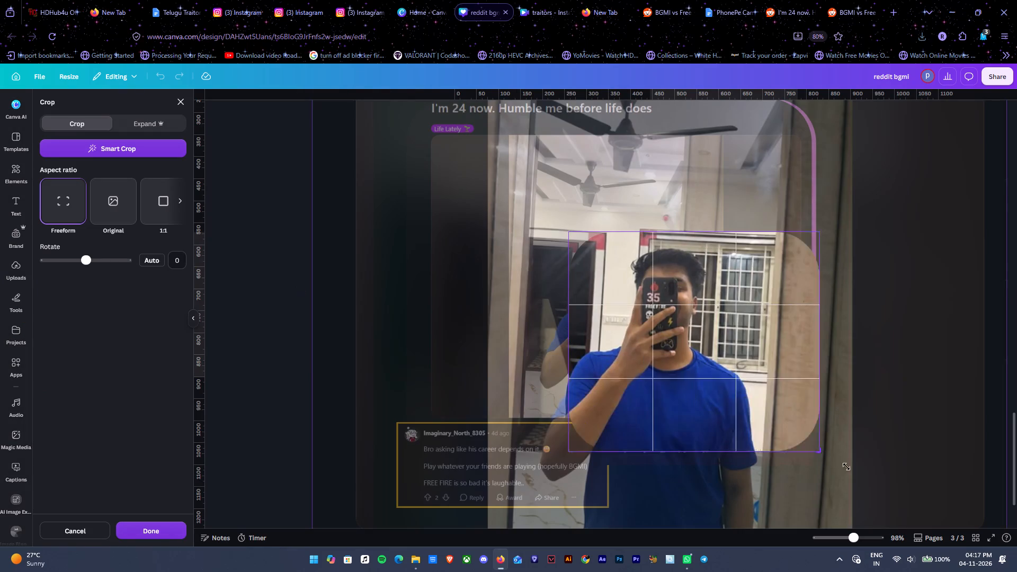
drag(846, 467, 722, 373)
click(945, 340)
click(872, 321)
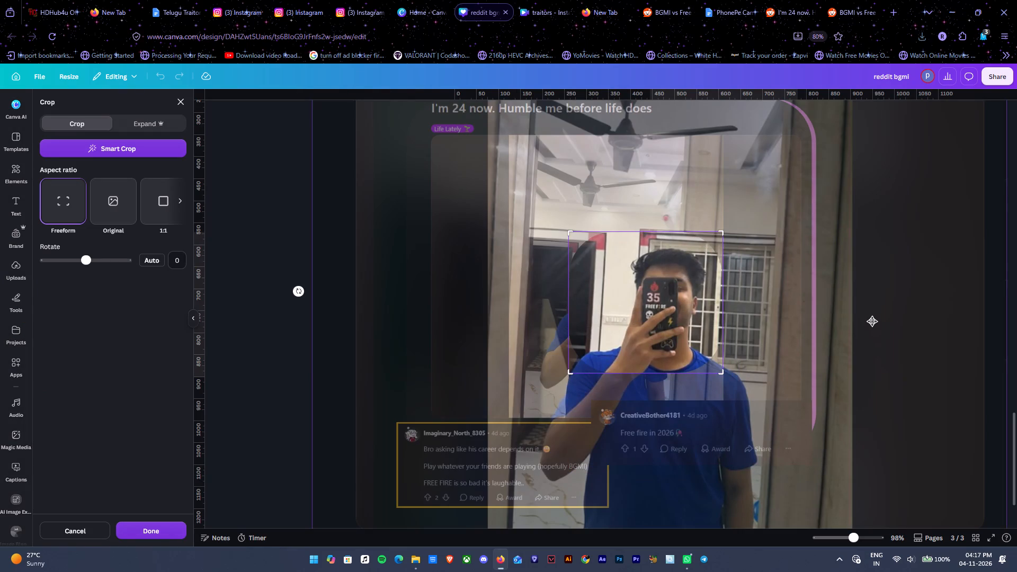
click(872, 321)
click(917, 302)
Enlarge the picture inside the copy's crop frame and reposition it to a close-up of the face and FREE FIRE phone case.
click(645, 350)
drag(658, 306, 649, 305)
ctrl+alt+scroll(649, 305, down, 4)
drag(843, 471, 1016, 564)
drag(903, 403, 813, 342)
ctrl+alt+scroll(813, 342, down, 6)
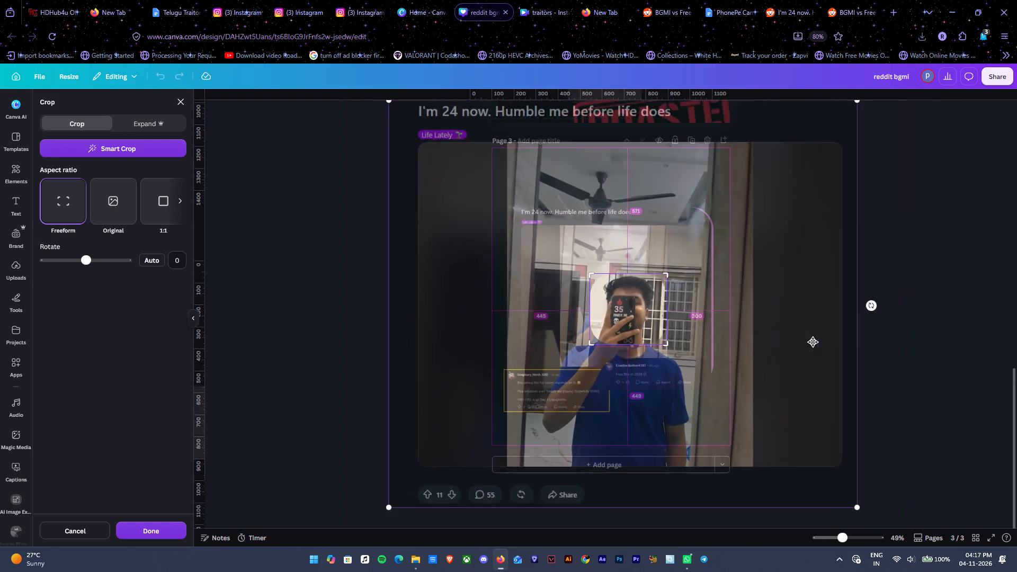
drag(784, 458, 914, 523)
drag(814, 413, 780, 371)
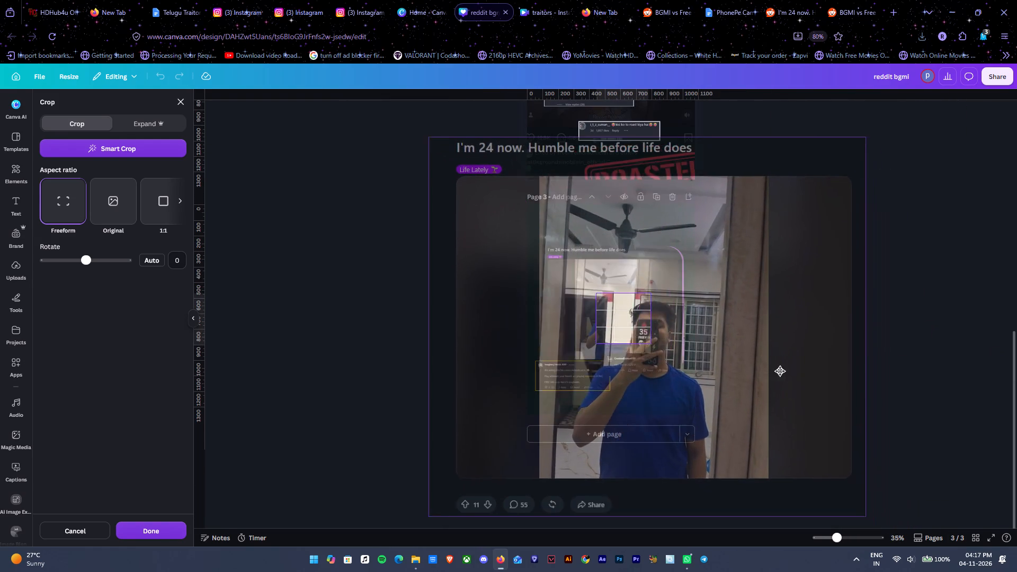
drag(780, 371, 756, 363)
click(881, 278)
click(795, 295)
Set the close-up's corner rounding to 100.
ctrl+alt+scroll(520, 467, up, 6)
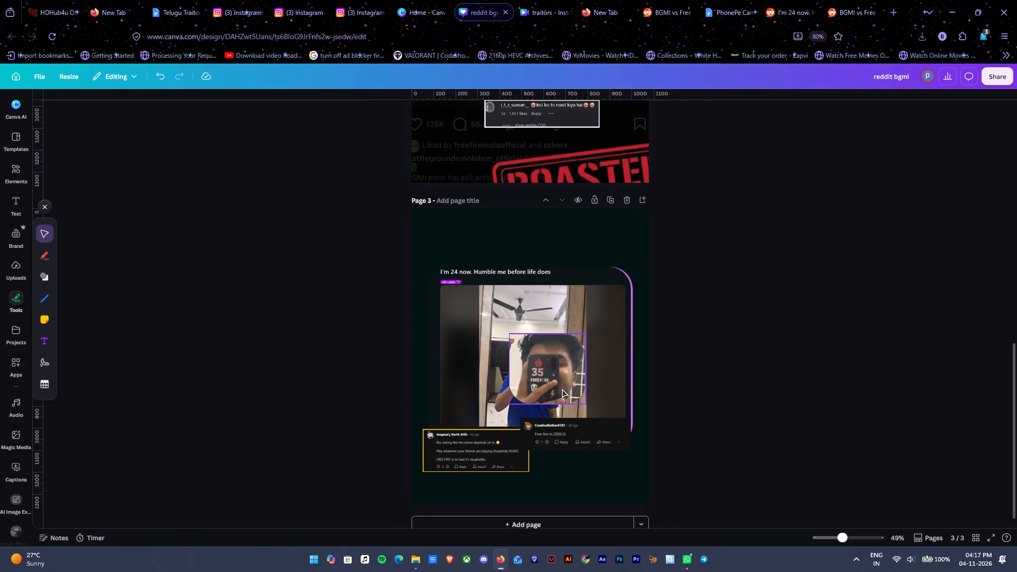
ctrl+alt+scroll(562, 389, up, 3)
click(553, 344)
click(553, 120)
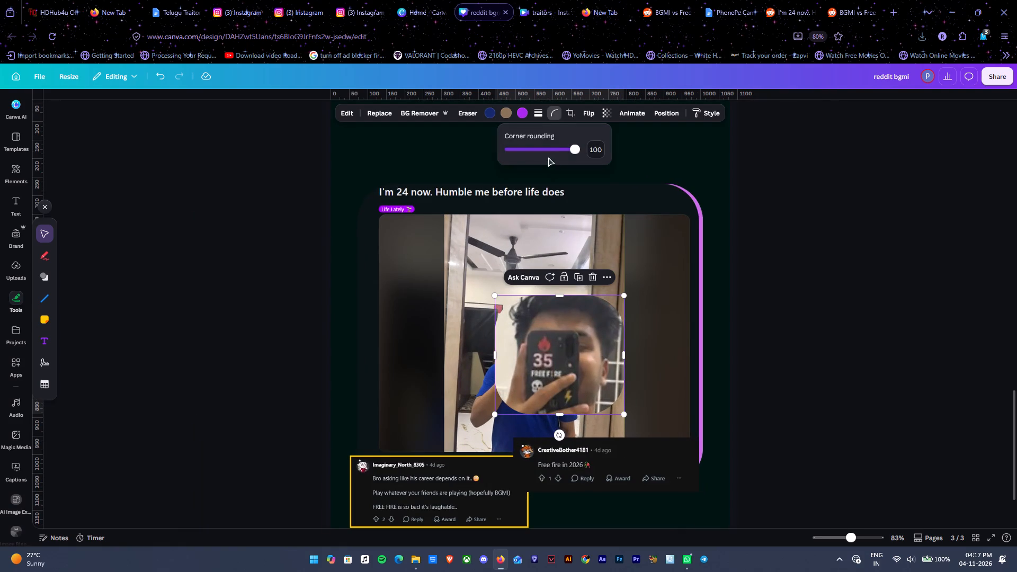
drag(548, 147, 769, 148)
Crop the close-up to just the hand and phone, about 270 wide and nearly round, and place it over the post photo's upper-right area.
drag(623, 359, 594, 360)
drag(576, 363, 628, 328)
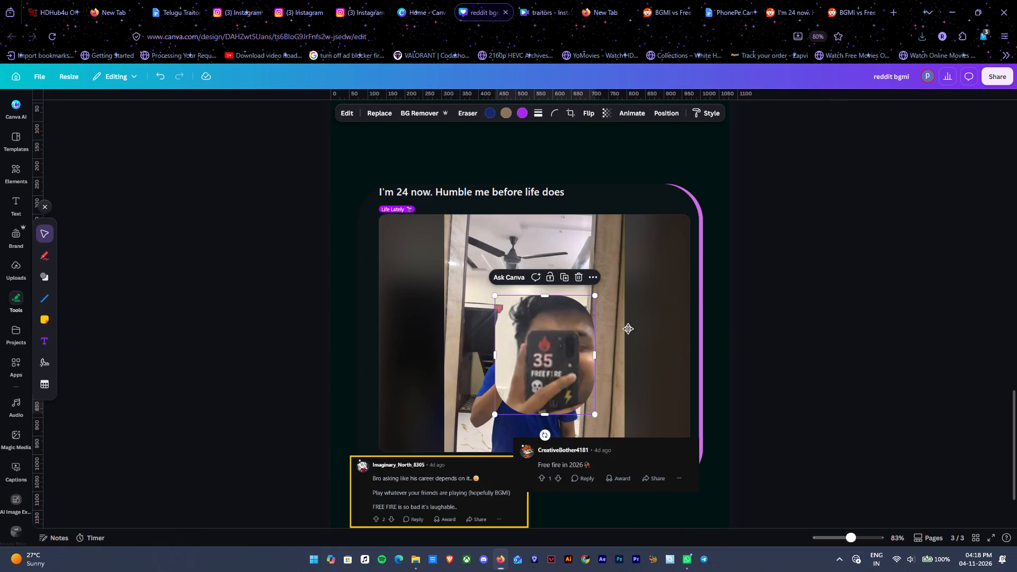
drag(628, 328, 634, 323)
drag(603, 374, 608, 353)
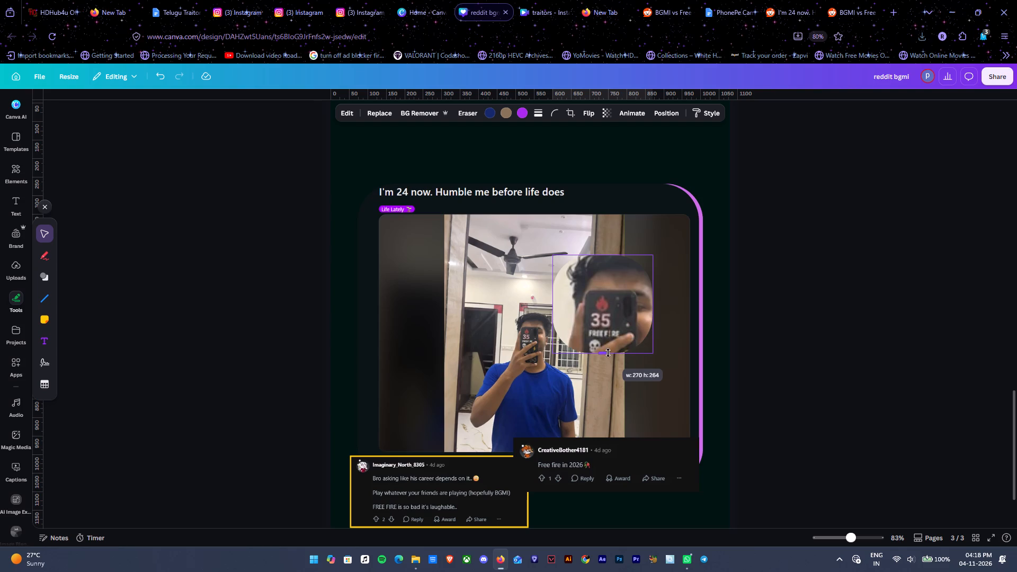
drag(608, 353, 608, 352)
drag(600, 355, 601, 386)
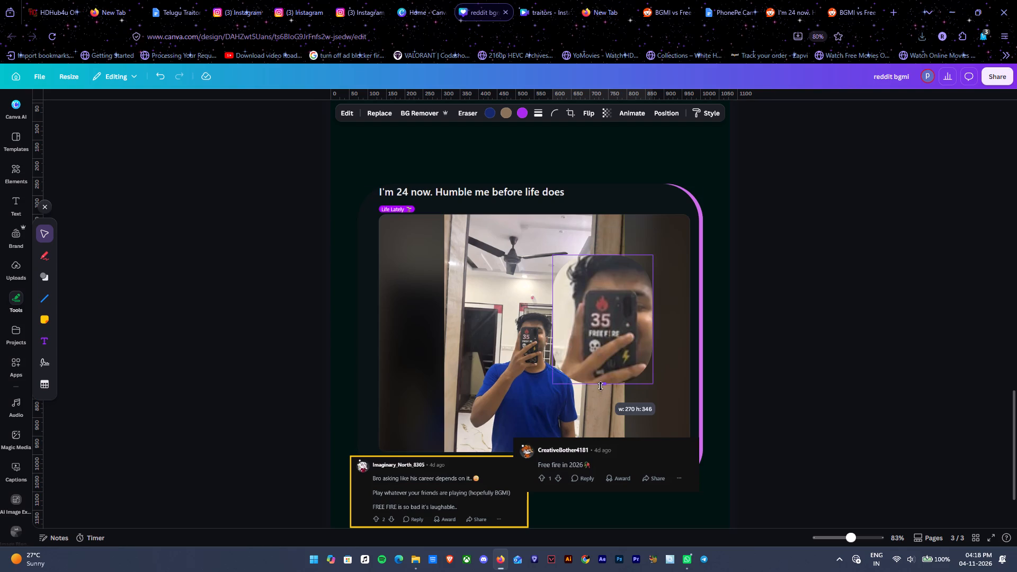
drag(601, 386, 604, 387)
drag(612, 350, 634, 310)
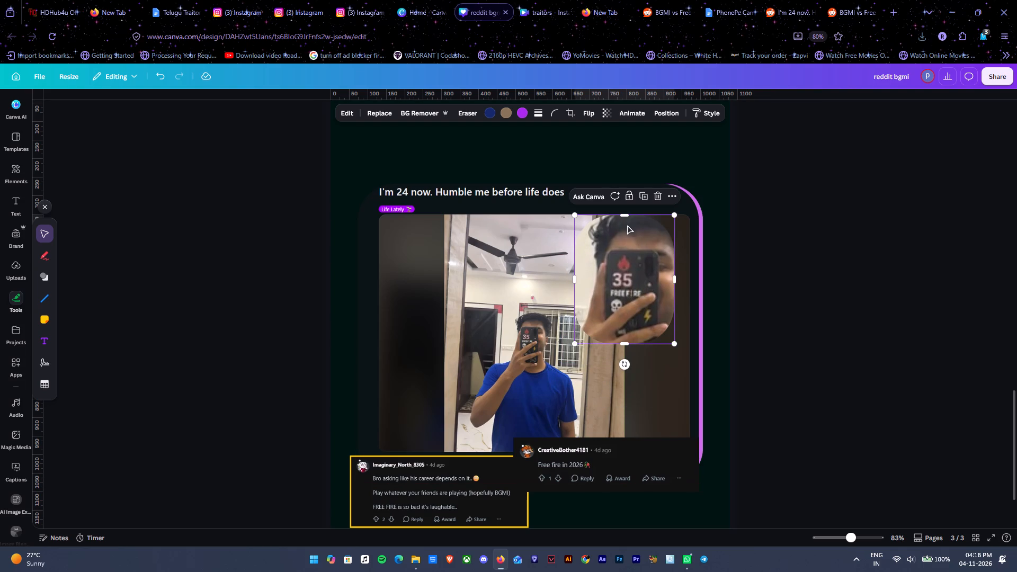
drag(622, 217, 639, 257)
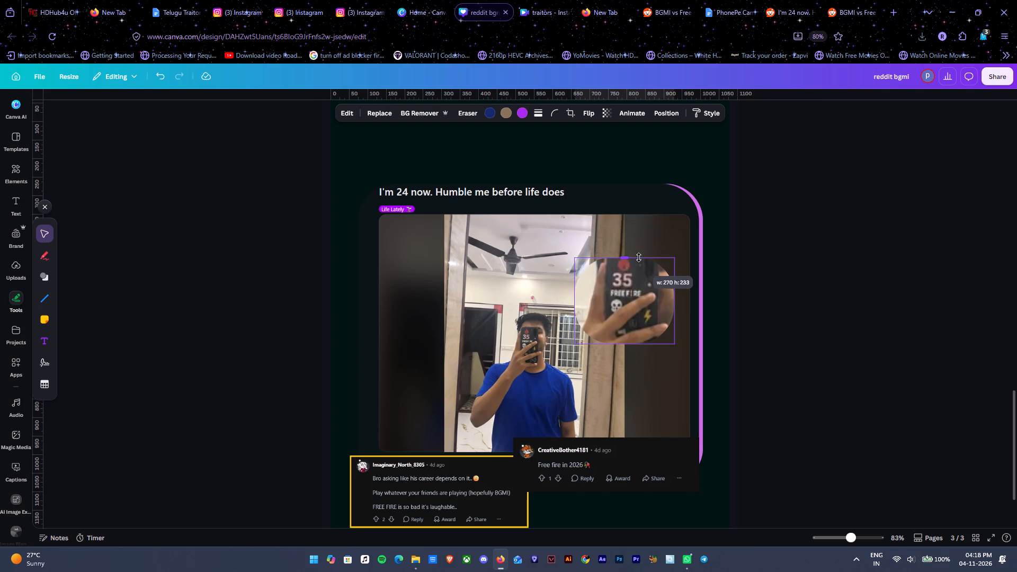
drag(639, 257, 640, 252)
drag(639, 299, 631, 308)
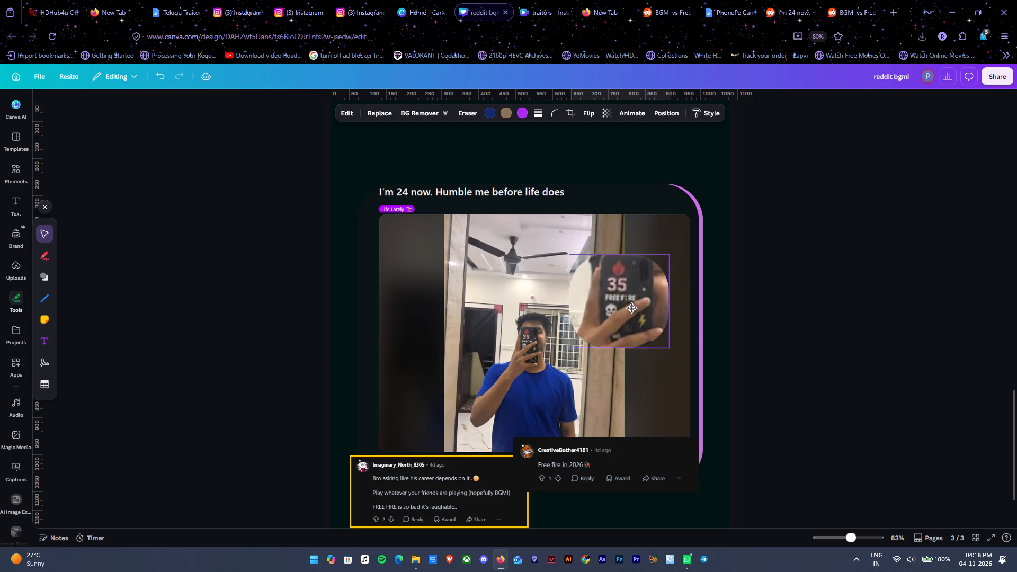
drag(631, 308, 642, 308)
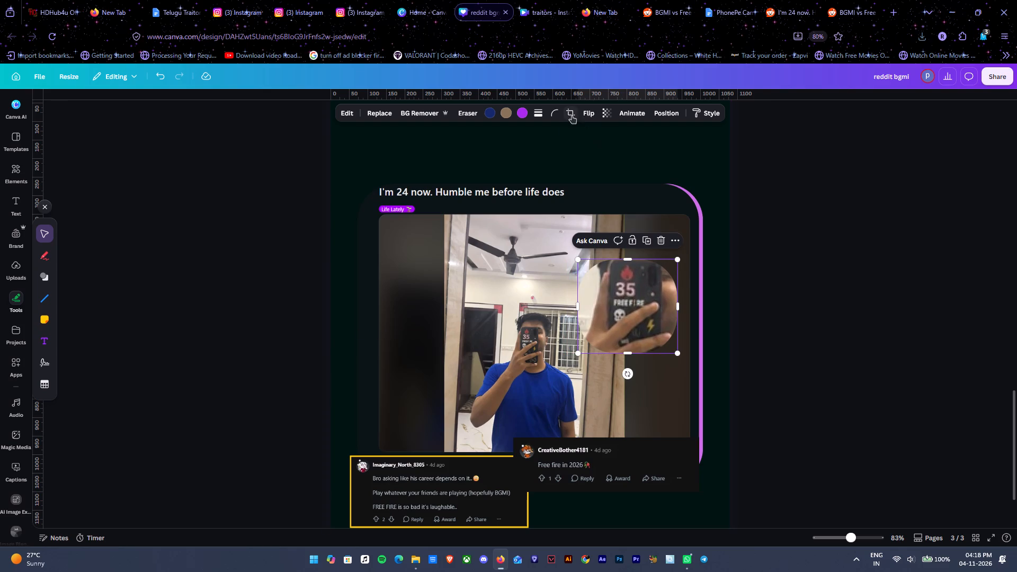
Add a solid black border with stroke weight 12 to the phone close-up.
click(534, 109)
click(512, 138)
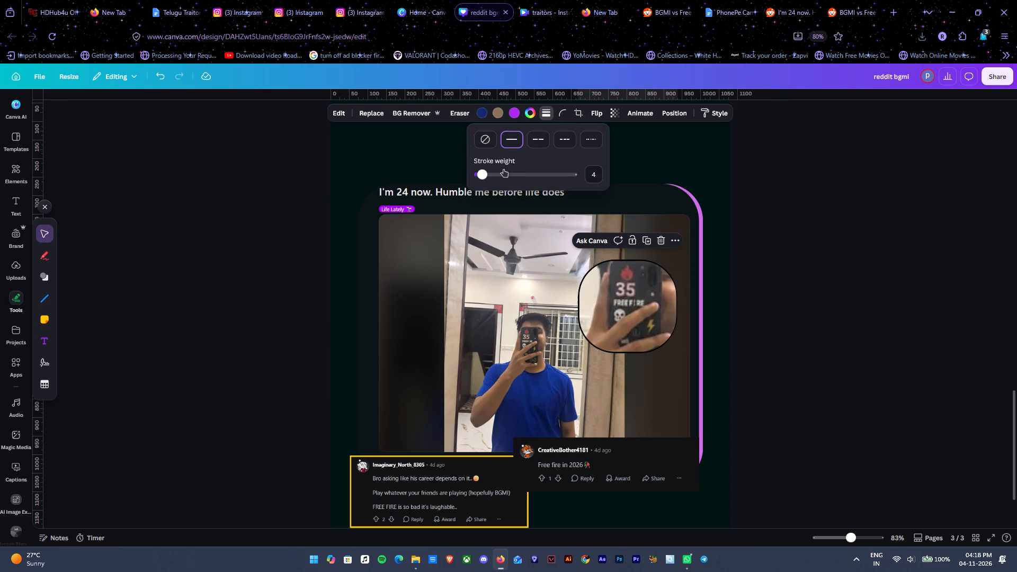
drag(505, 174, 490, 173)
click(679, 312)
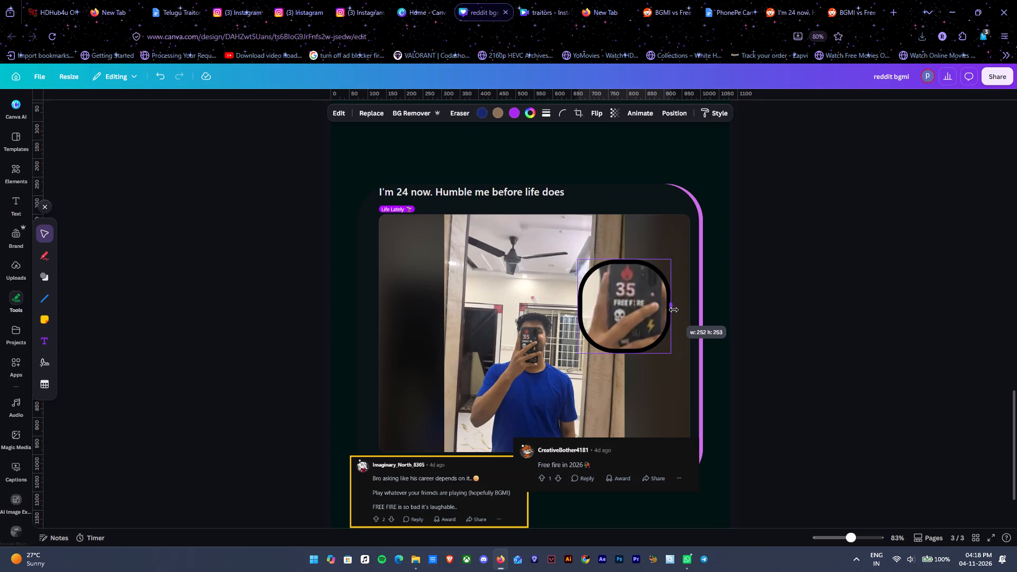
Insert a circular basic-shape frame onto page 3.
click(4, 186)
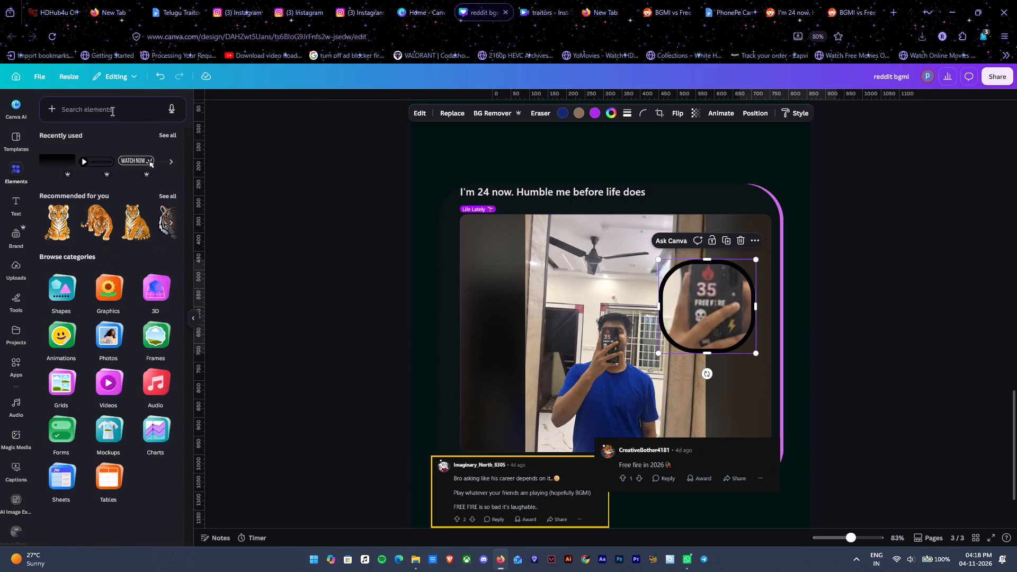
click(165, 340)
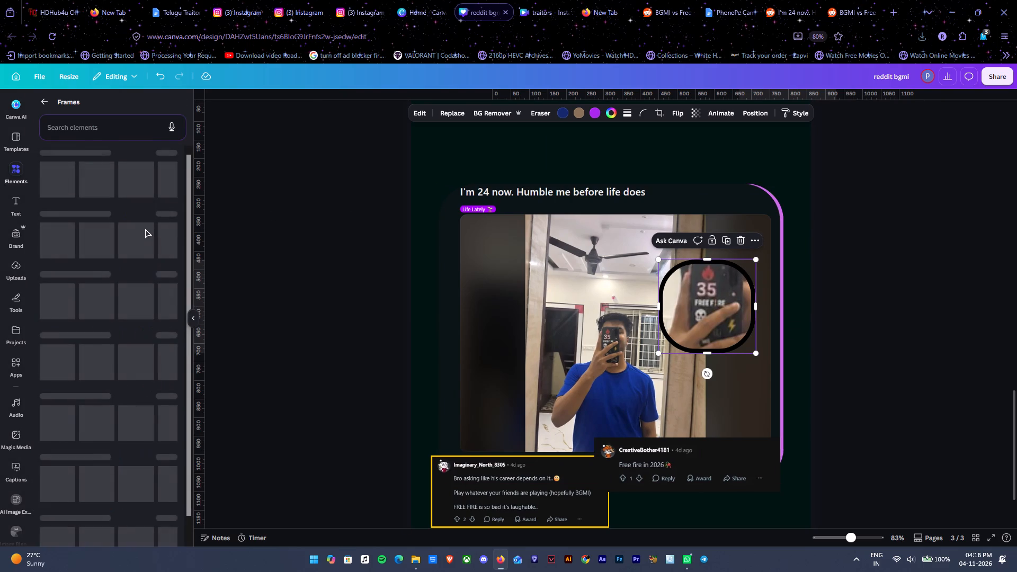
click(124, 183)
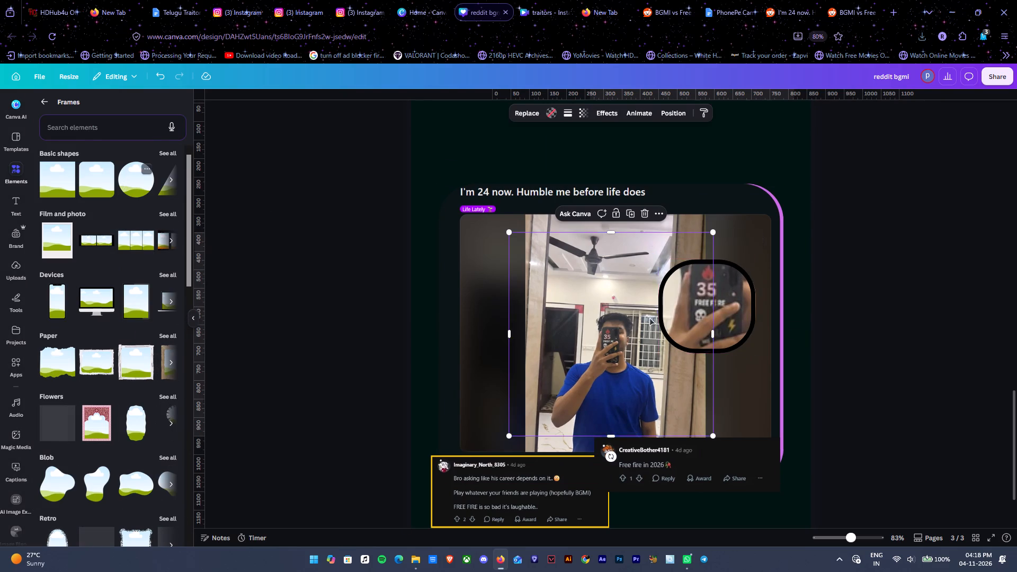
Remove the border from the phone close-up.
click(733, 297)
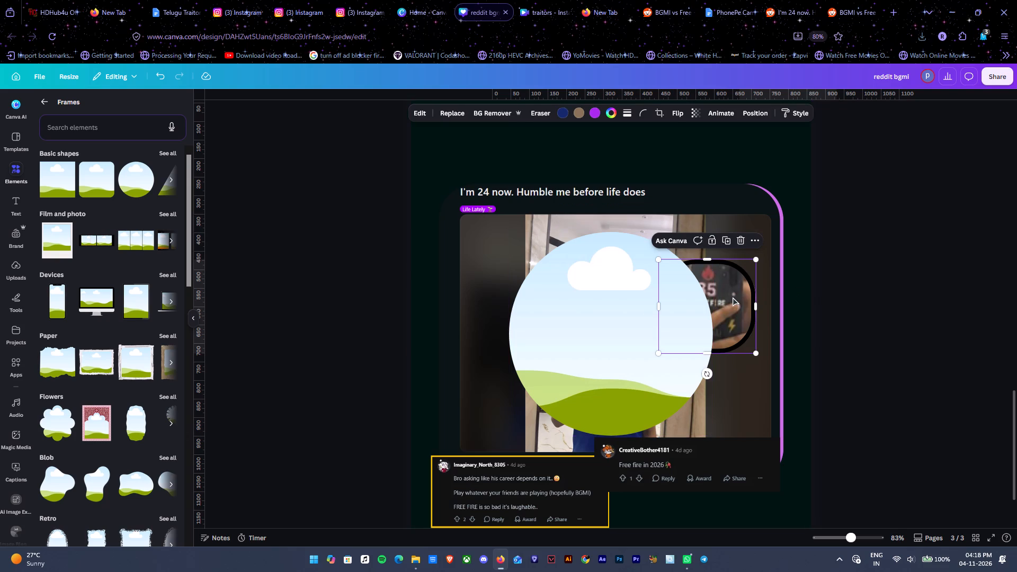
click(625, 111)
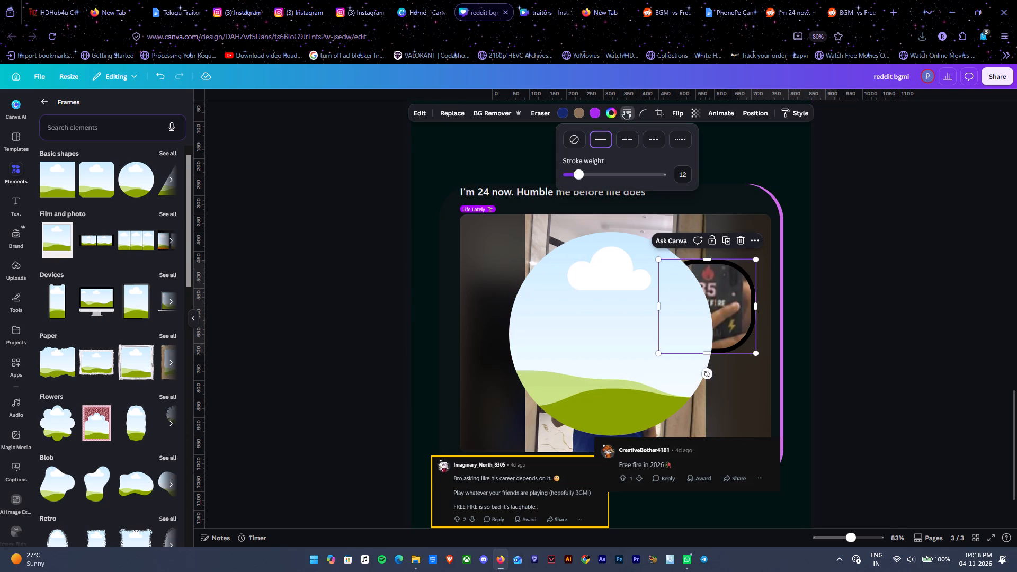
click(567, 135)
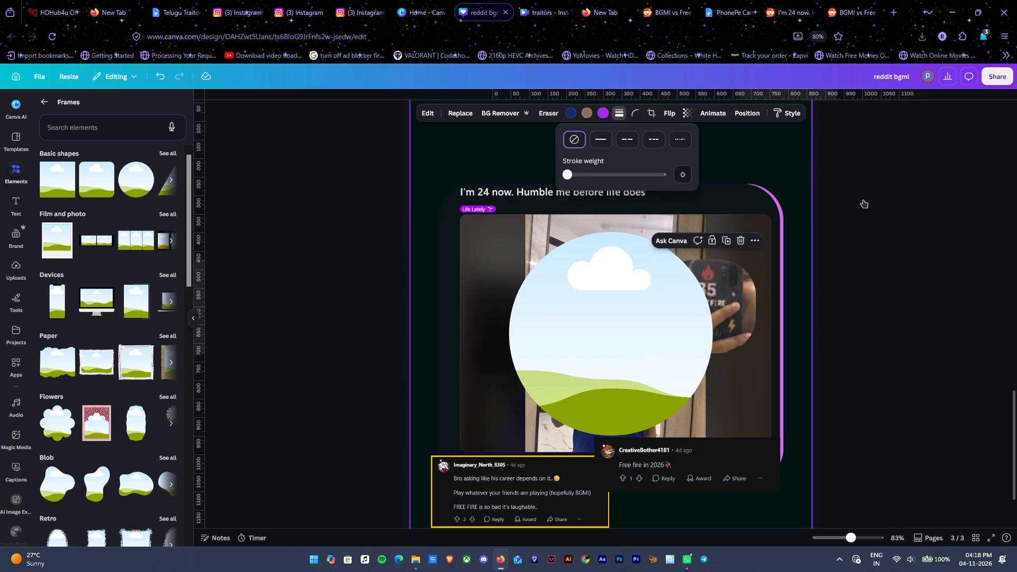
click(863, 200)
Place the phone close-up inside the circular frame.
drag(729, 305, 607, 317)
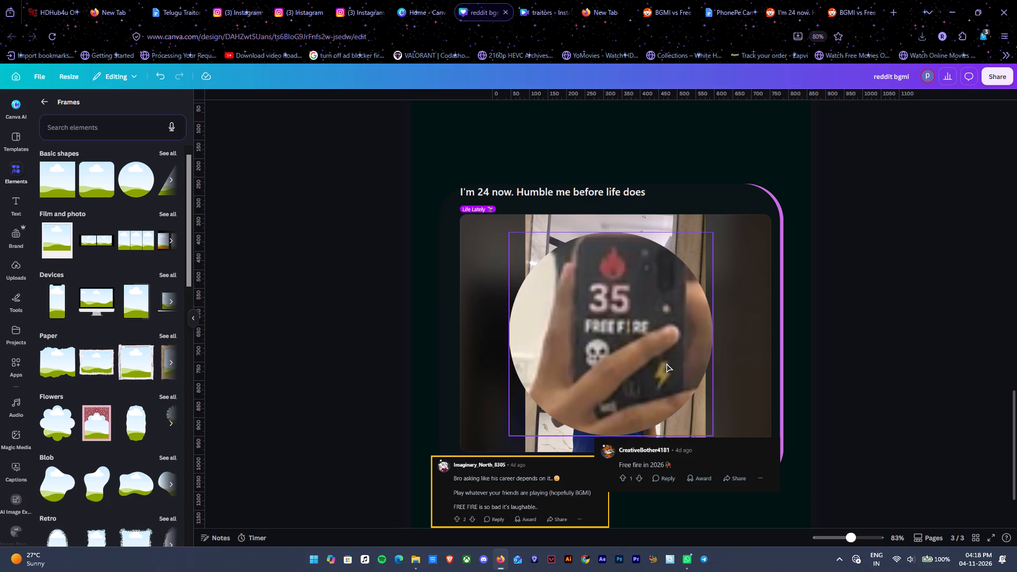
Shrink the circular phone close-up and place it over the door frame, to the upper right of the man in the mirror photo.
drag(666, 362, 727, 353)
drag(775, 221, 704, 348)
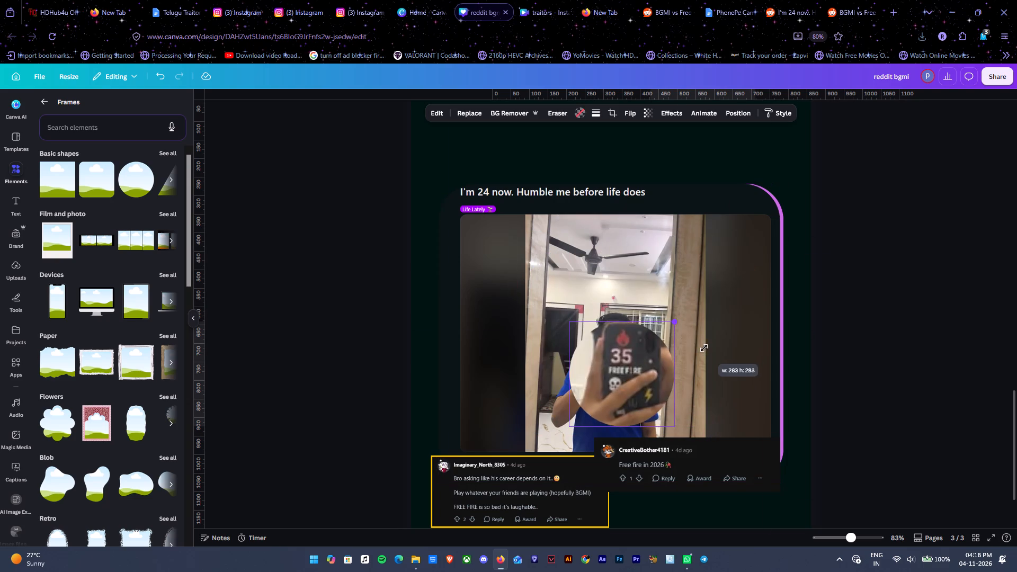
drag(704, 348, 682, 370)
drag(634, 394, 708, 313)
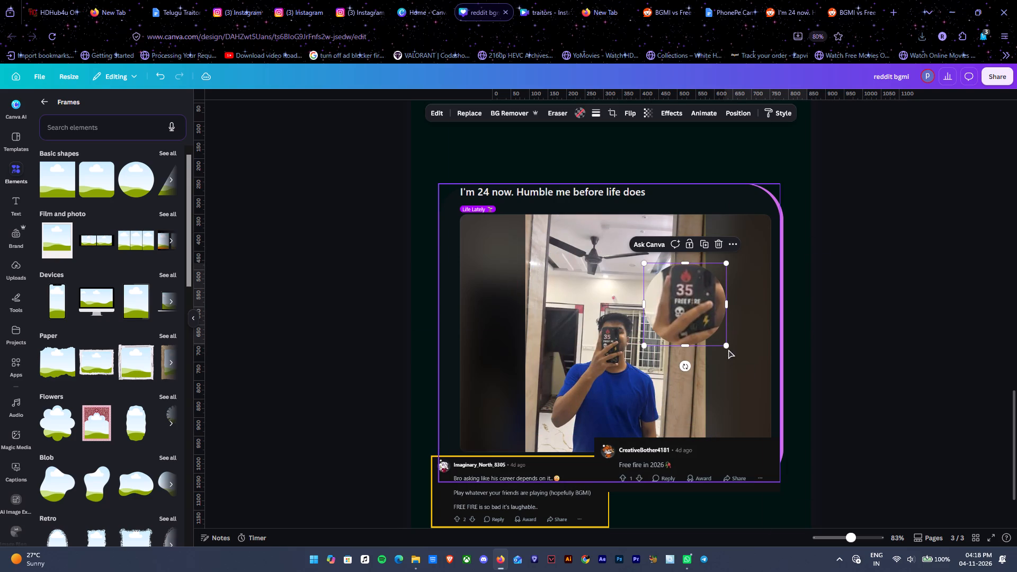
drag(728, 346, 760, 356)
drag(702, 318, 705, 303)
Add a solid white border with stroke weight 8 to the circular phone close-up.
click(596, 117)
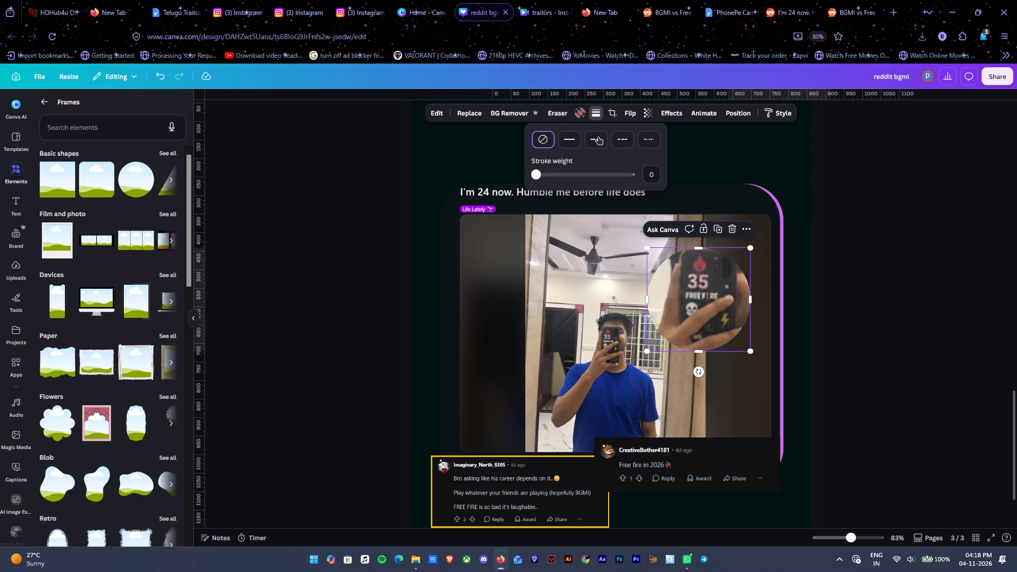
click(559, 143)
click(589, 111)
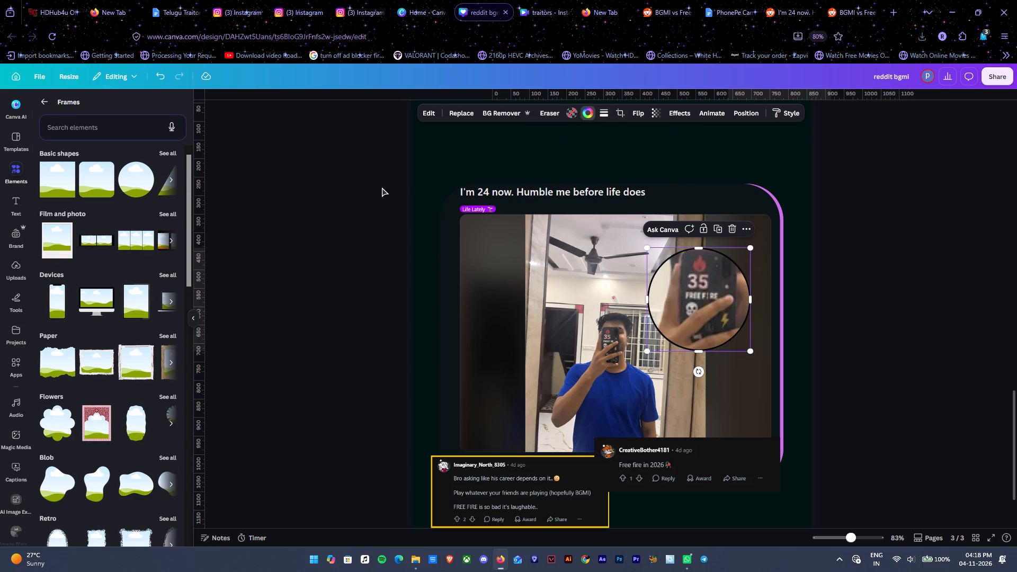
click(108, 167)
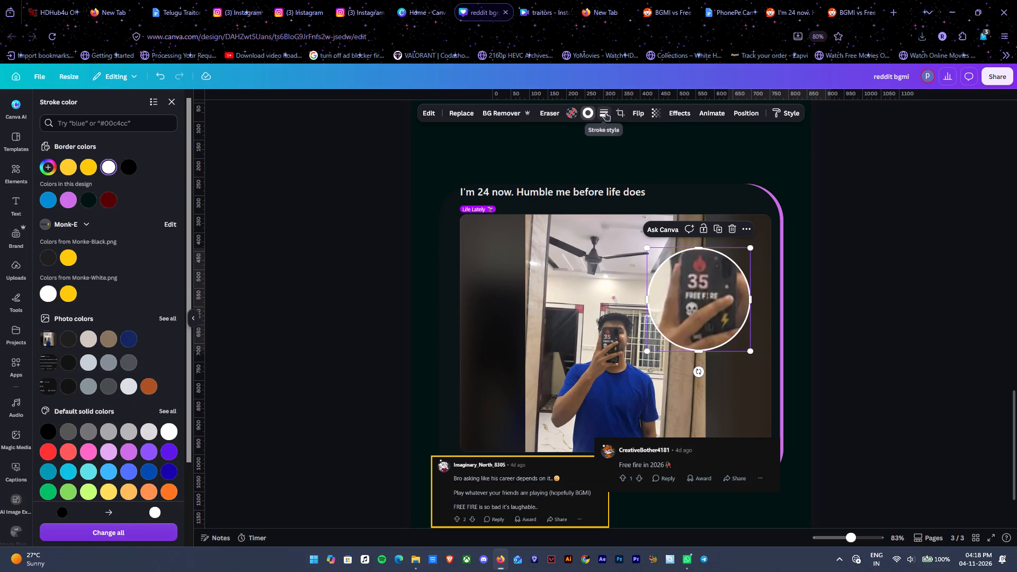
click(605, 113)
click(552, 177)
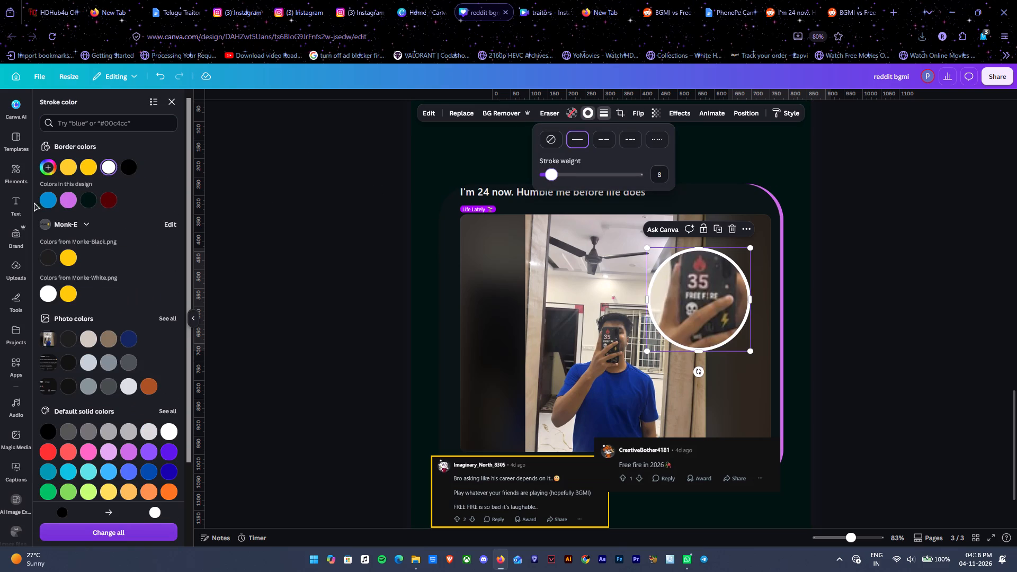
Search the elements for "arrow" and insert the curved paper-cutout arrow from the photo results.
click(13, 183)
click(93, 133)
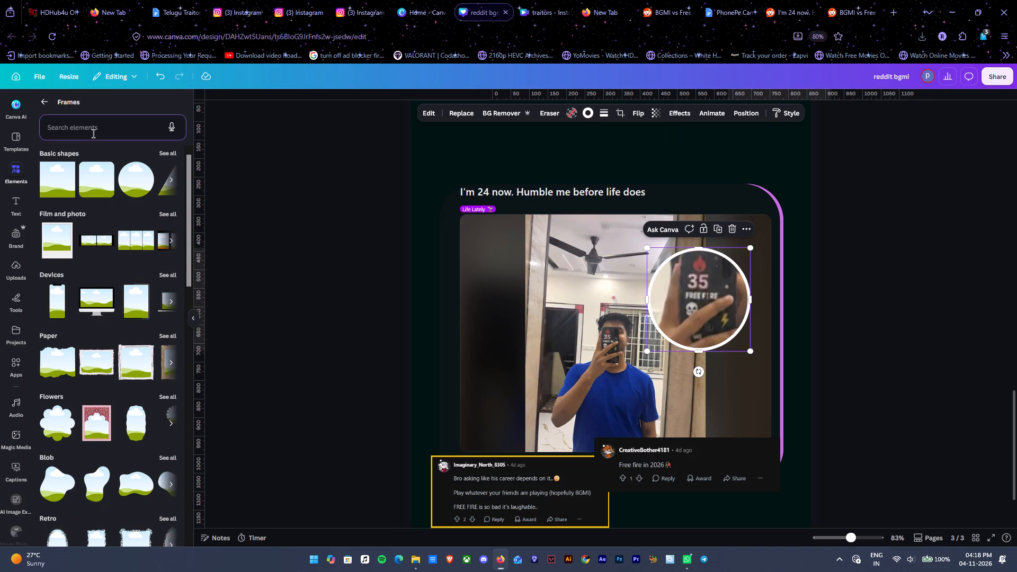
click(44, 99)
click(97, 114)
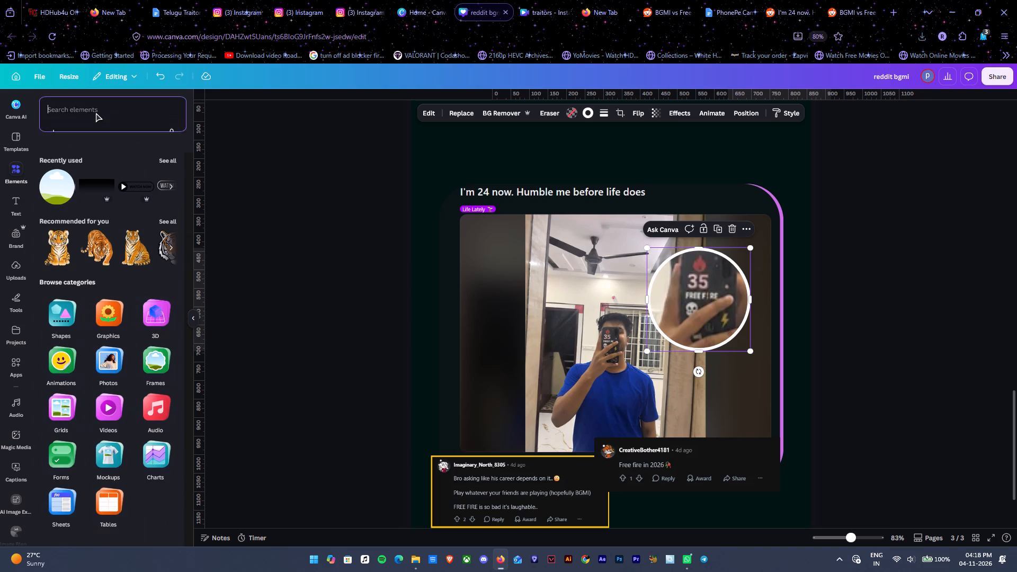
text(arrow)
key(Return)
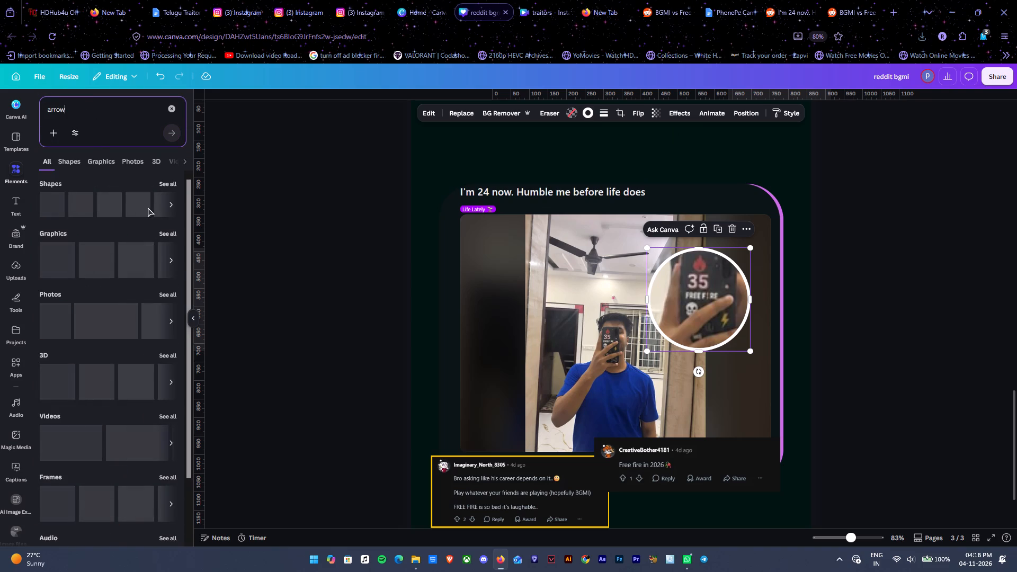
click(54, 314)
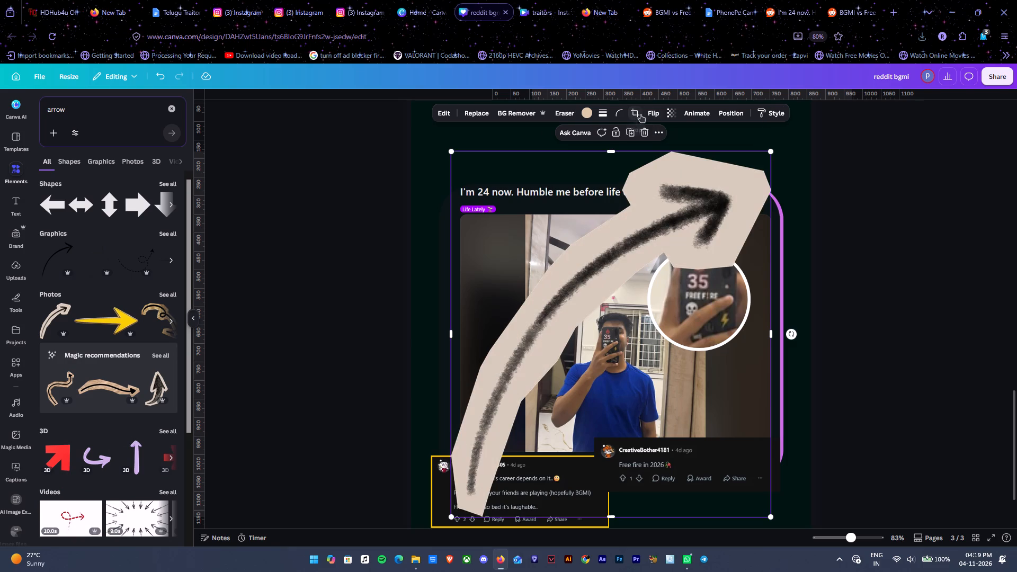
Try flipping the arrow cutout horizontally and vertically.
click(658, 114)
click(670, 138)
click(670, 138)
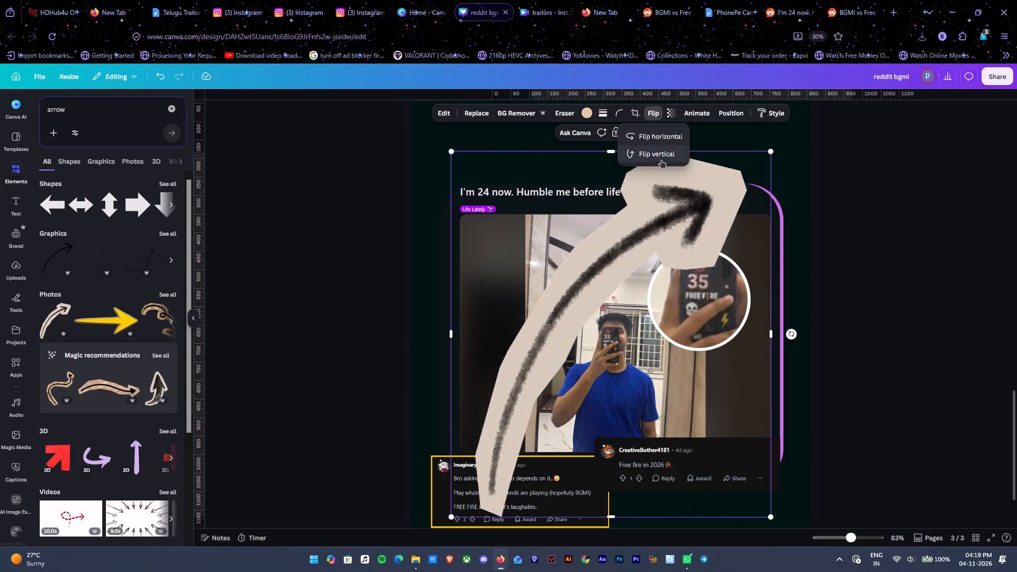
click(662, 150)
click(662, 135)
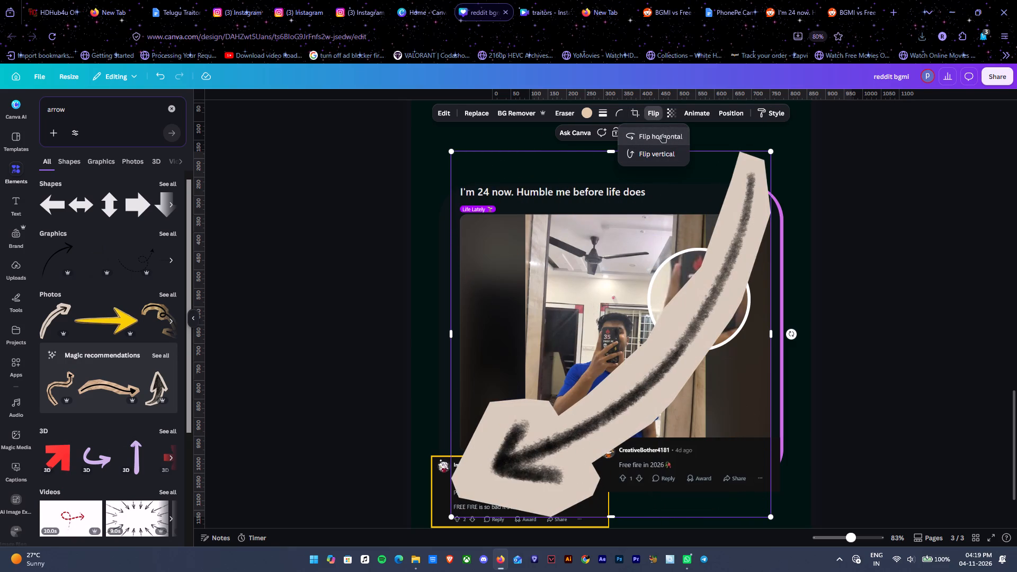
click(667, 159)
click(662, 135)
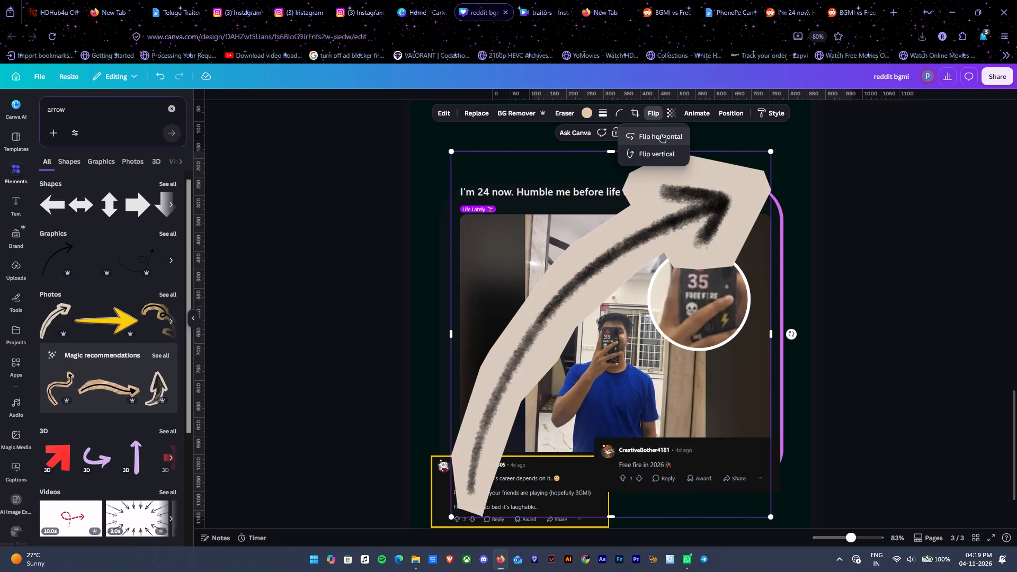
Shrink the arrow cutout and rotate it about a quarter turn counterclockwise.
drag(773, 155, 562, 305)
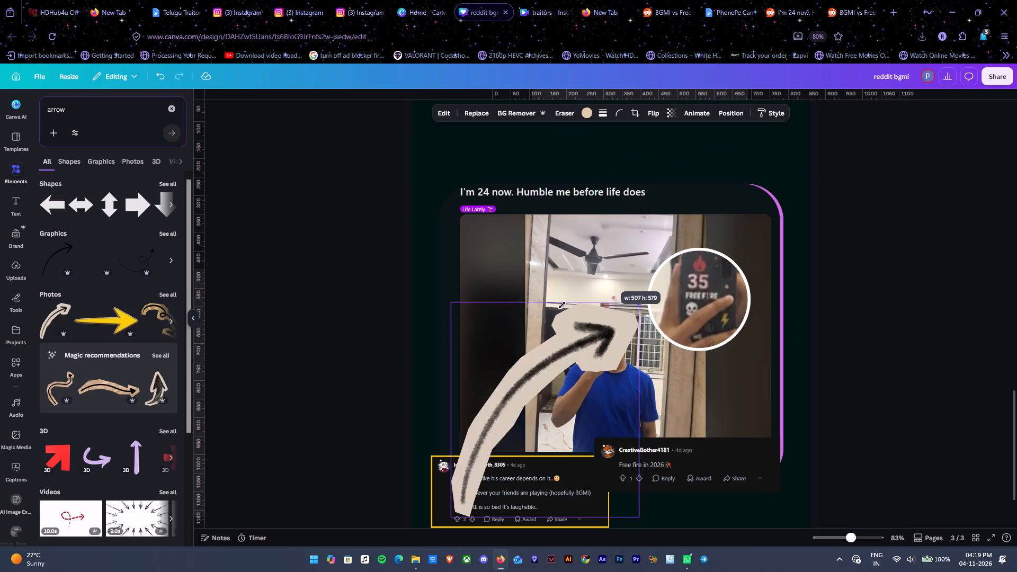
drag(562, 305, 478, 397)
drag(546, 474, 327, 262)
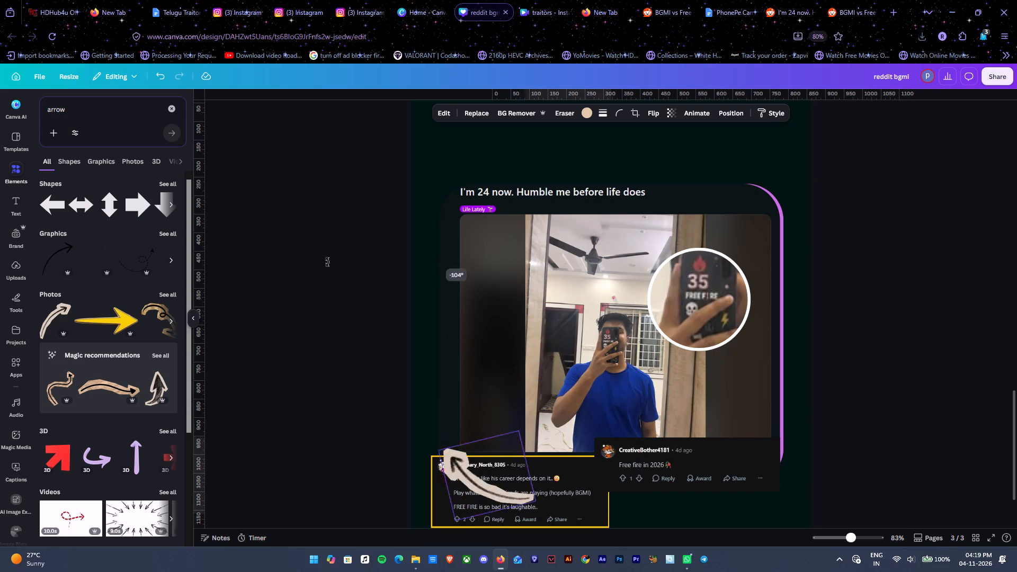
drag(327, 262, 275, 484)
Flip the arrow cutout horizontally and vertically until its head points down and to the right.
click(649, 118)
click(640, 153)
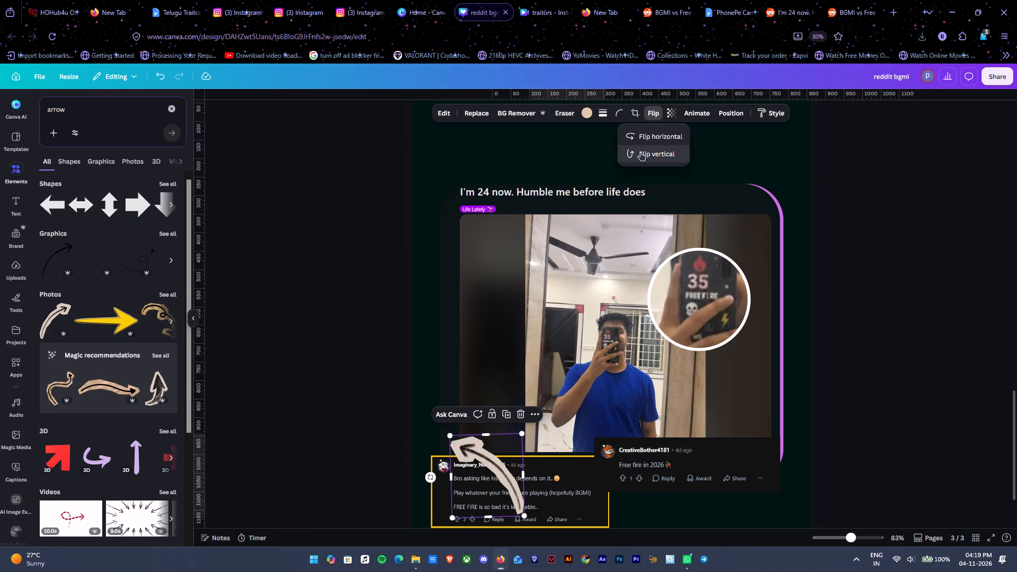
click(649, 139)
click(649, 149)
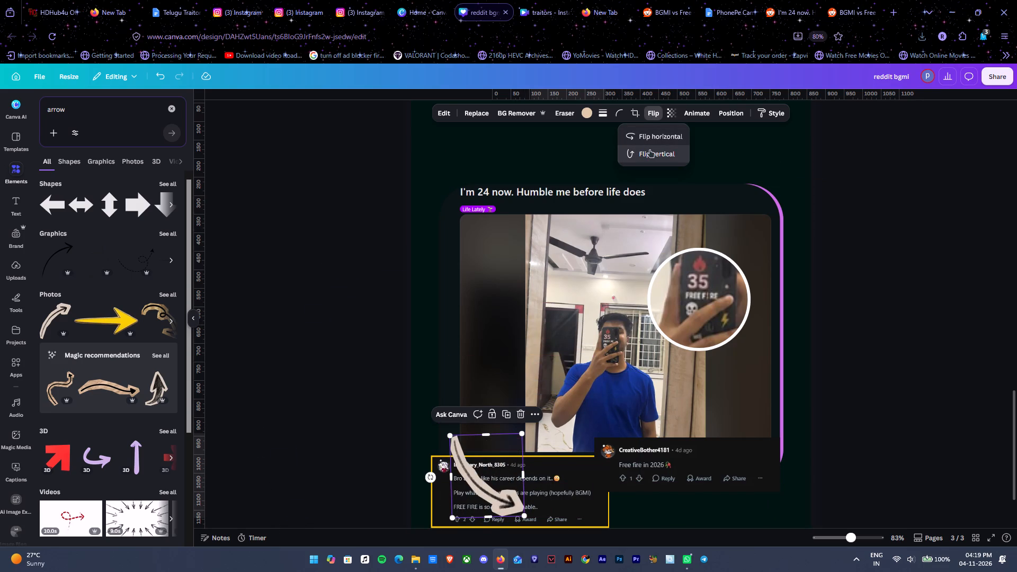
Move the arrow over the man in the photo and rotate it so its head points up and to the right.
drag(507, 481, 625, 354)
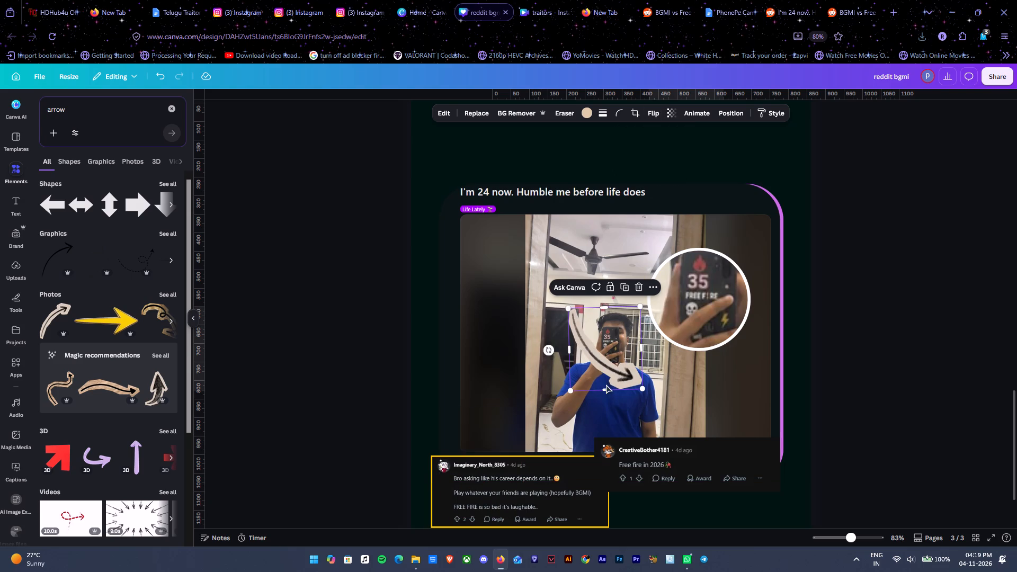
drag(547, 348, 626, 415)
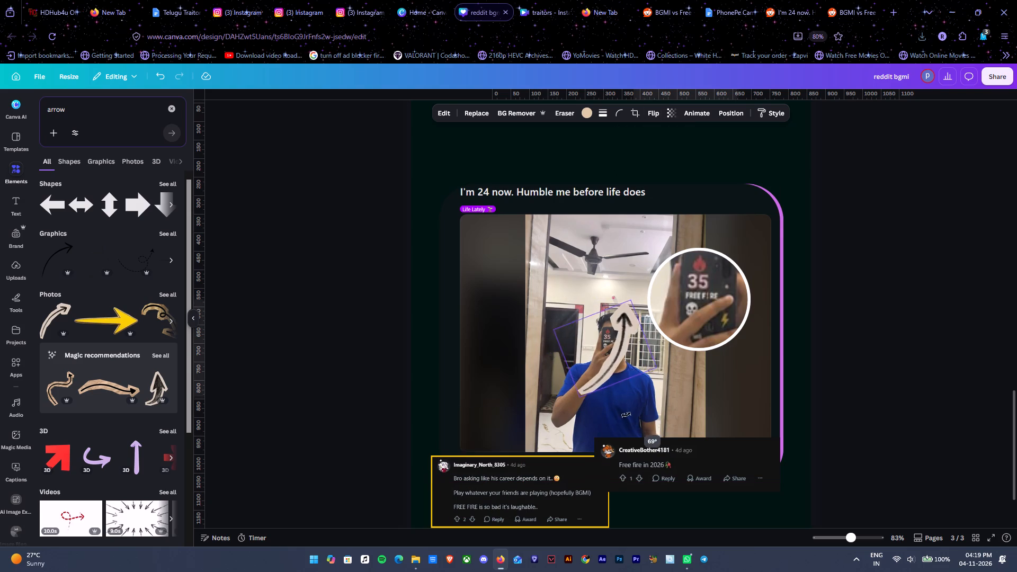
drag(626, 415, 611, 404)
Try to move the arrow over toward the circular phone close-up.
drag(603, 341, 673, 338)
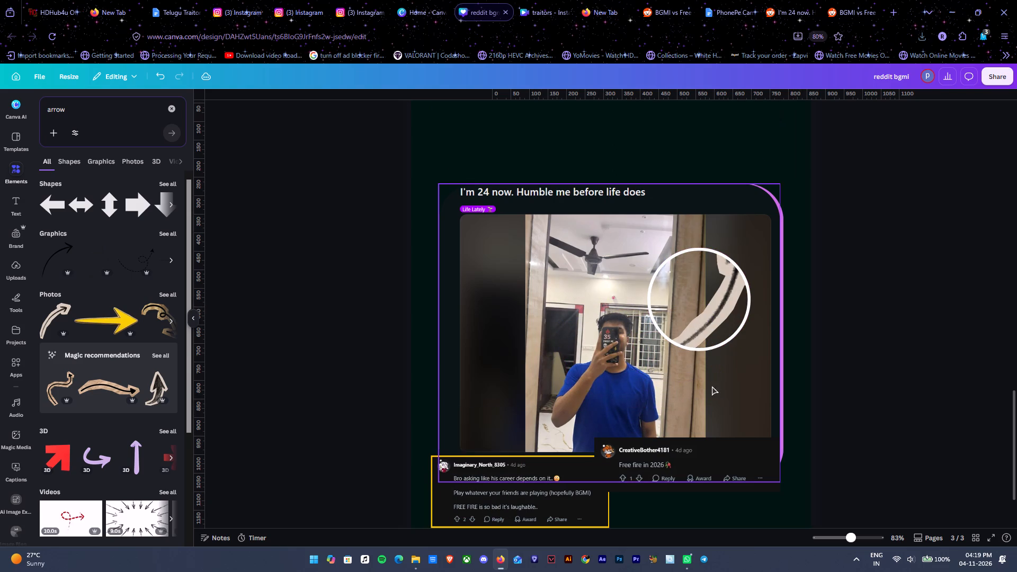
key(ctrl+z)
Shrink, move and rotate the arrow so it leads from the phone in the man's hand to the edge of the circular close-up.
click(614, 358)
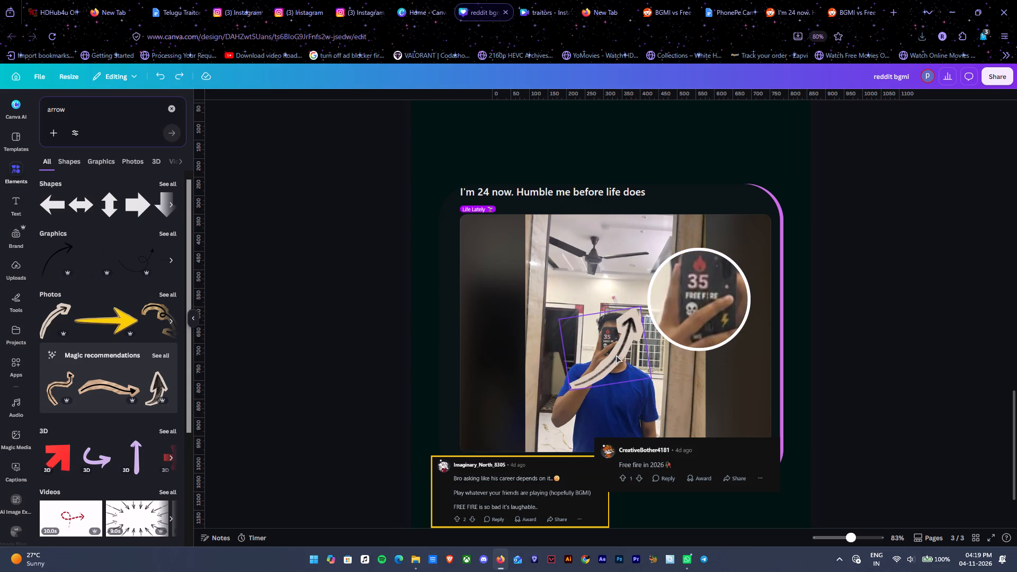
drag(640, 307, 612, 375)
drag(586, 381, 639, 355)
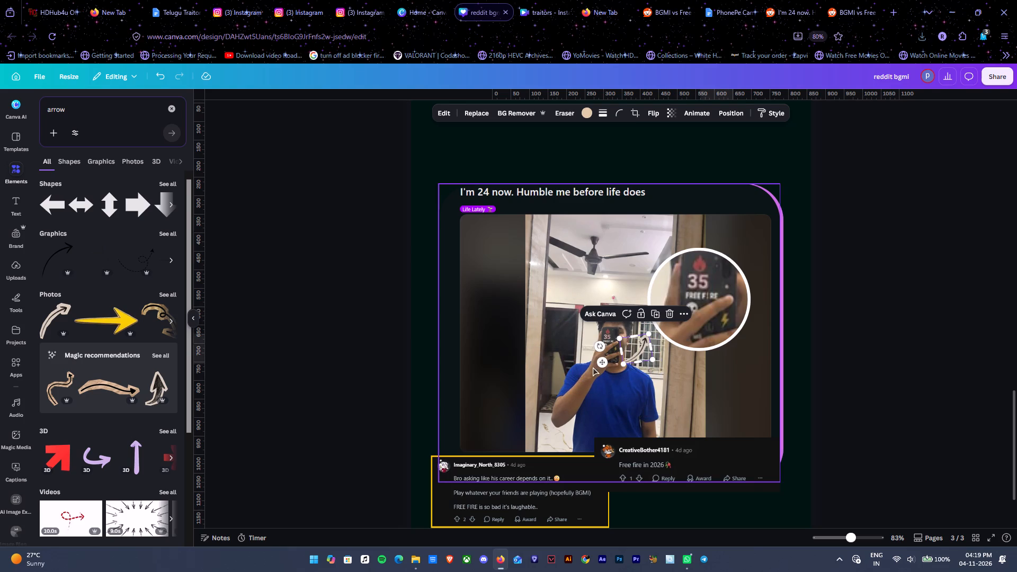
drag(600, 346, 613, 329)
drag(655, 345, 676, 337)
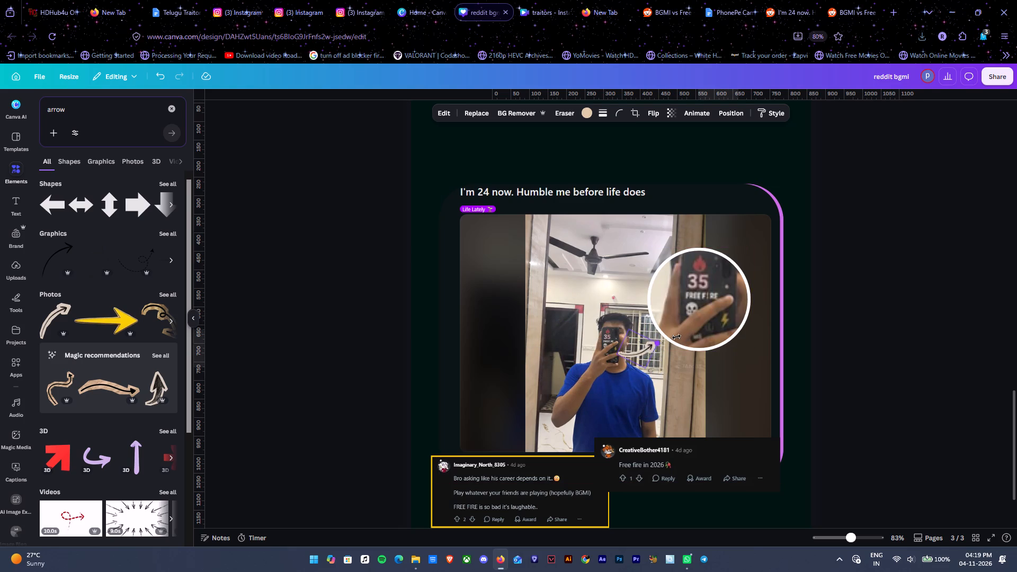
drag(676, 337, 674, 338)
double_click(881, 289)
scroll(882, 291, down, 1)
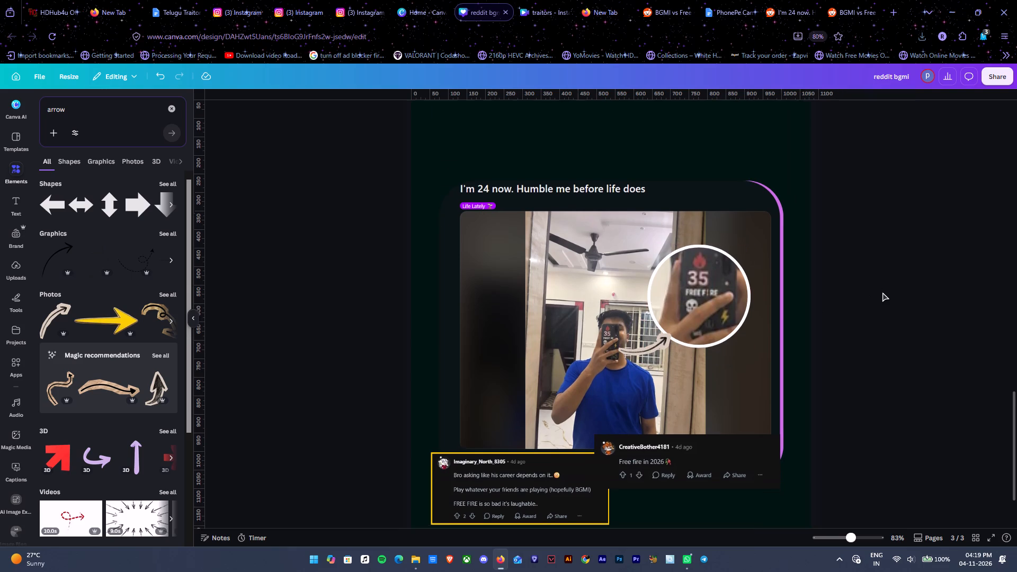
click(721, 419)
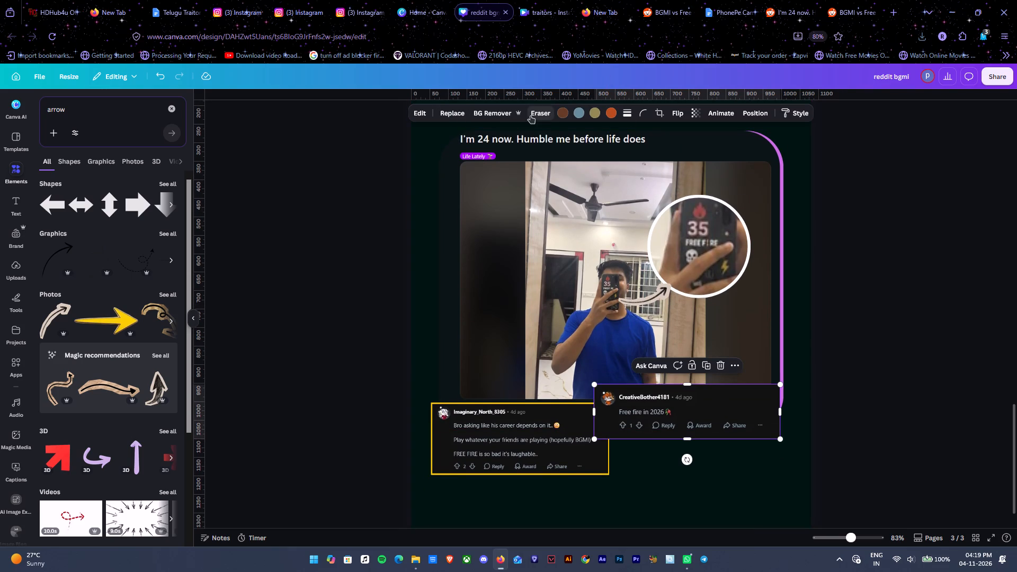
click(631, 112)
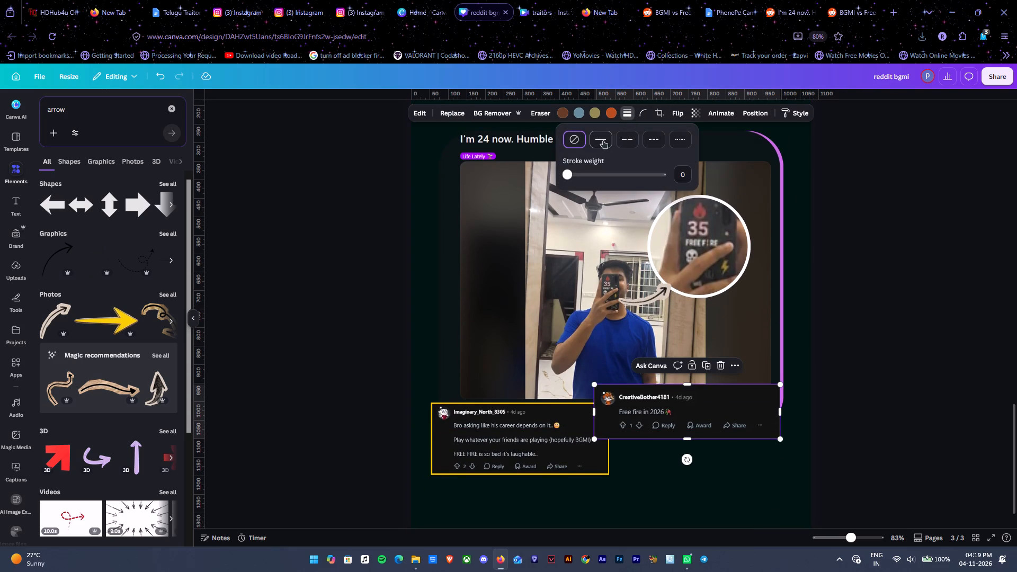
click(603, 140)
drag(578, 174, 572, 173)
click(570, 181)
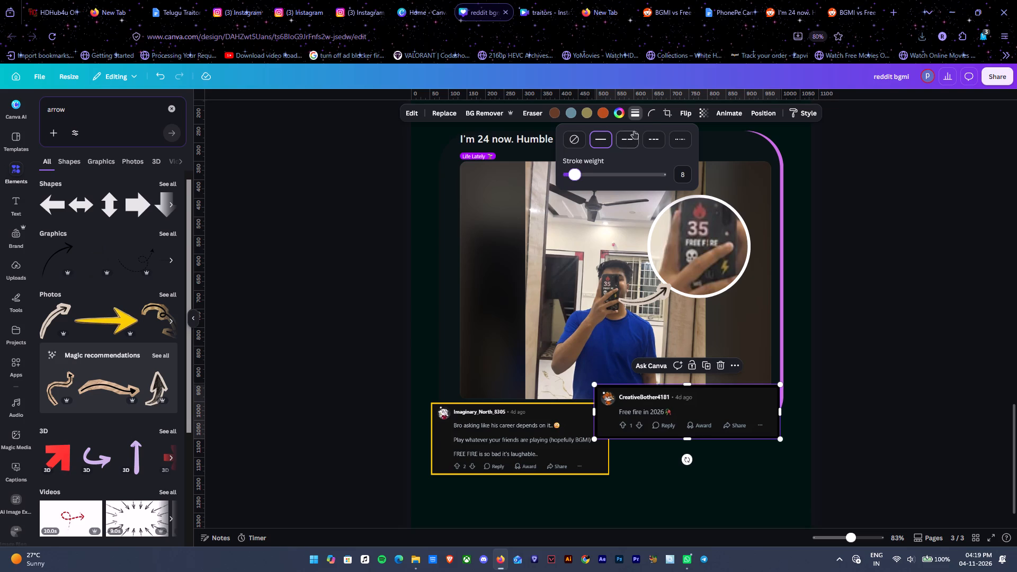
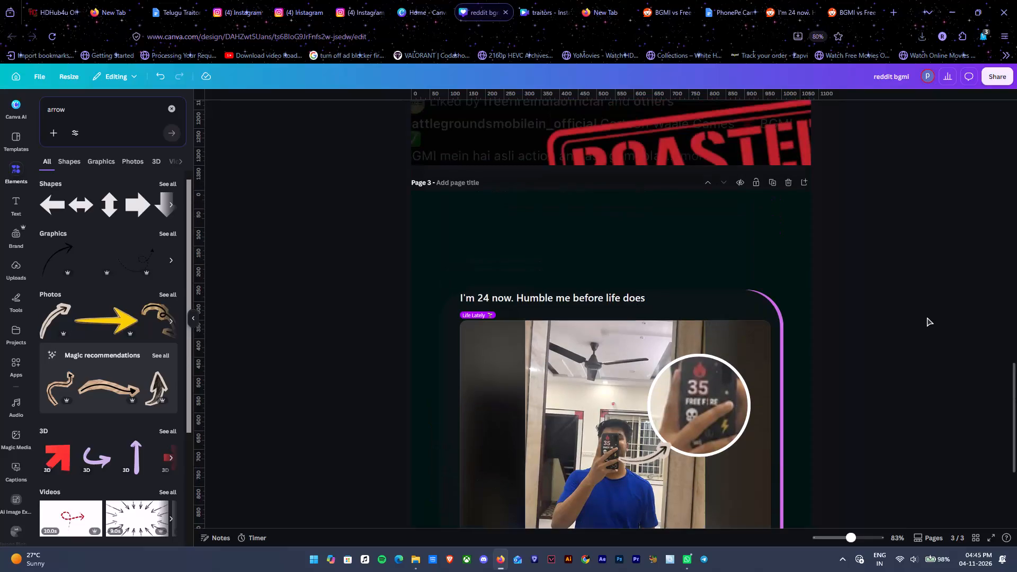
Switch to the Reddit thread comparing BGMI and Free Fire and look through the comments near its end.
scroll(922, 325, down, 4)
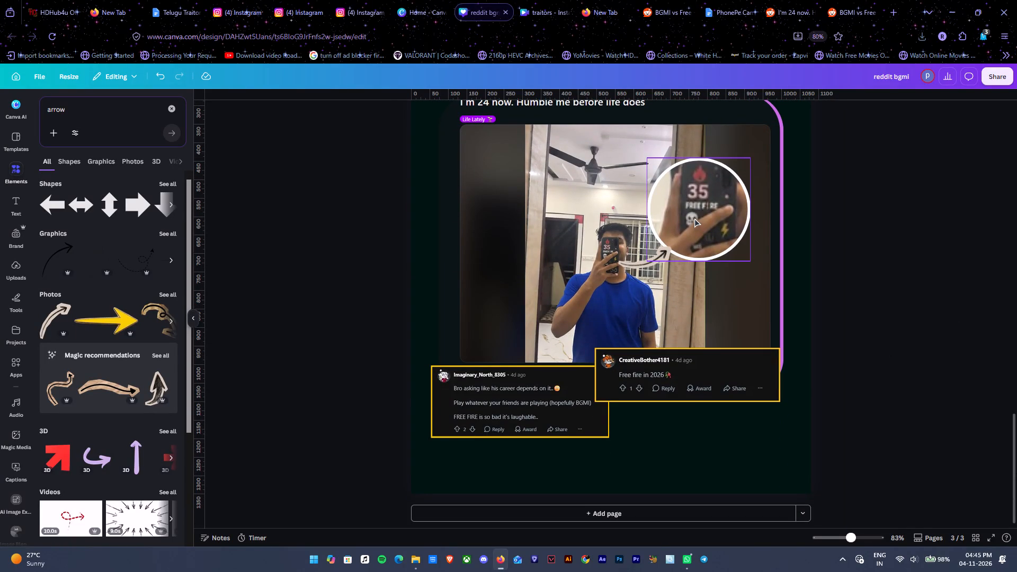
click(858, 0)
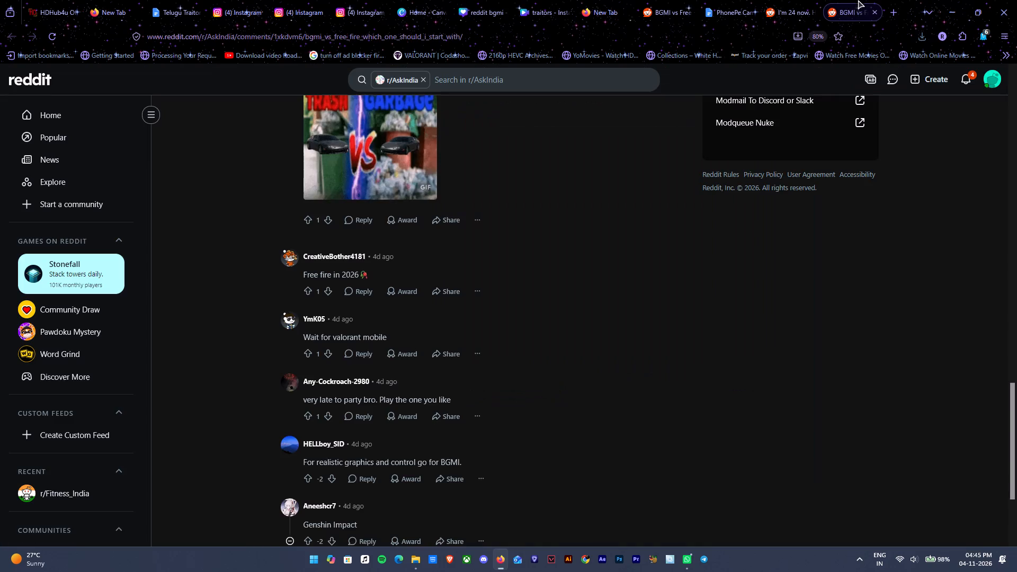
scroll(457, 403, down, 2)
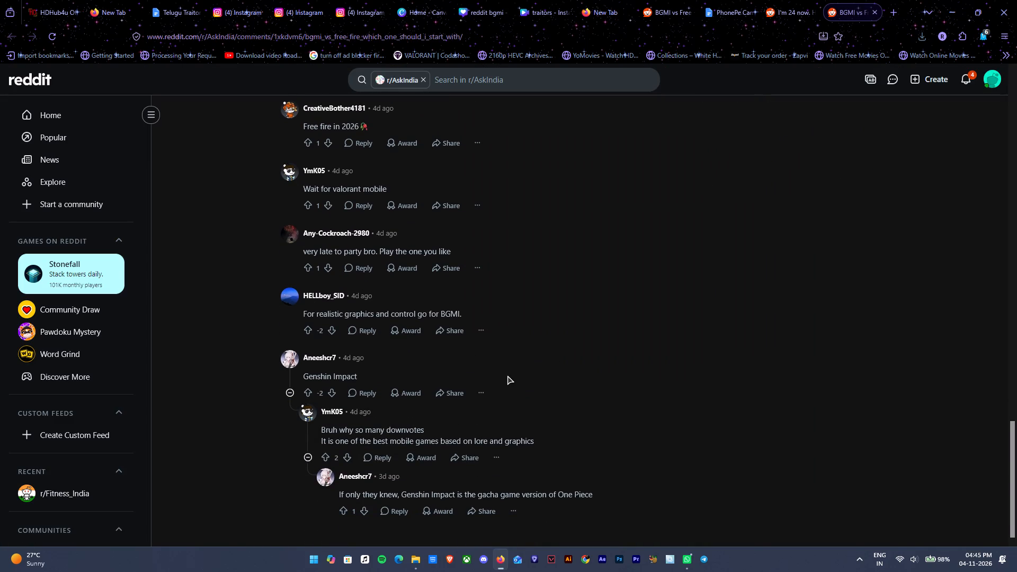
Read through the comments on the r/AskIndia "BGMI vs Free Fire" thread, looking for ones worth capturing for the post.
scroll(561, 378, down, 3)
scroll(565, 302, up, 8)
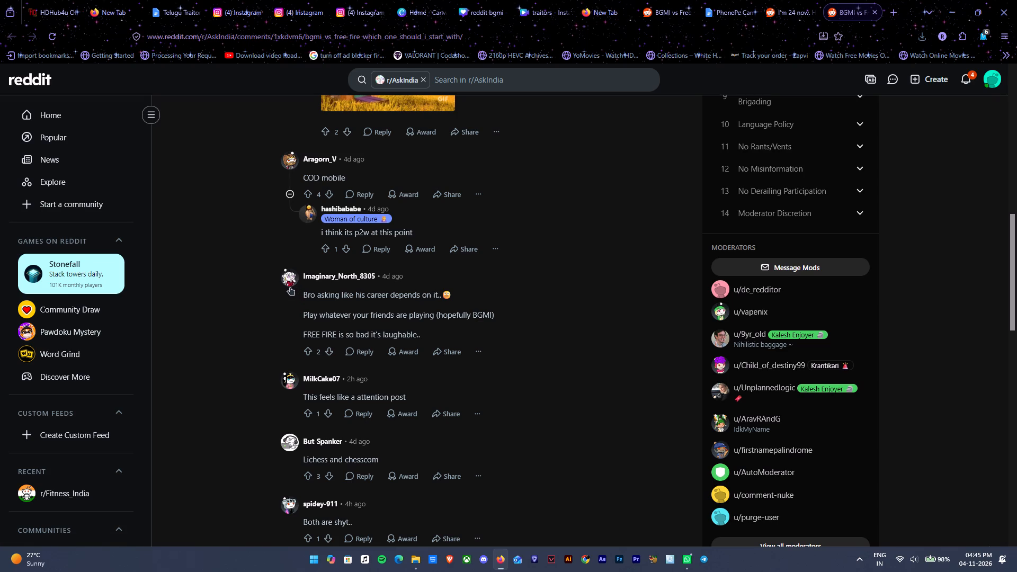
key(Print)
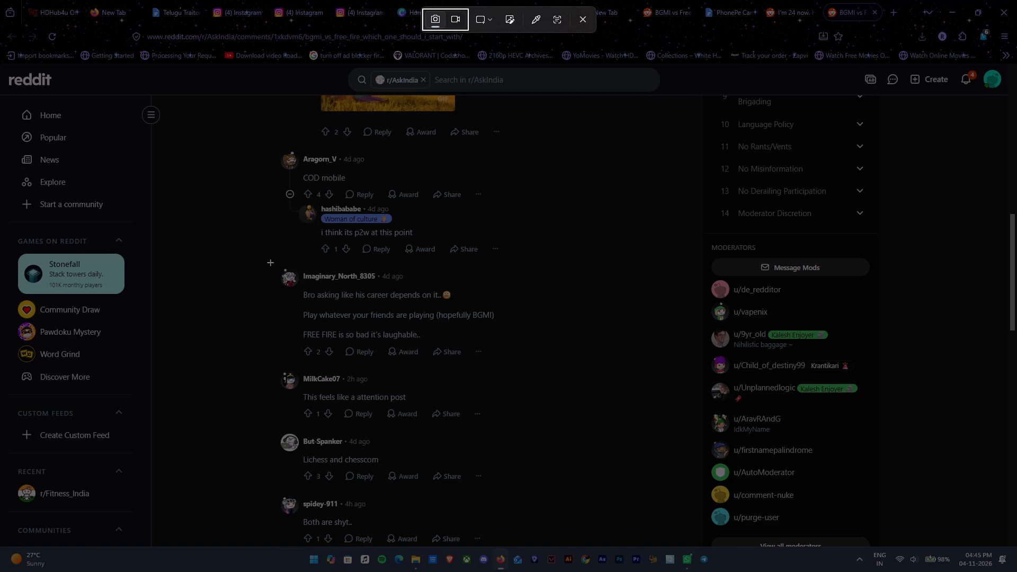
click(585, 16)
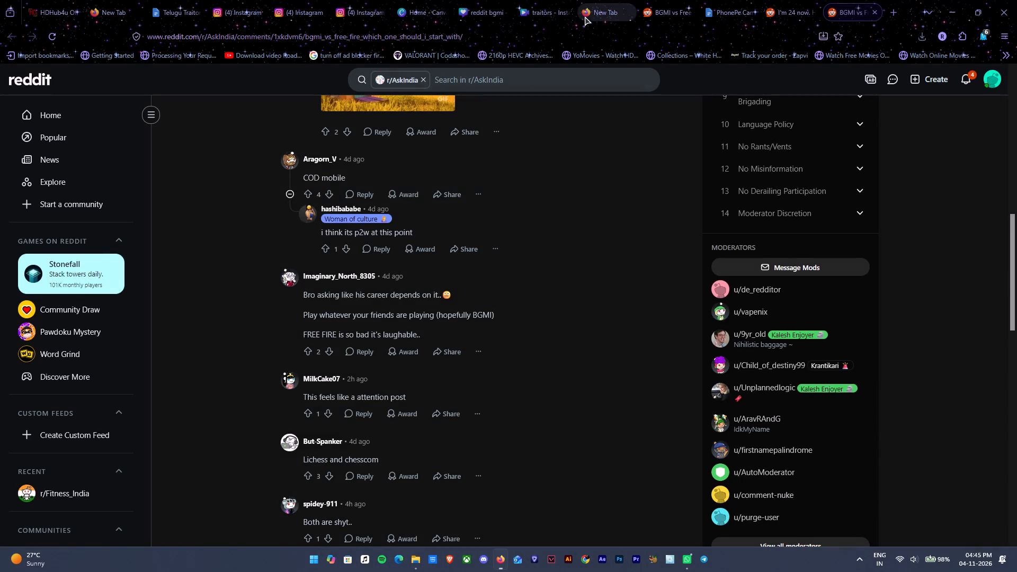
scroll(462, 288, up, 4)
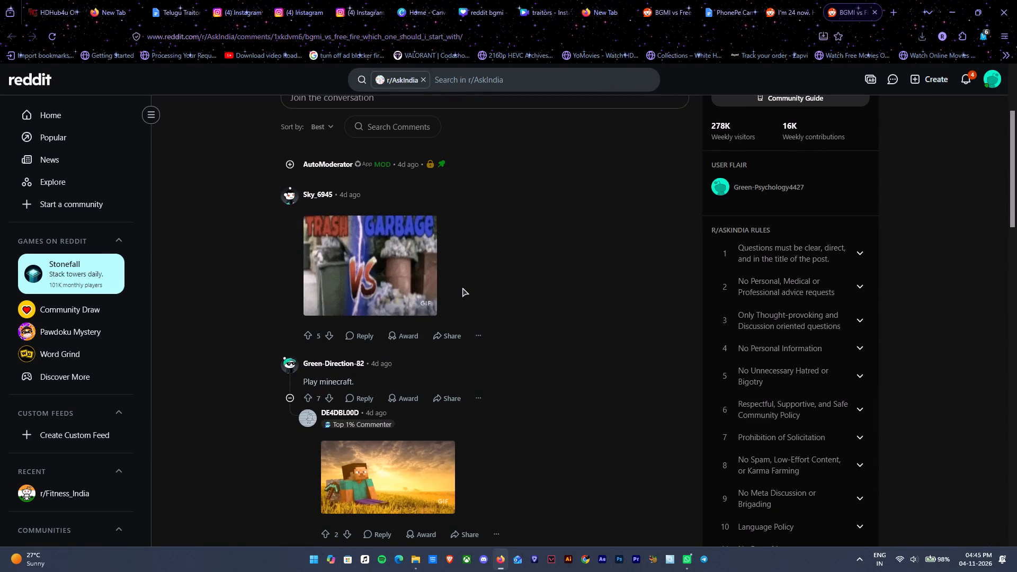
scroll(462, 288, down, 4)
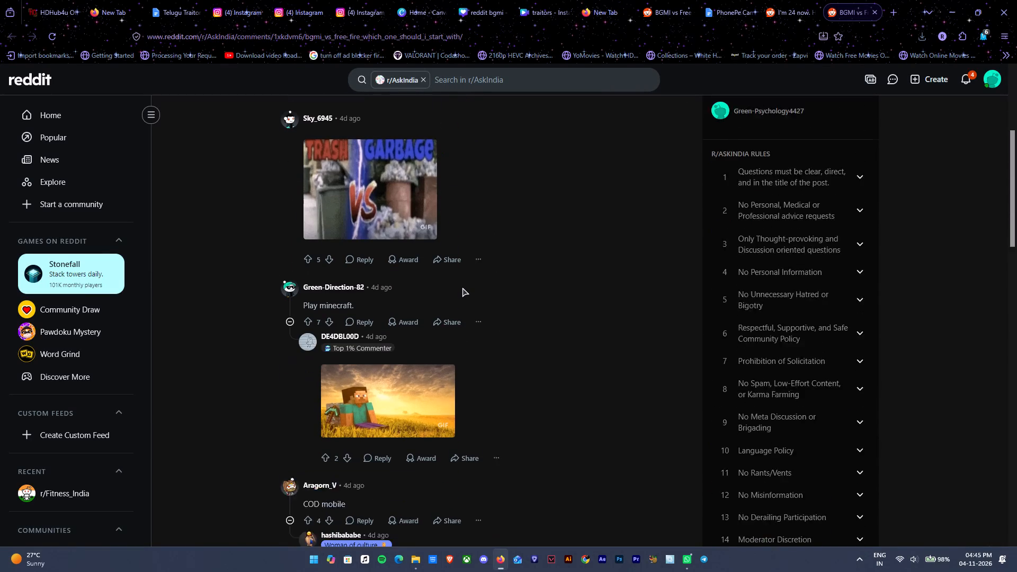
scroll(462, 288, down, 3)
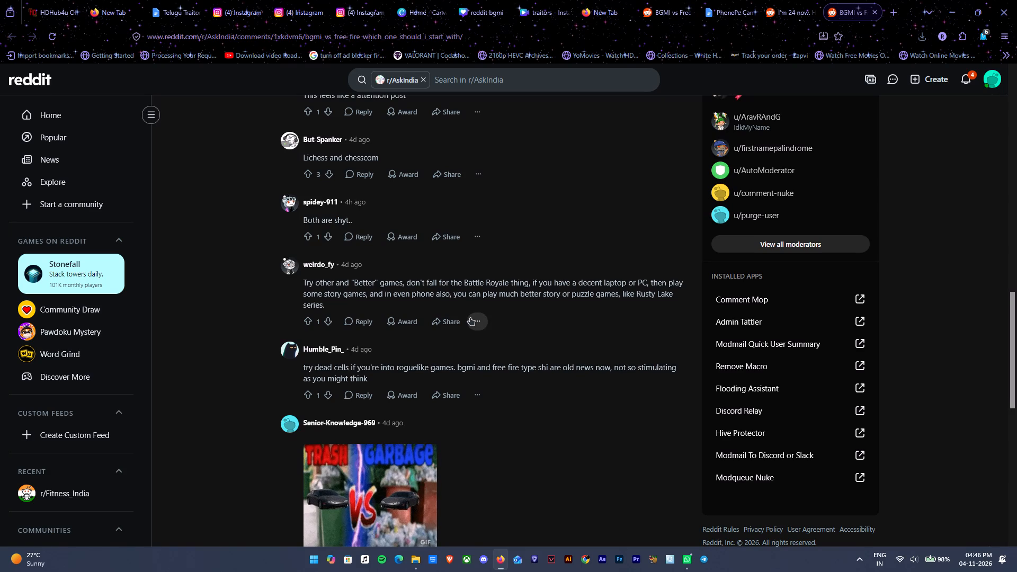
scroll(470, 317, down, 3)
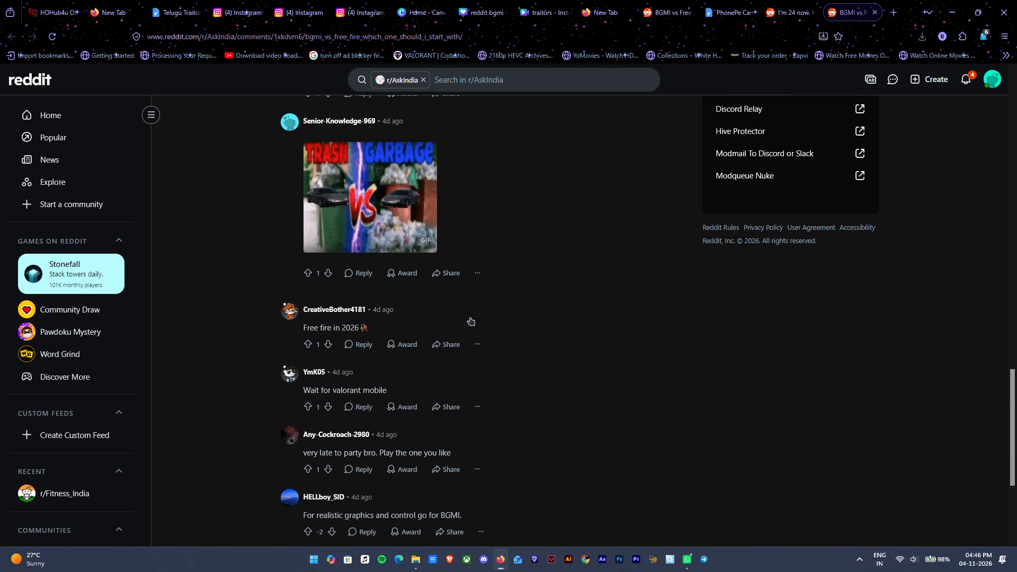
scroll(470, 317, up, 15)
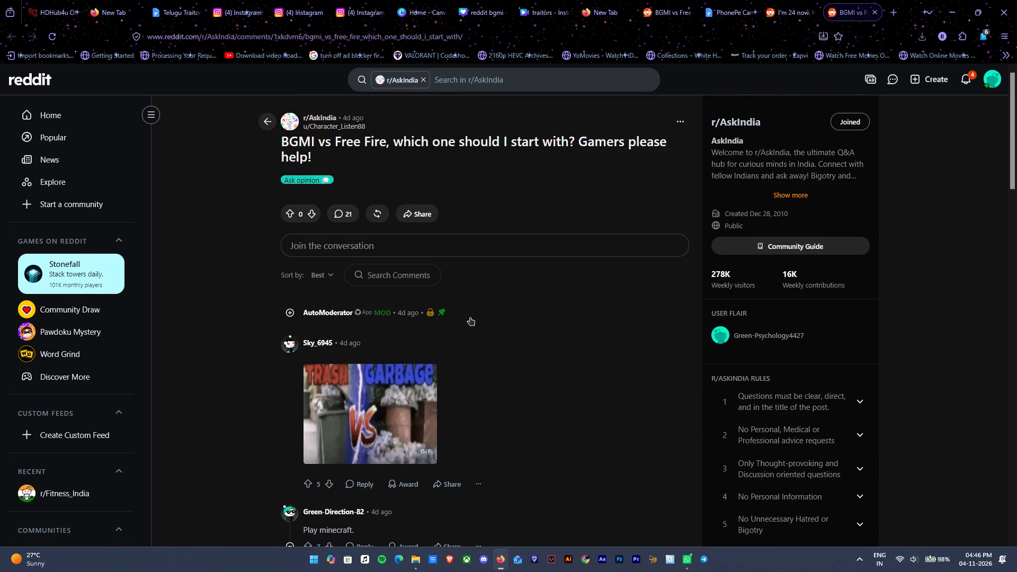
scroll(470, 317, down, 11)
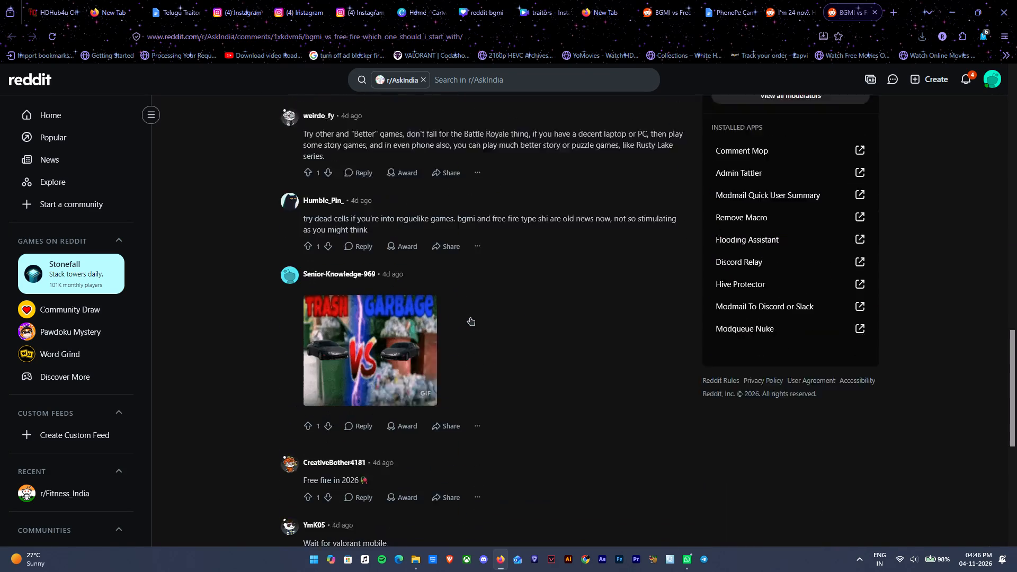
scroll(470, 317, down, 4)
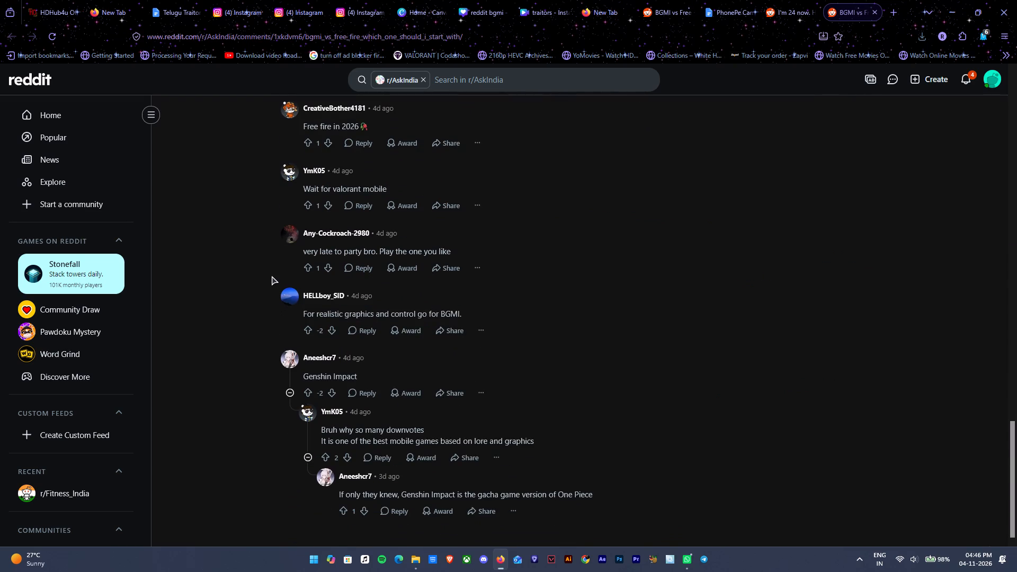
scroll(325, 340, up, 2)
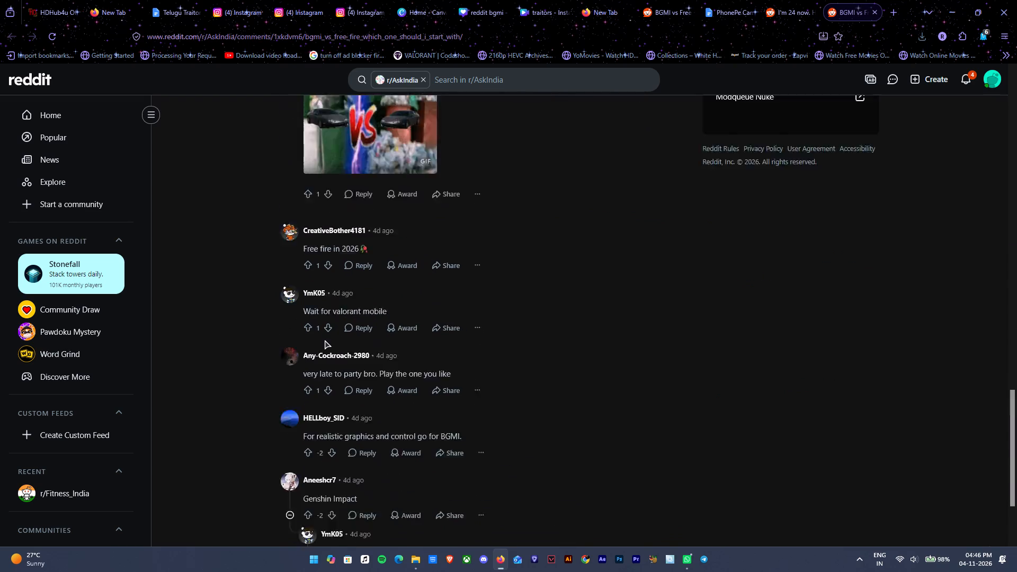
scroll(381, 324, up, 2)
Glance at the "I'm 24 now" thread, return to the r/AskIndia "BGMI vs Free Fire" thread and close it.
click(784, 6)
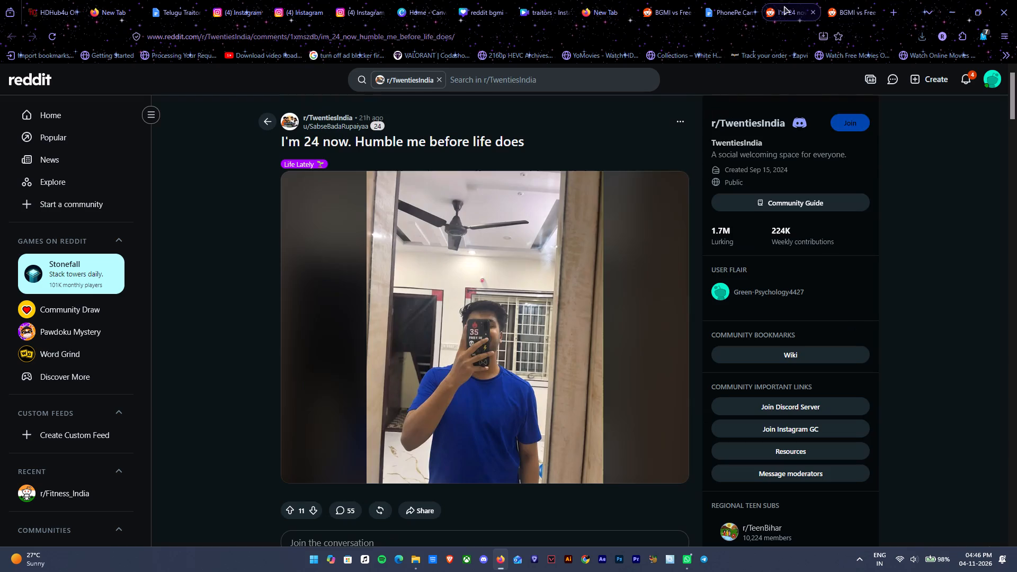
click(857, 10)
click(877, 13)
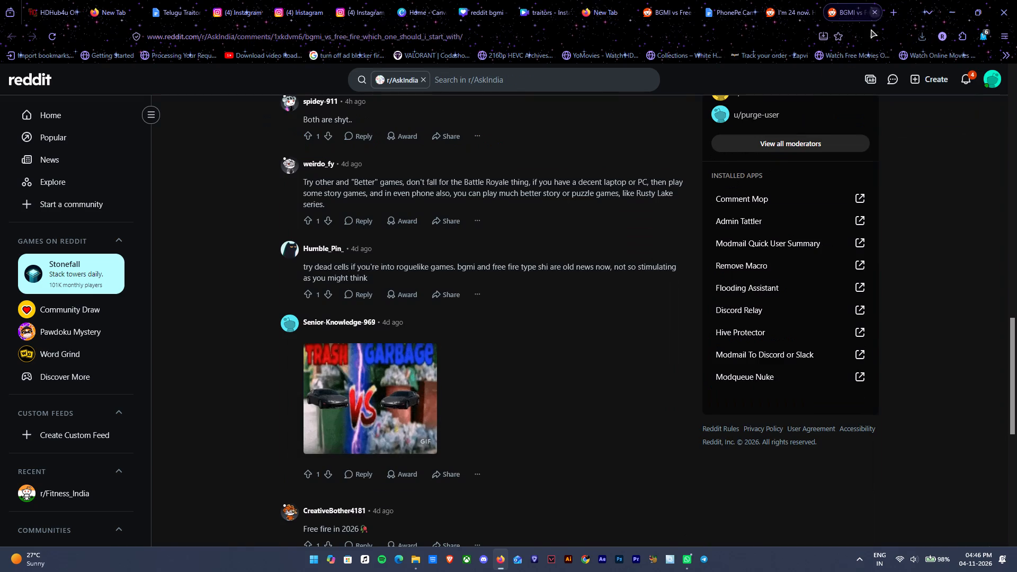
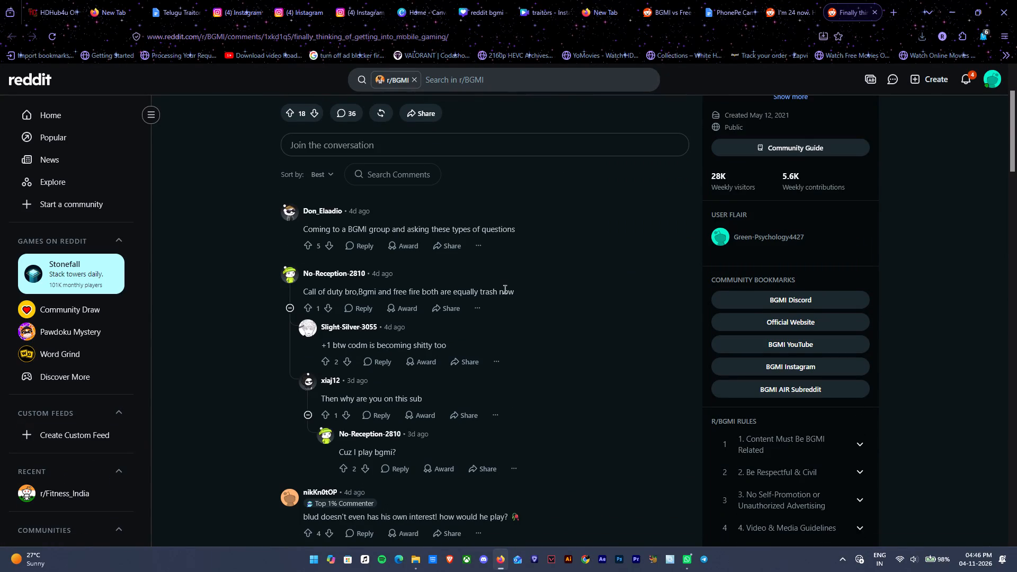
Read through the comments on the r/BGMI "Finally thinking of getting into mobile gaming" thread for ones worth capturing.
scroll(505, 289, down, 2)
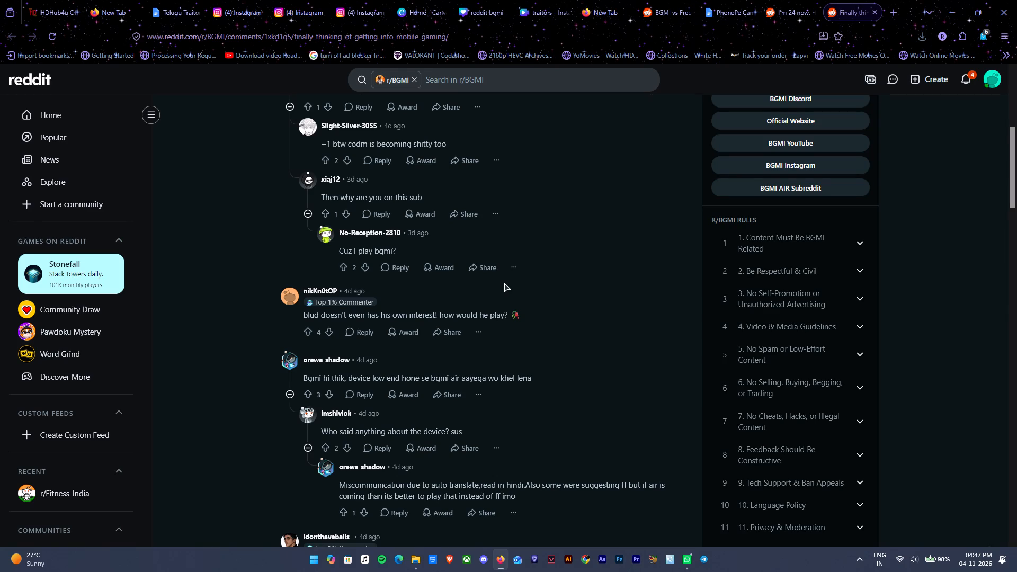
scroll(504, 283, down, 1)
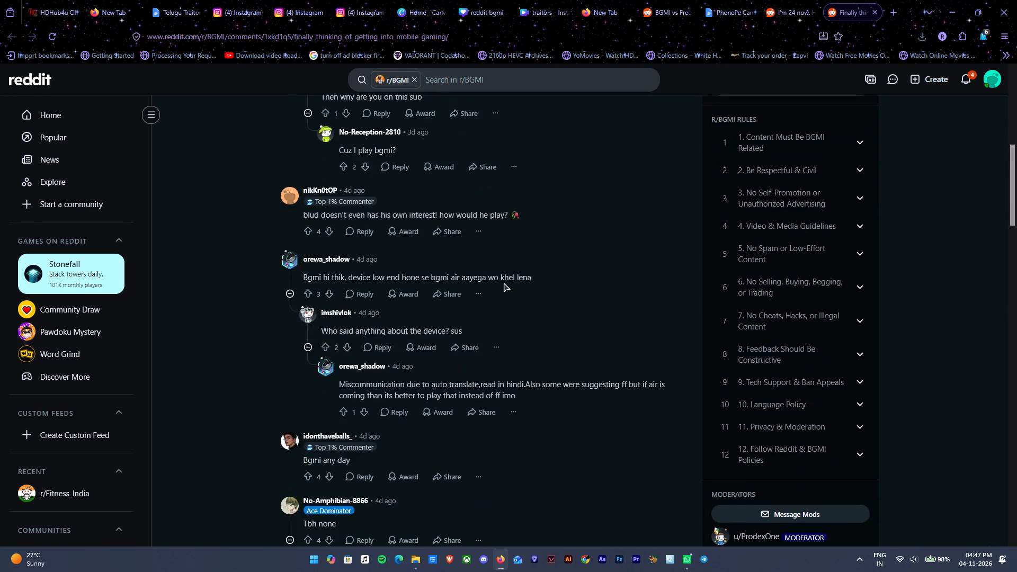
scroll(504, 283, down, 2)
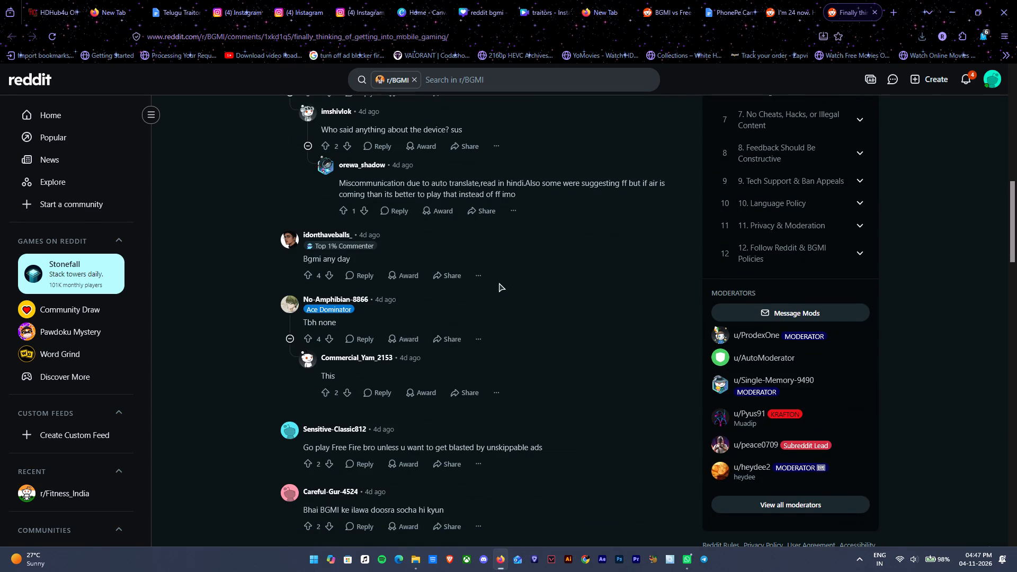
scroll(497, 283, down, 2)
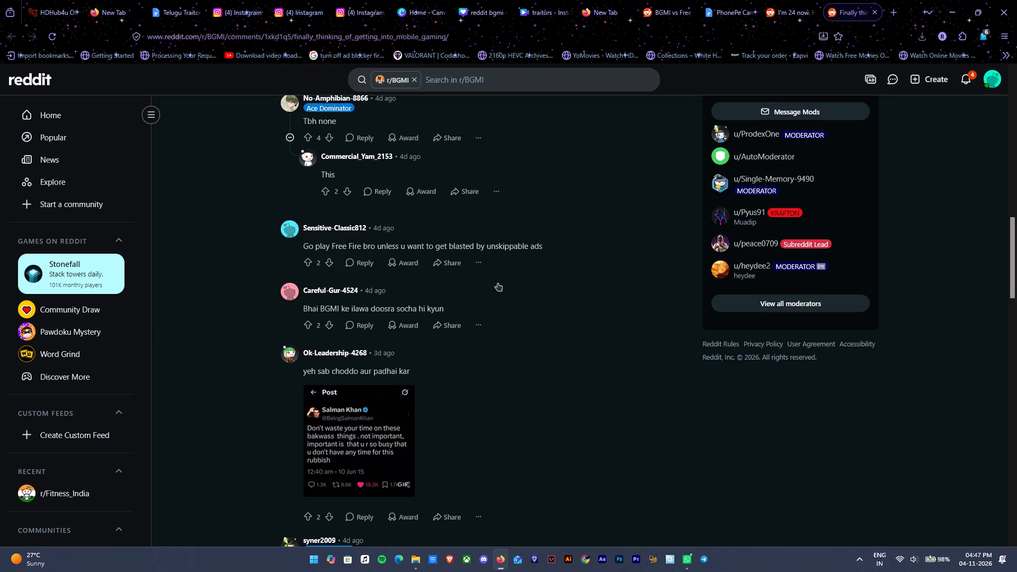
scroll(497, 283, down, 1)
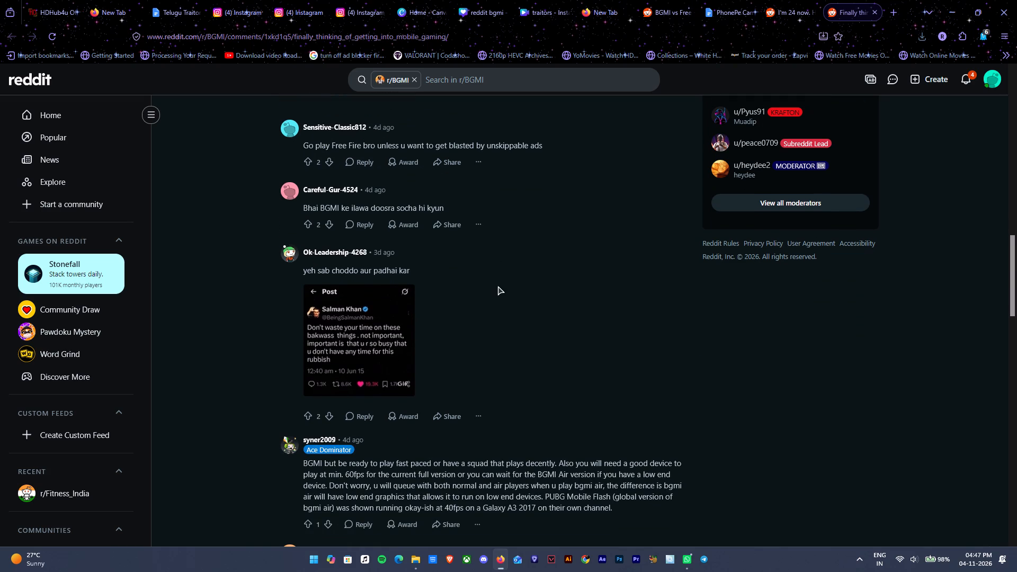
scroll(498, 286, down, 2)
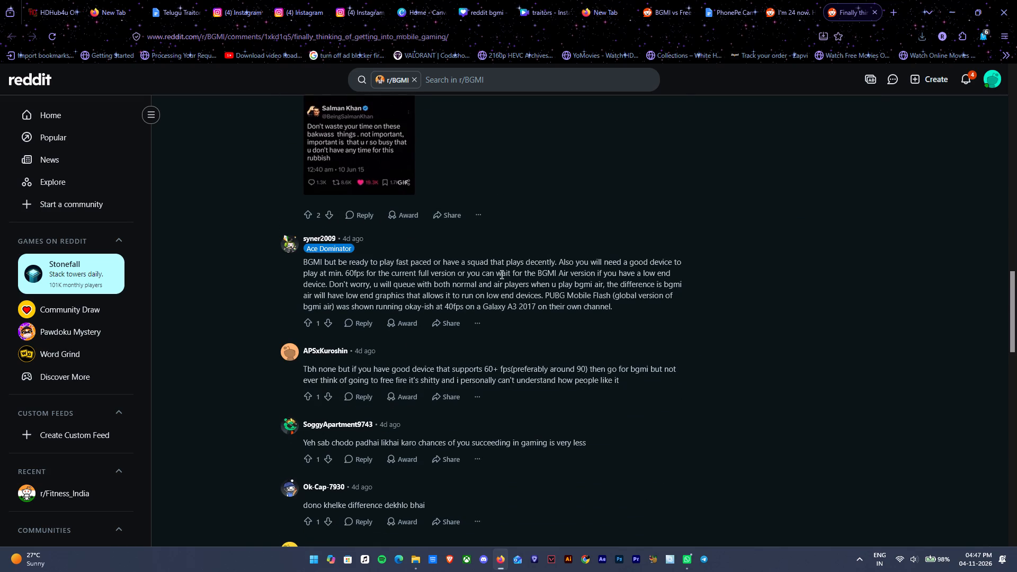
scroll(502, 274, down, 2)
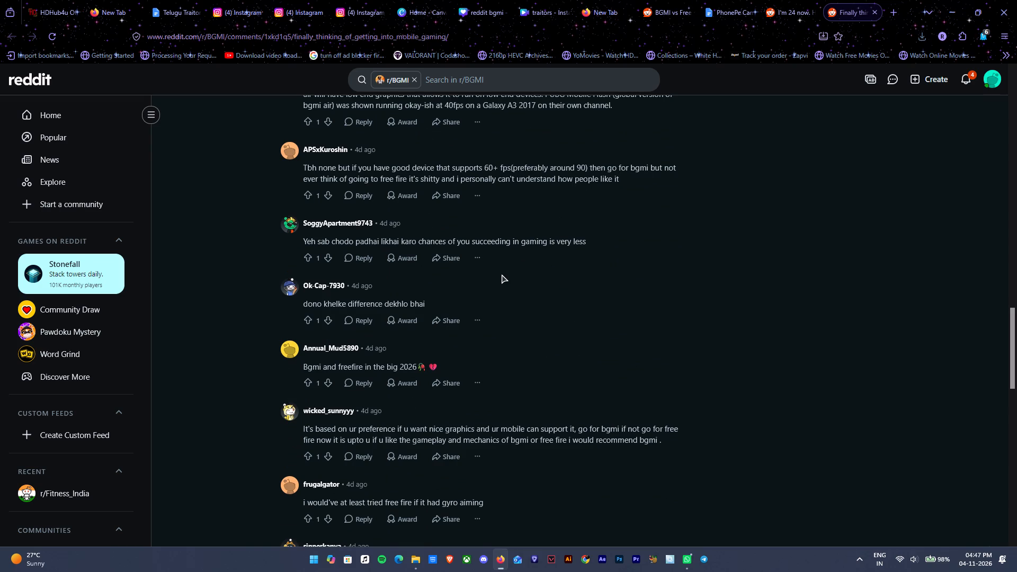
scroll(502, 274, down, 1)
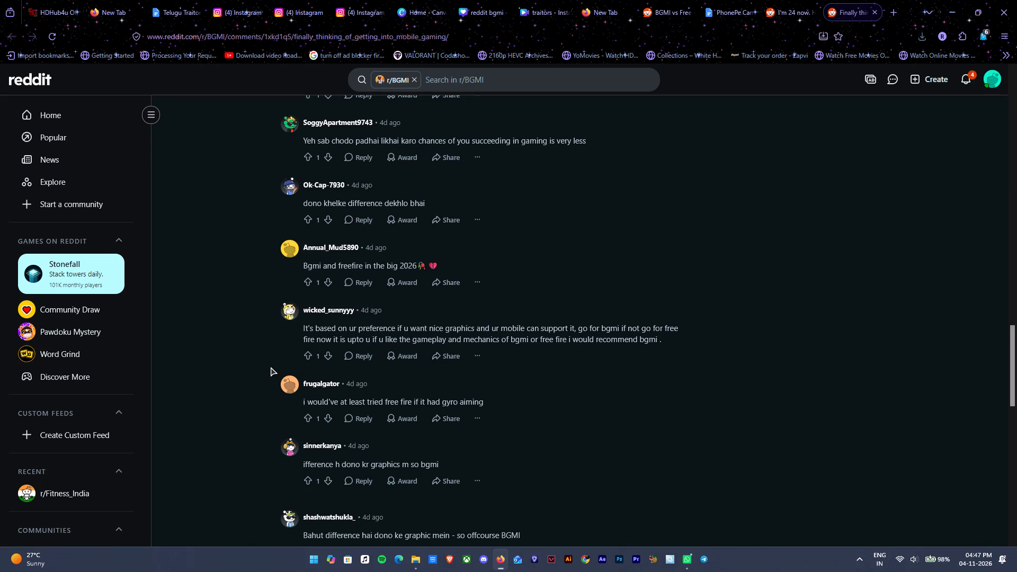
Capture a screenshot of the "i would've at least tried free fire if it had gyro aiming" comment.
drag(266, 367, 578, 431)
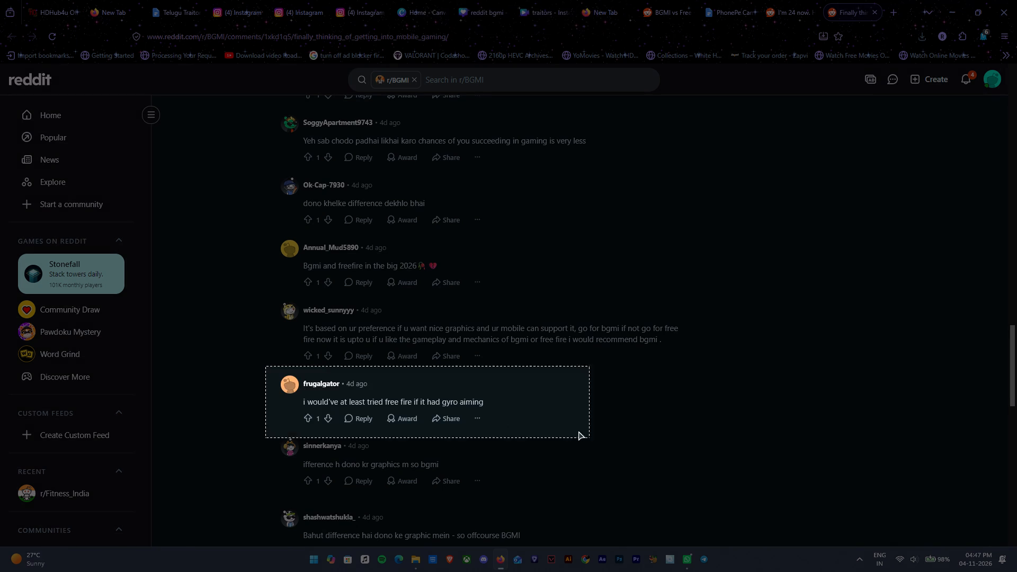
drag(578, 431, 513, 438)
drag(513, 438, 514, 435)
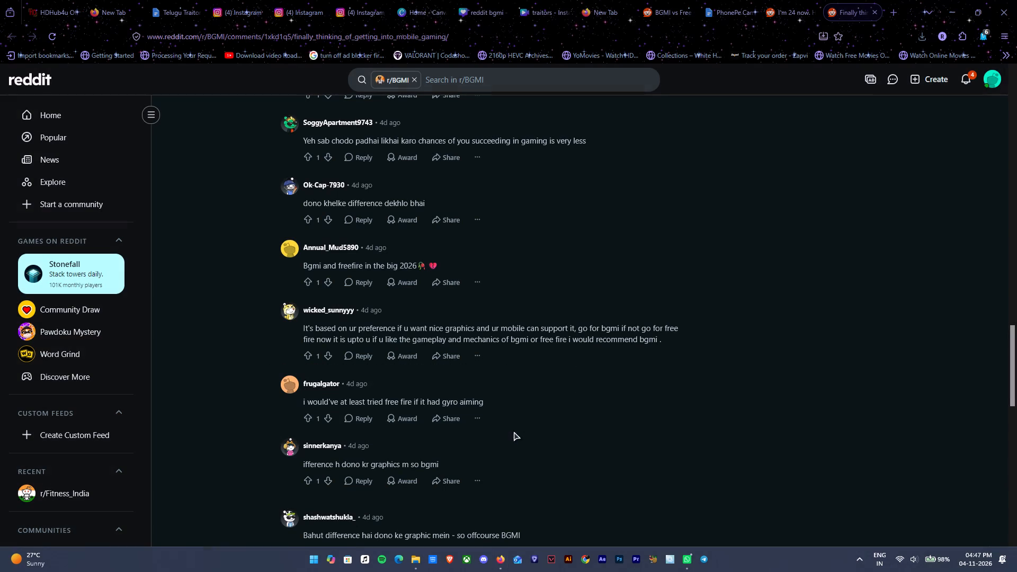
In the Canva "reddit bgmi" design, slightly shrink the "Bro asking like his career depends on it" comment on page 3 and shift it outward.
click(463, 0)
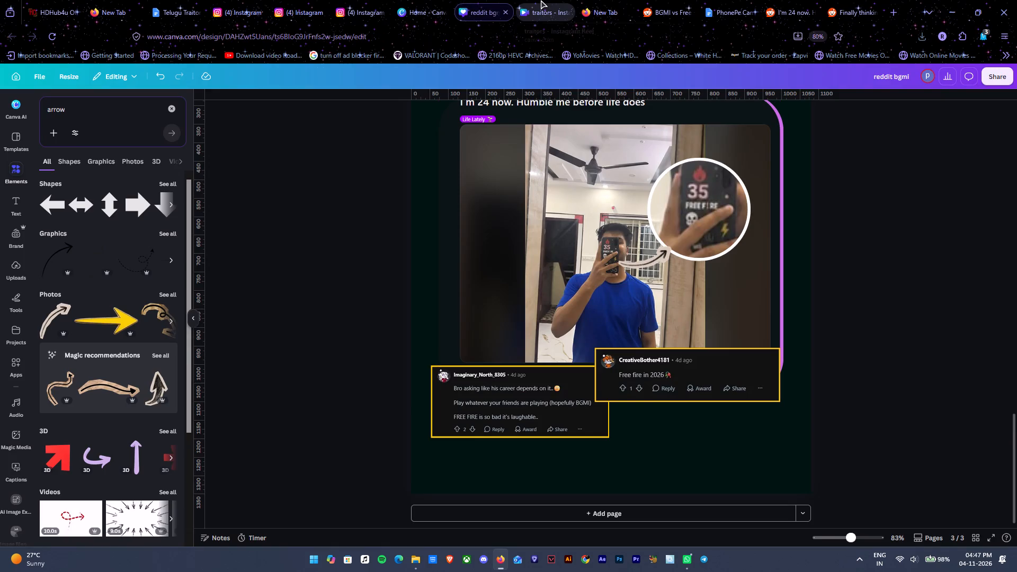
scroll(653, 232, up, 1)
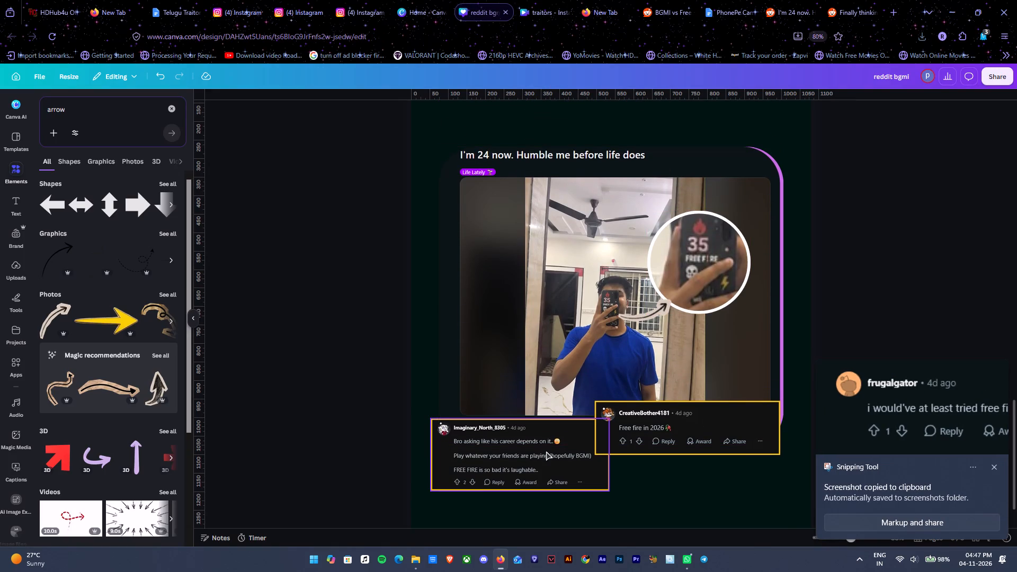
click(544, 453)
click(432, 418)
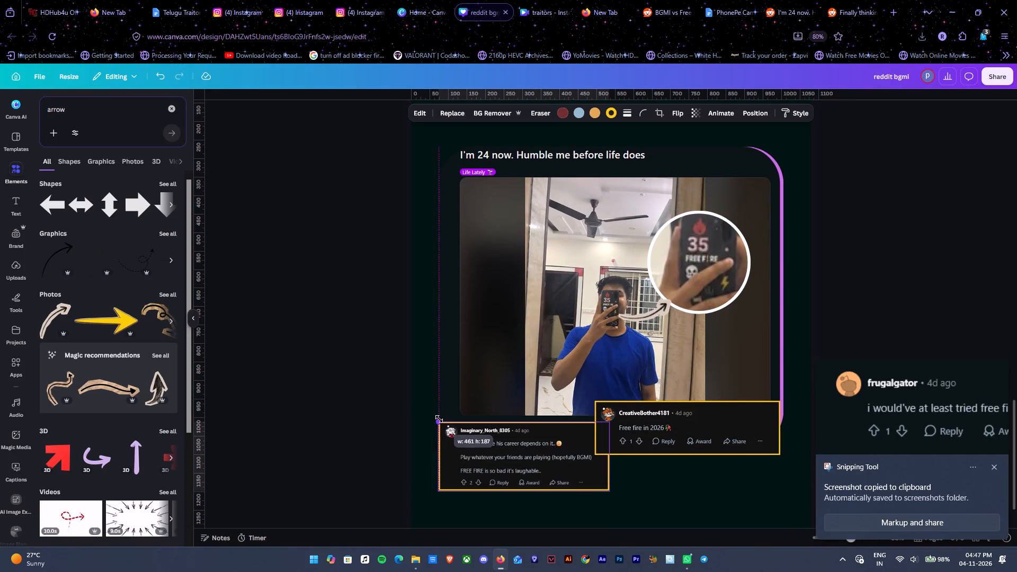
drag(564, 460, 563, 457)
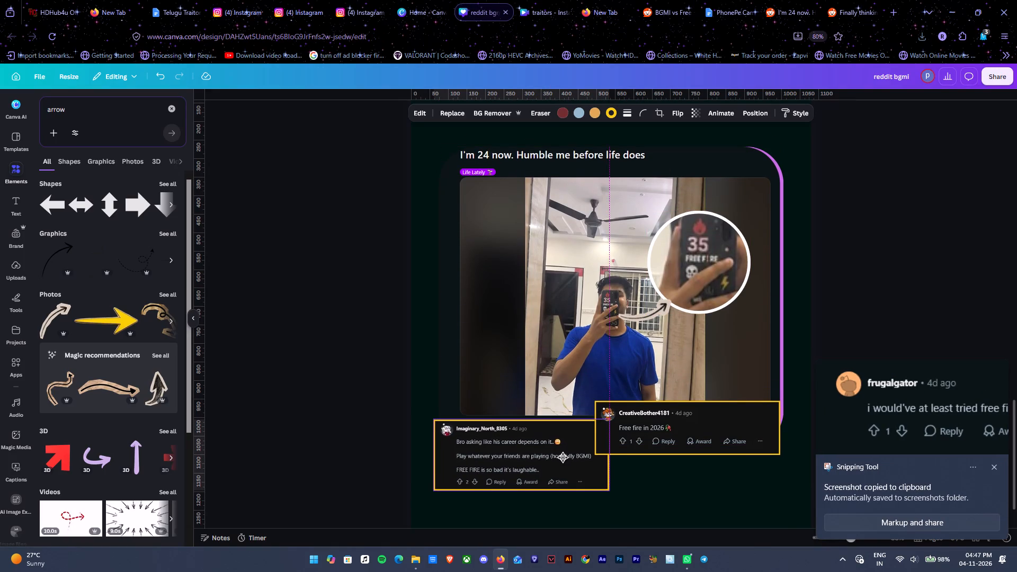
drag(563, 457, 555, 464)
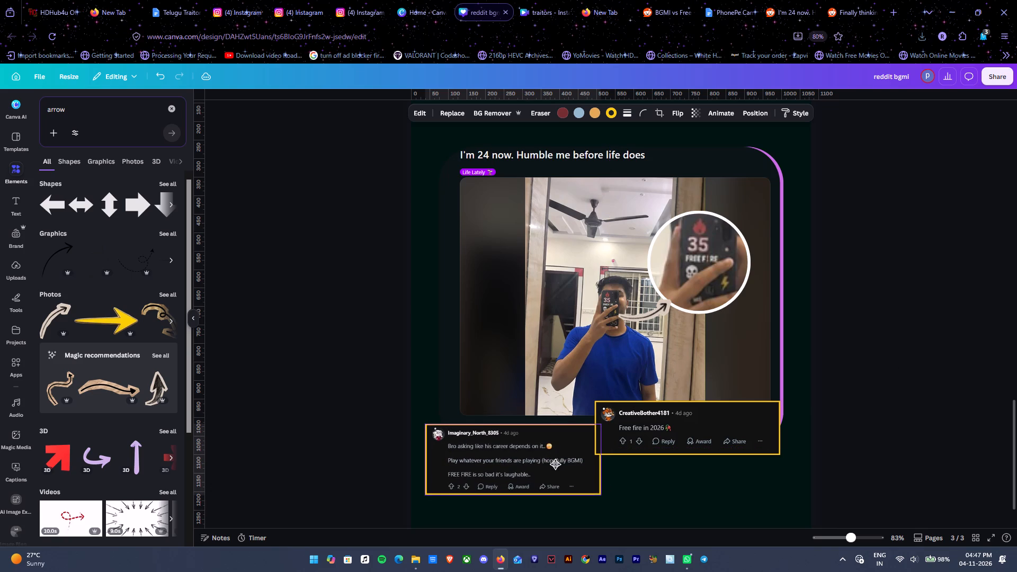
drag(555, 464, 555, 461)
Paste the captured gyro aiming comment onto page 3, place it directly beneath the "Free fire in 2026" comment and scale it down.
key(ctrl+v)
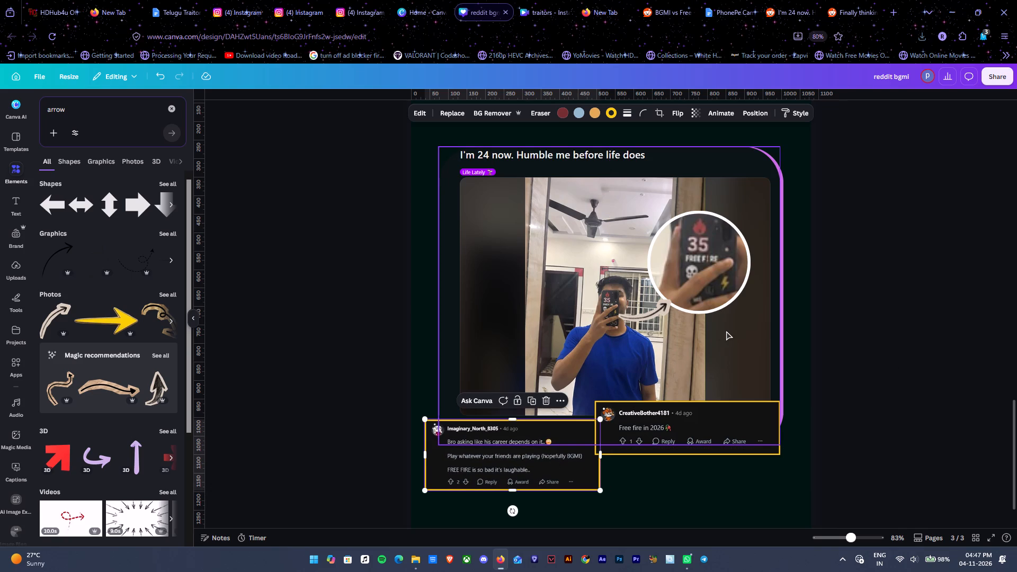
scroll(727, 331, down, 2)
drag(634, 252, 712, 449)
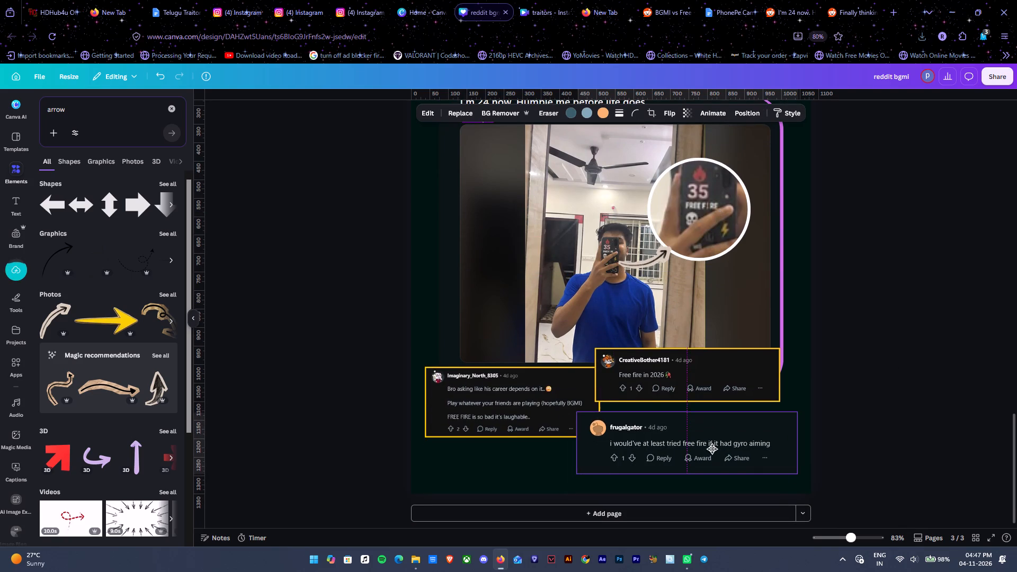
drag(712, 449, 717, 441)
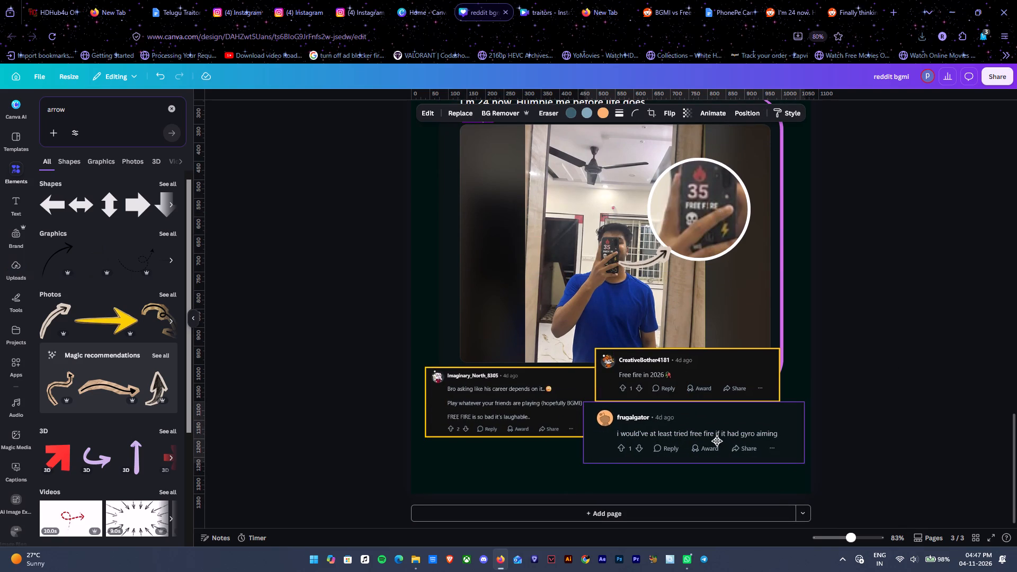
drag(717, 441, 718, 441)
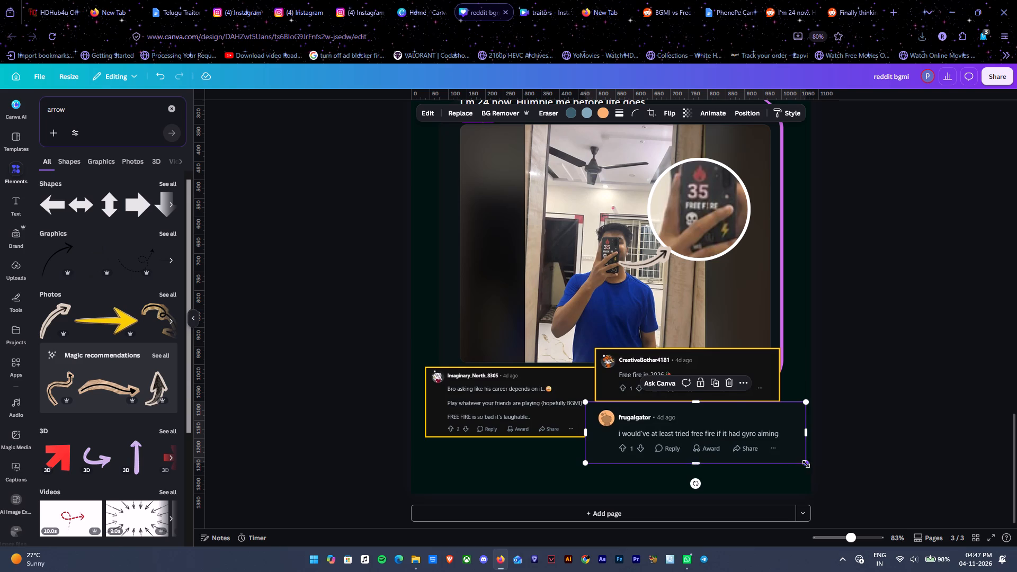
drag(807, 464, 788, 449)
Give the gyro aiming comment a solid yellow border with stroke weight 4, matching the other comments.
click(618, 111)
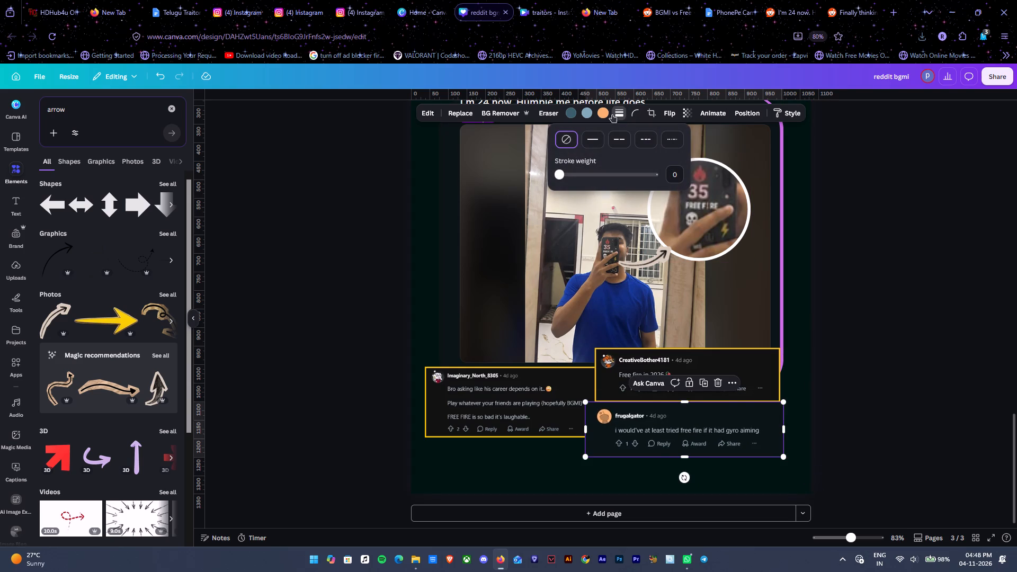
click(603, 138)
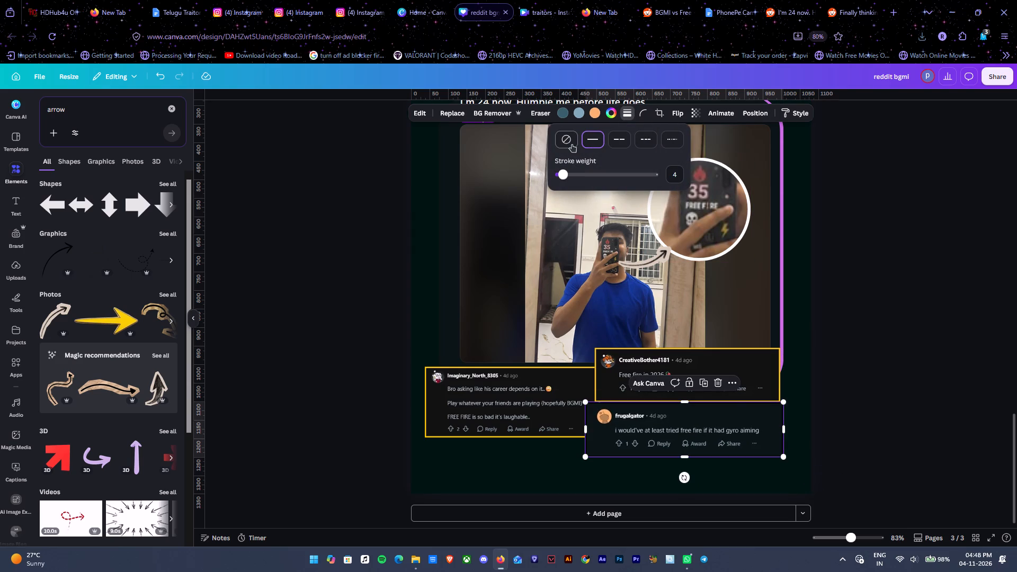
click(608, 111)
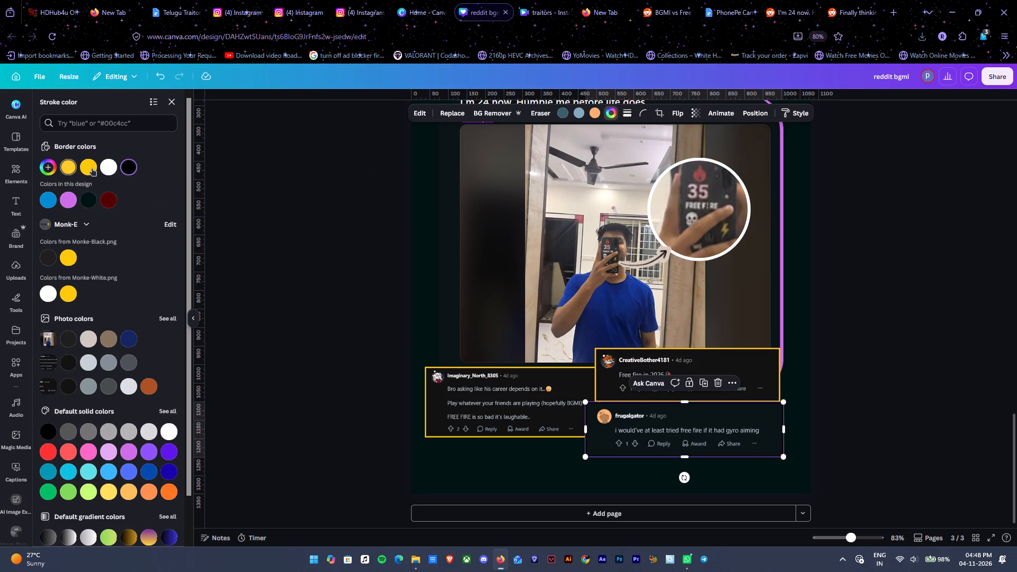
click(95, 168)
click(629, 109)
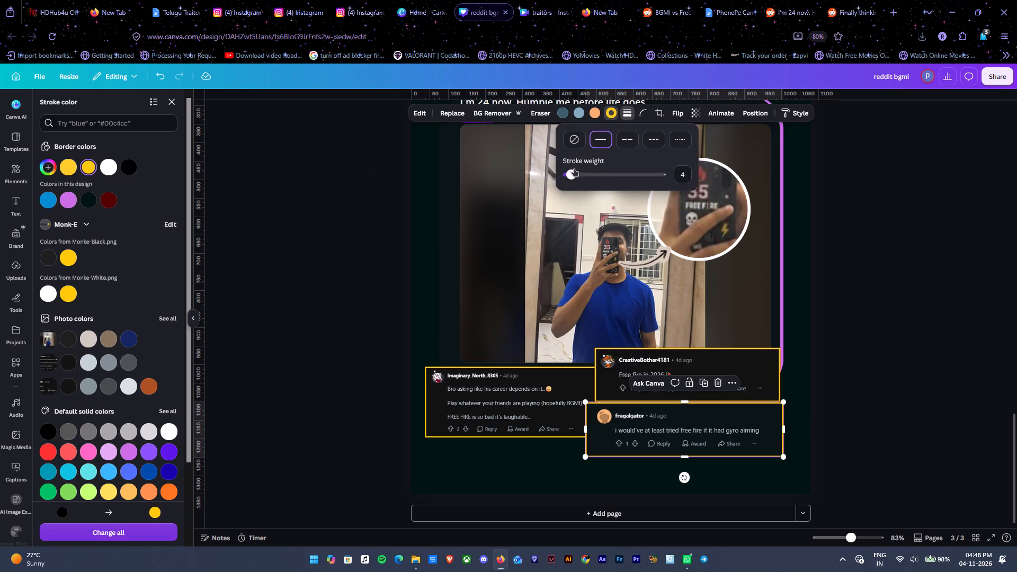
click(574, 172)
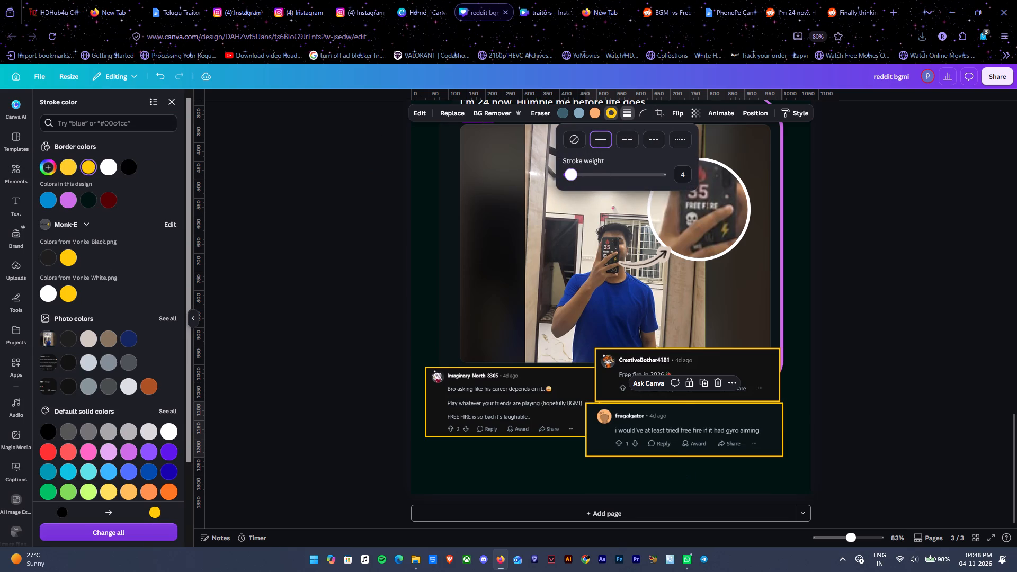
click(907, 305)
click(911, 385)
click(862, 418)
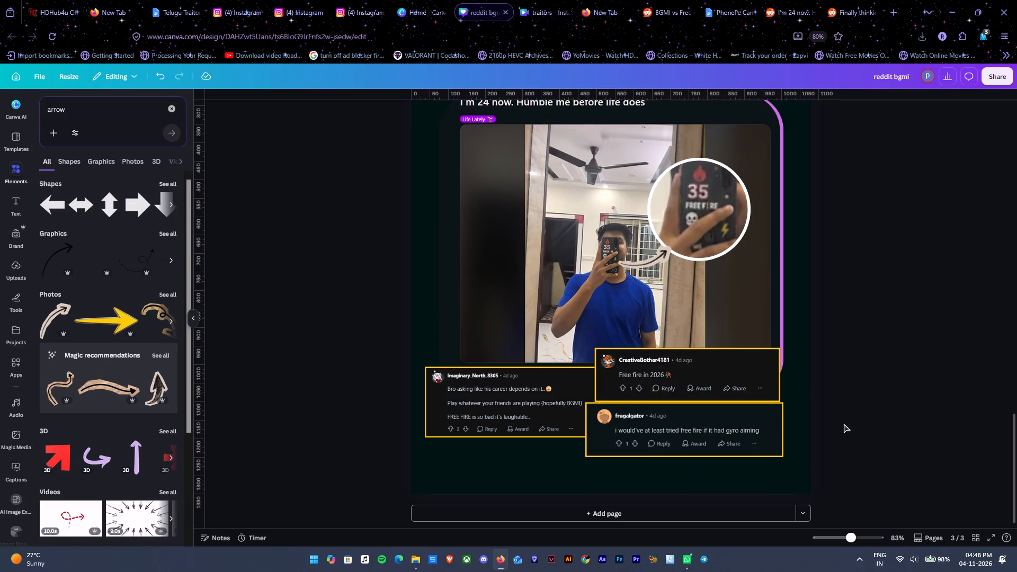
Examine page 3's layout and the three bordered comments, both close up and as a whole page.
ctrl+alt+scroll(827, 434, up, 6)
click(755, 427)
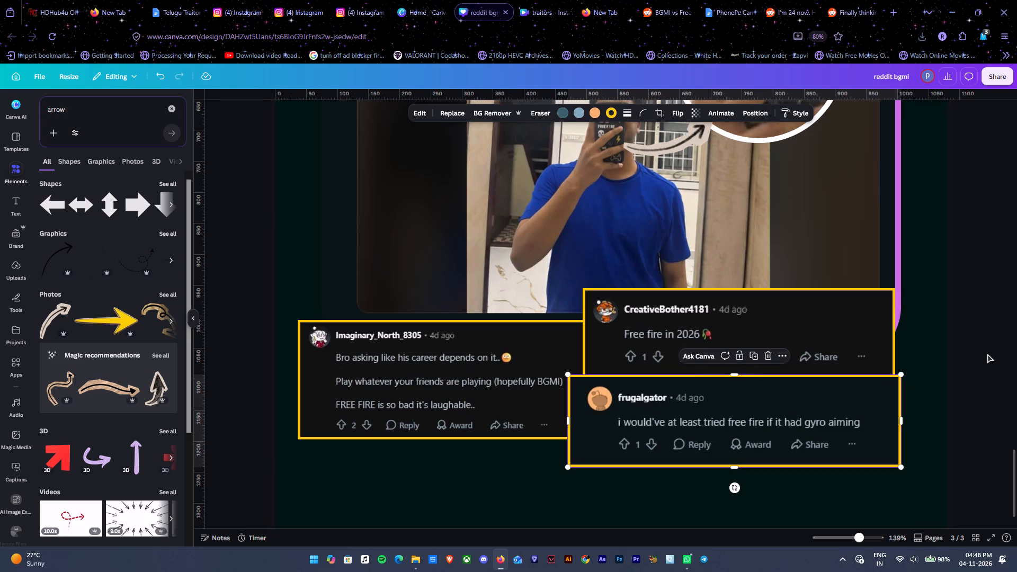
click(987, 354)
ctrl+alt+scroll(975, 343, down, 4)
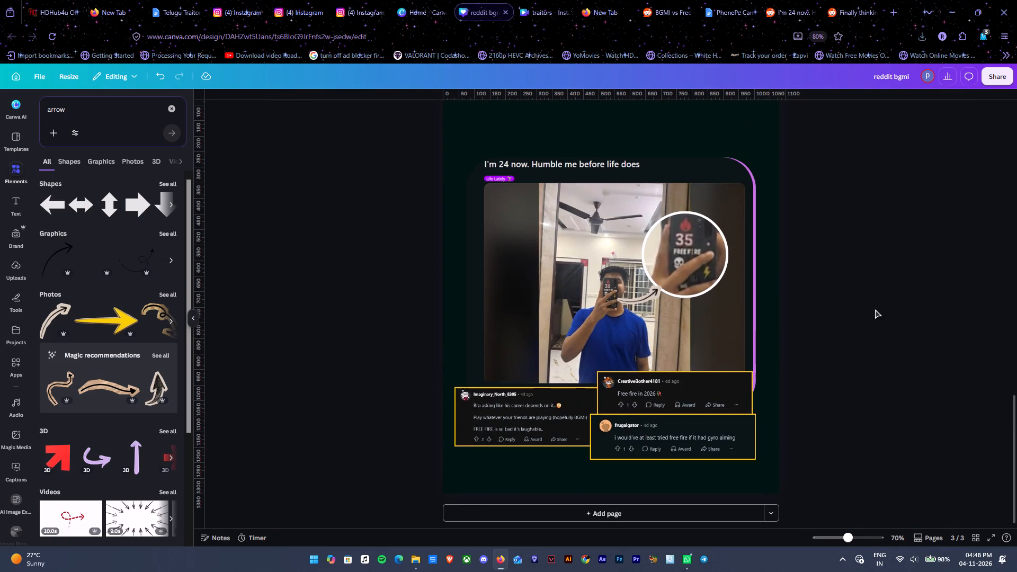
scroll(882, 310, up, 2)
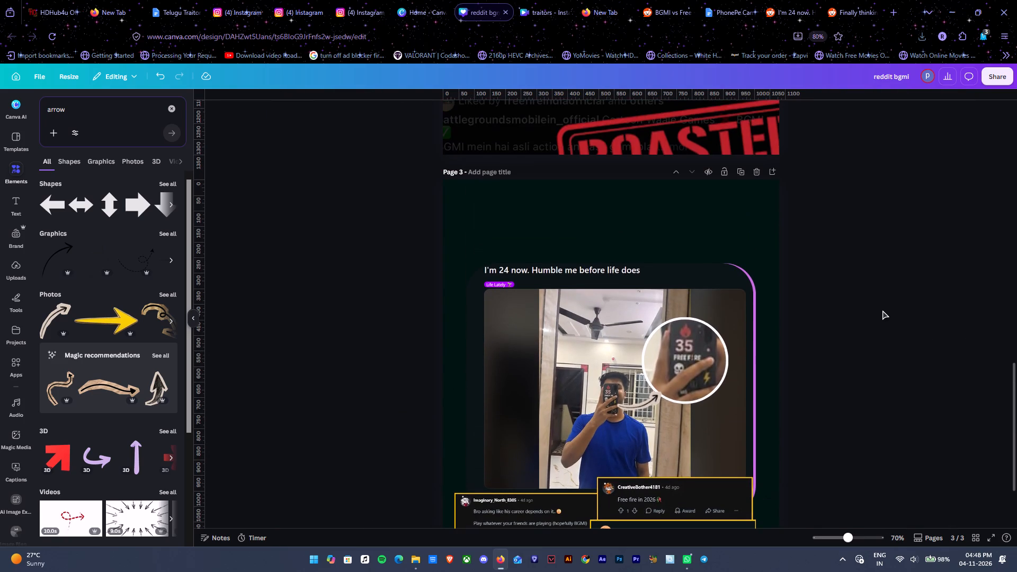
scroll(869, 298, down, 1)
scroll(868, 296, up, 1)
scroll(868, 296, down, 1)
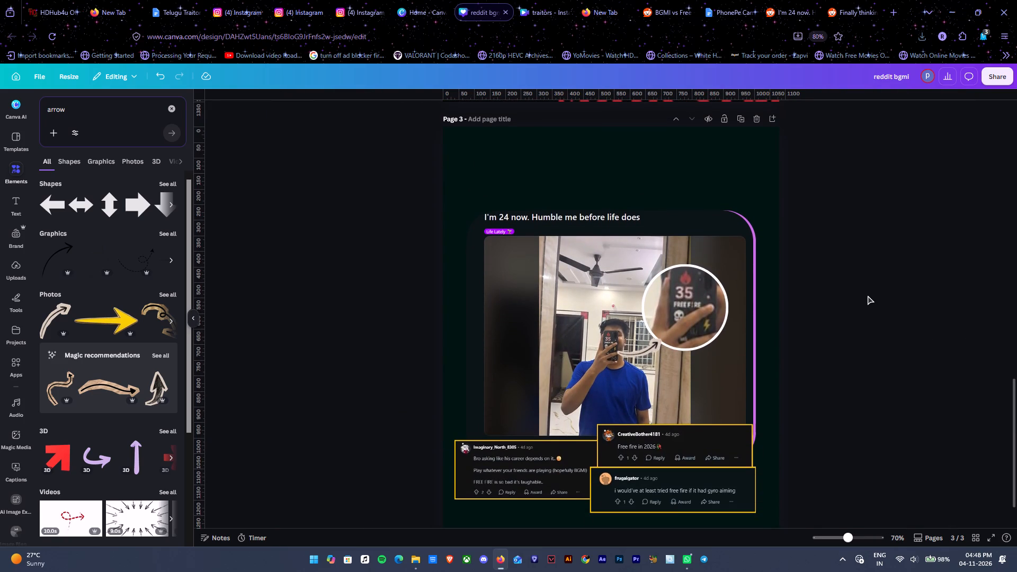
scroll(868, 296, down, 1)
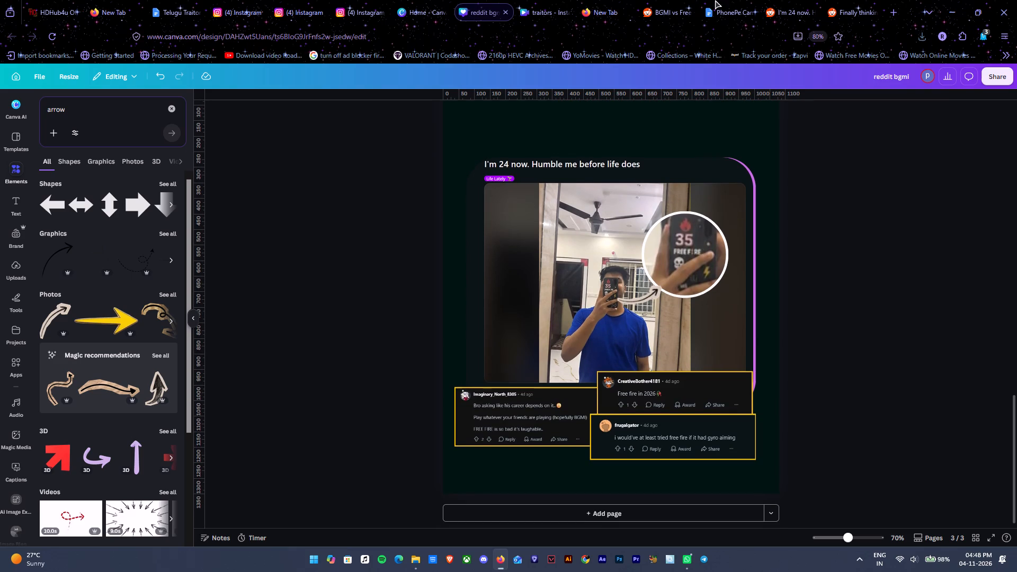
Return to the Reddit "Finally thinking of getting into mobile gaming" thread and read through its comments for another one to feature.
click(852, 0)
scroll(505, 363, up, 1)
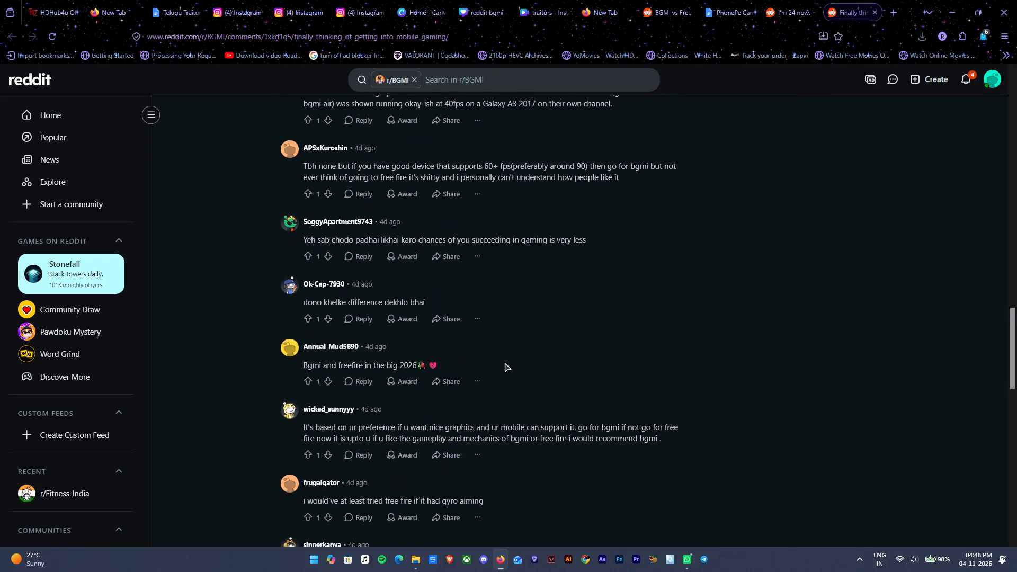
scroll(505, 363, down, 5)
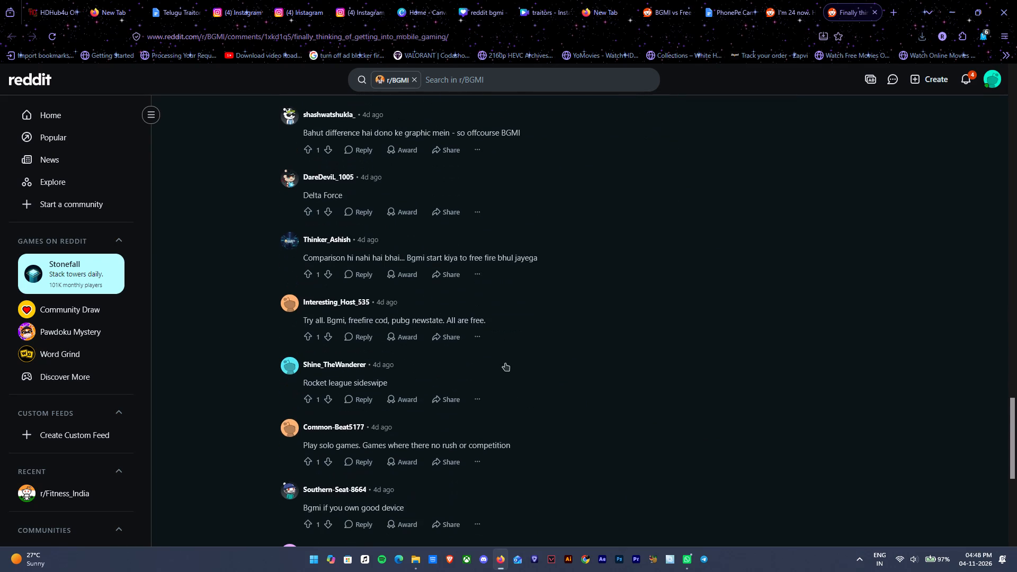
scroll(505, 363, down, 3)
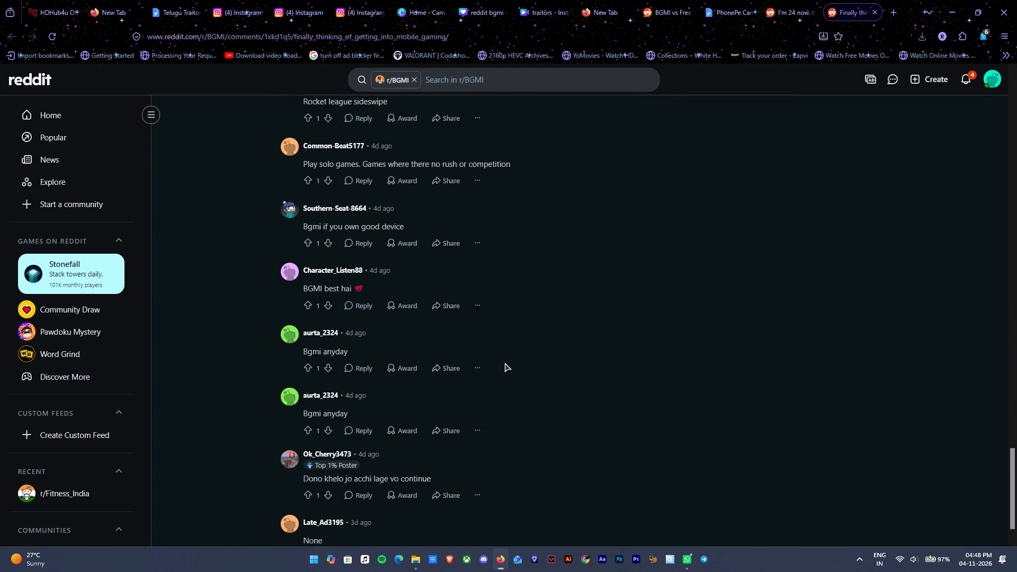
scroll(505, 363, down, 2)
scroll(505, 363, up, 11)
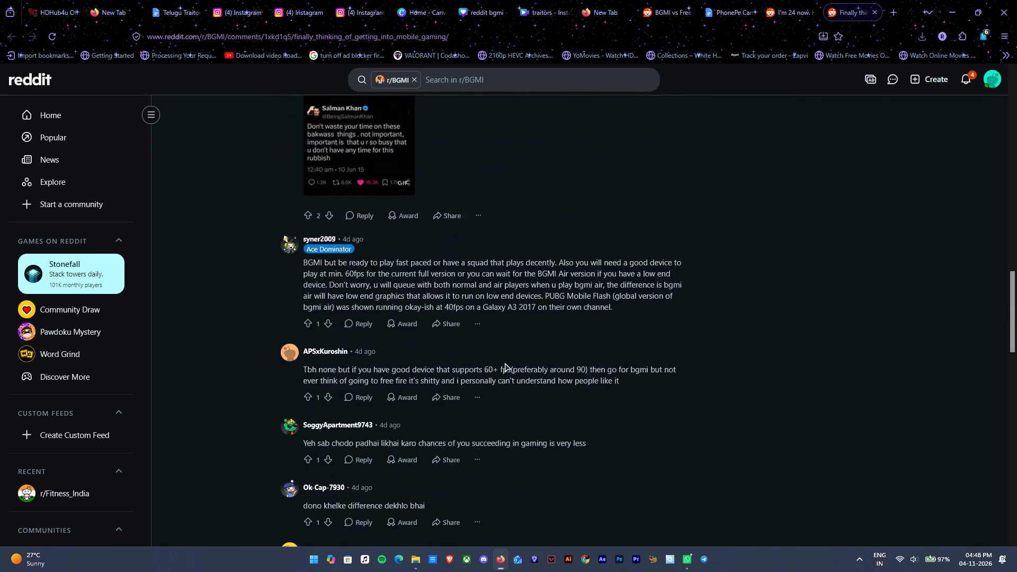
scroll(505, 363, up, 4)
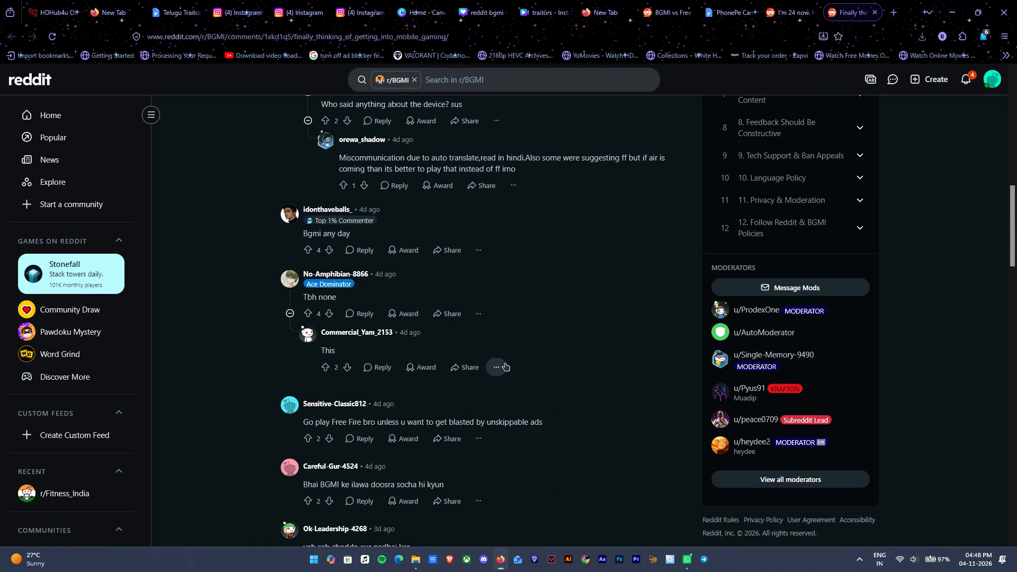
scroll(505, 363, up, 6)
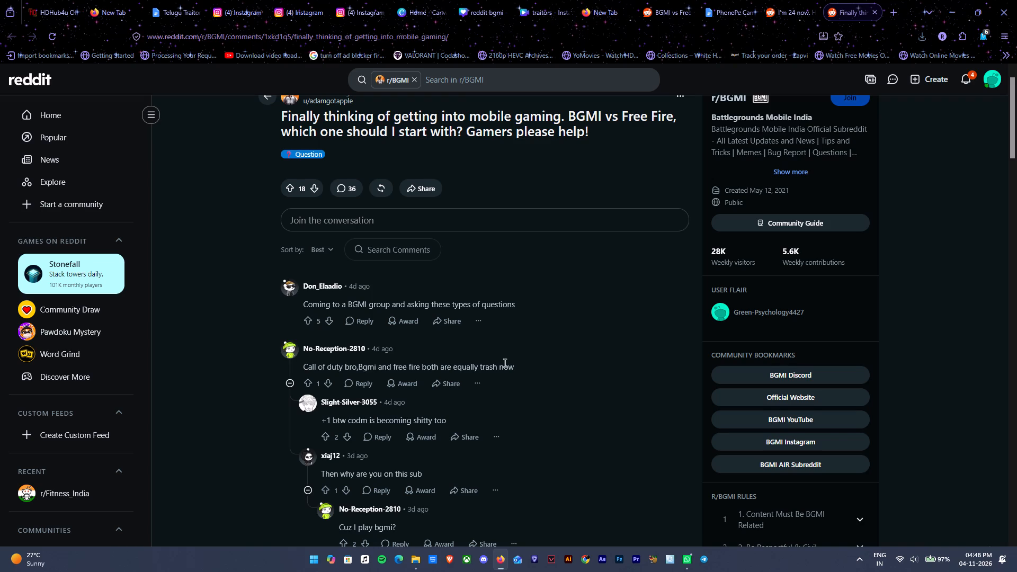
scroll(505, 363, down, 2)
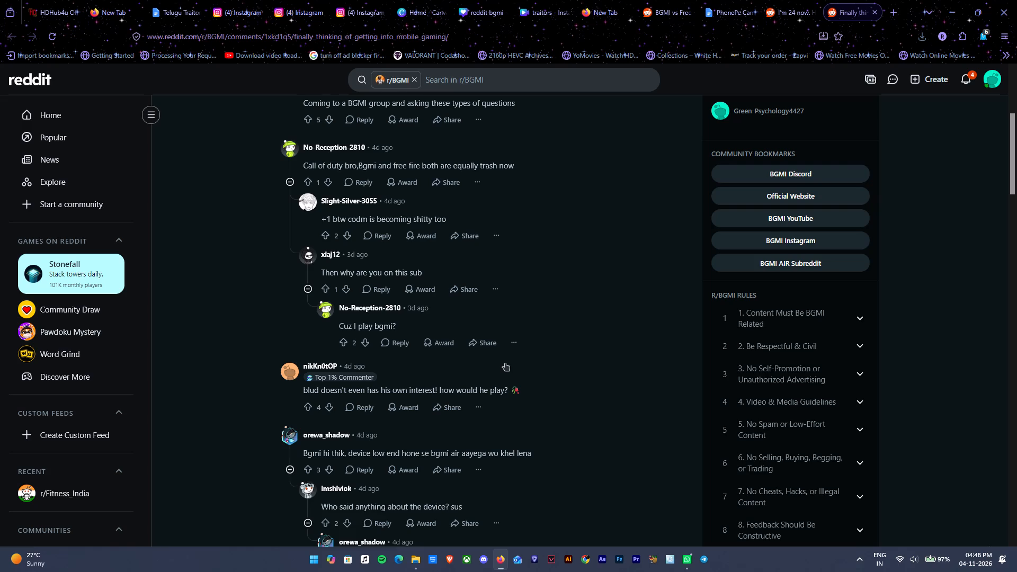
scroll(505, 363, down, 2)
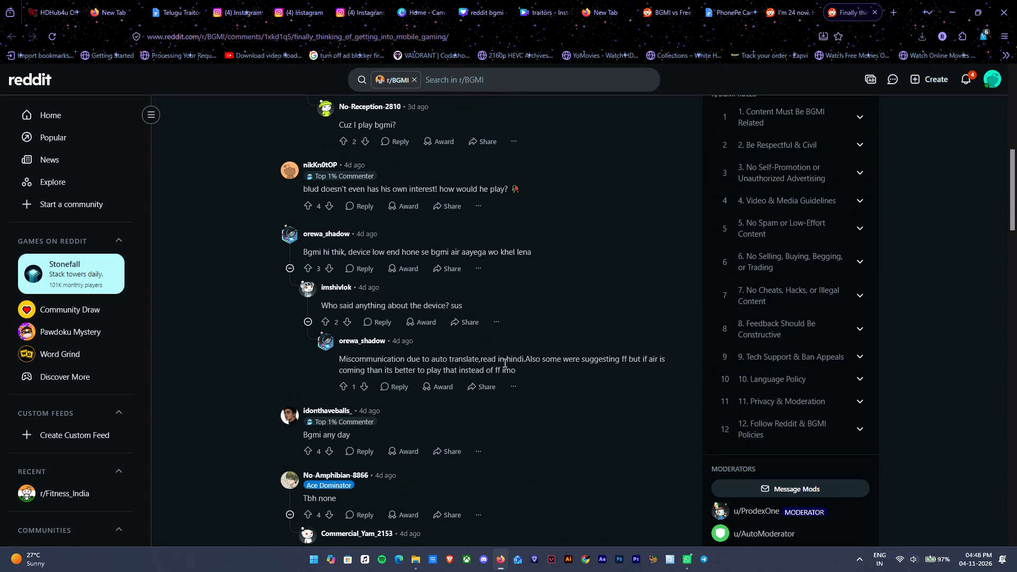
scroll(505, 363, down, 1)
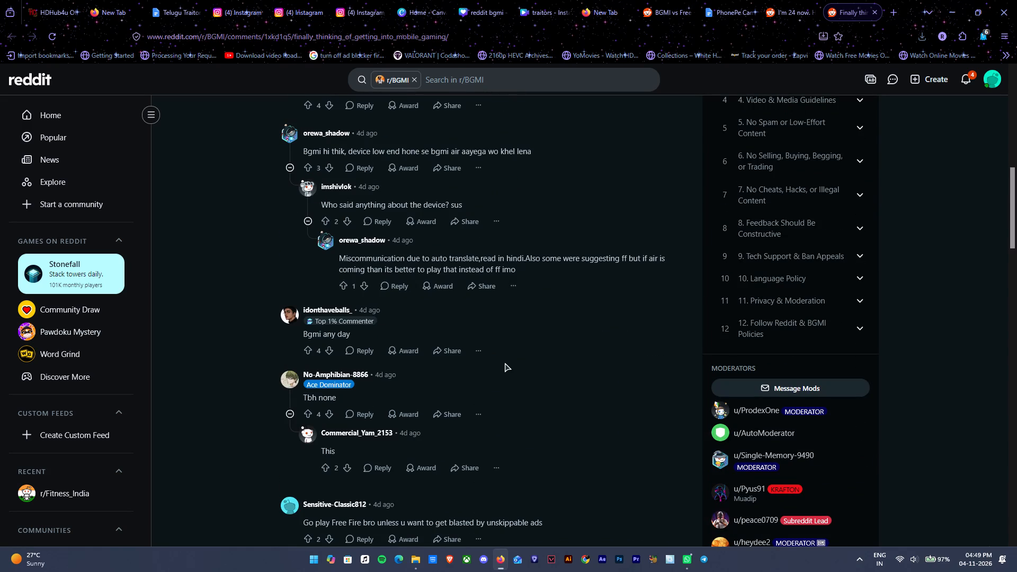
scroll(505, 363, up, 1)
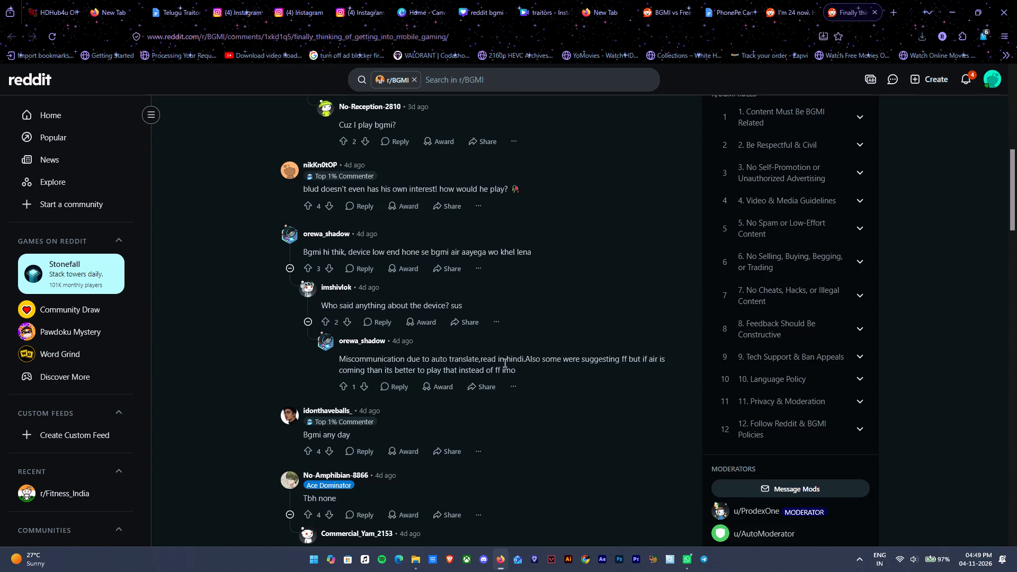
Capture a screenshot of the "Go play Free Fire bro unless u want to get blasted by unskippable ads" comment.
scroll(505, 363, down, 2)
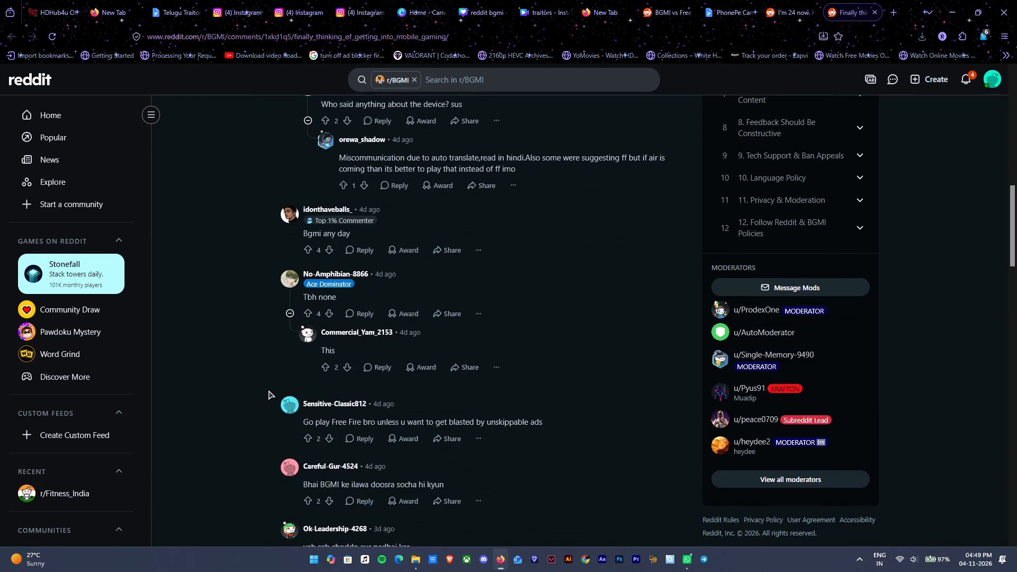
key(Print)
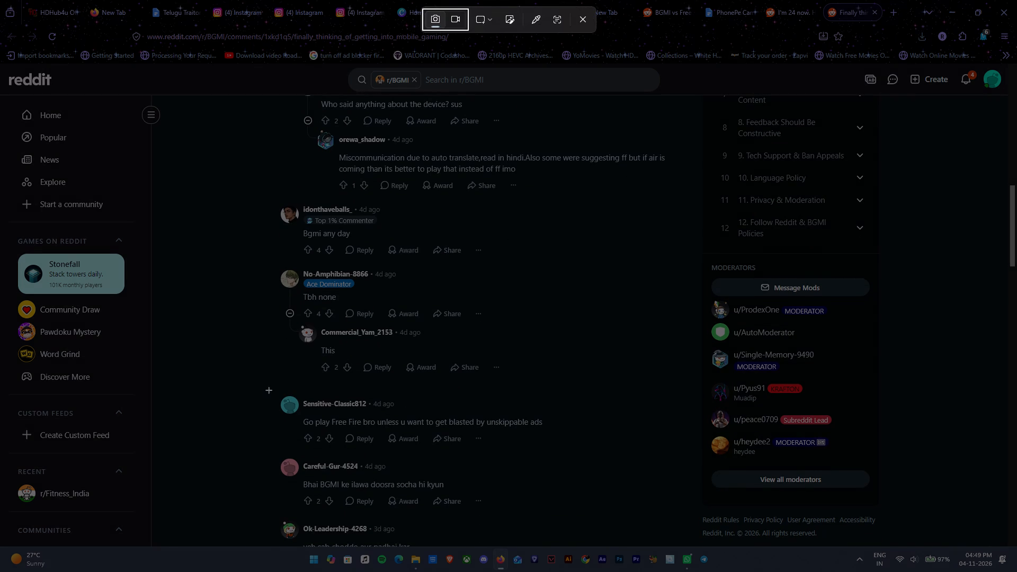
drag(269, 390, 557, 453)
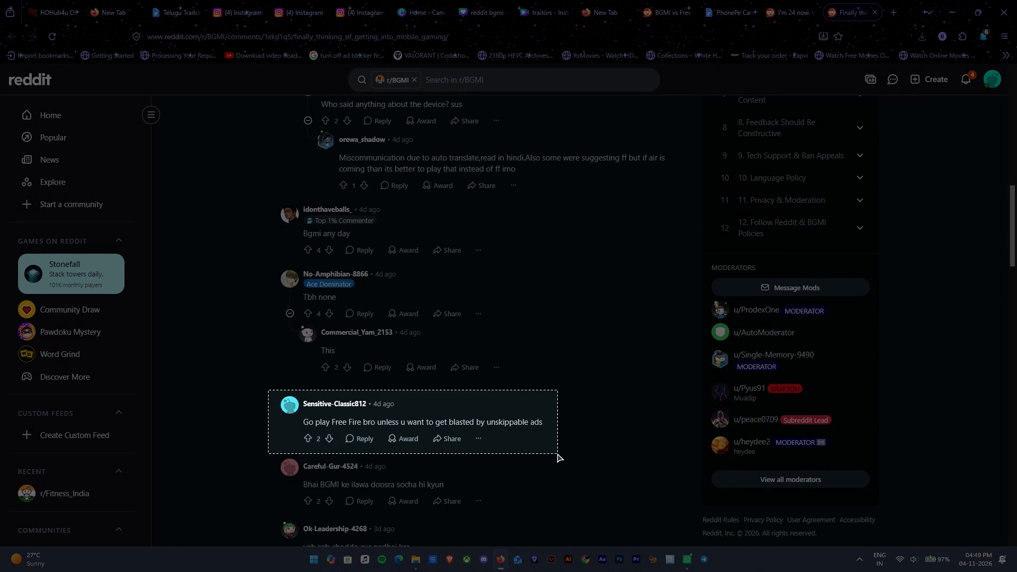
drag(557, 453, 558, 455)
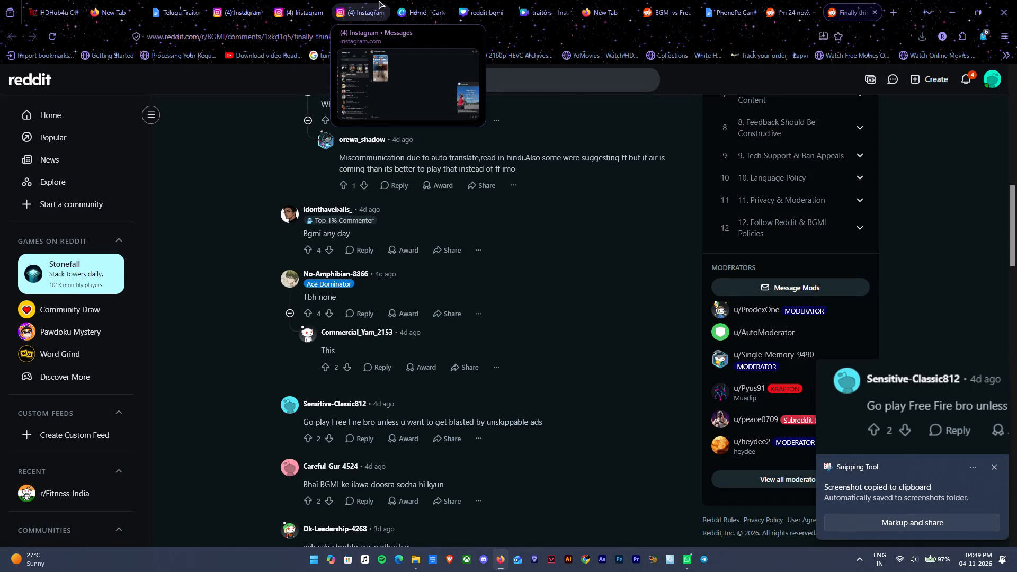
Paste the captured unskippable ads comment onto page 3 of the Canva design, scale it down and place it above the post's title.
click(472, 0)
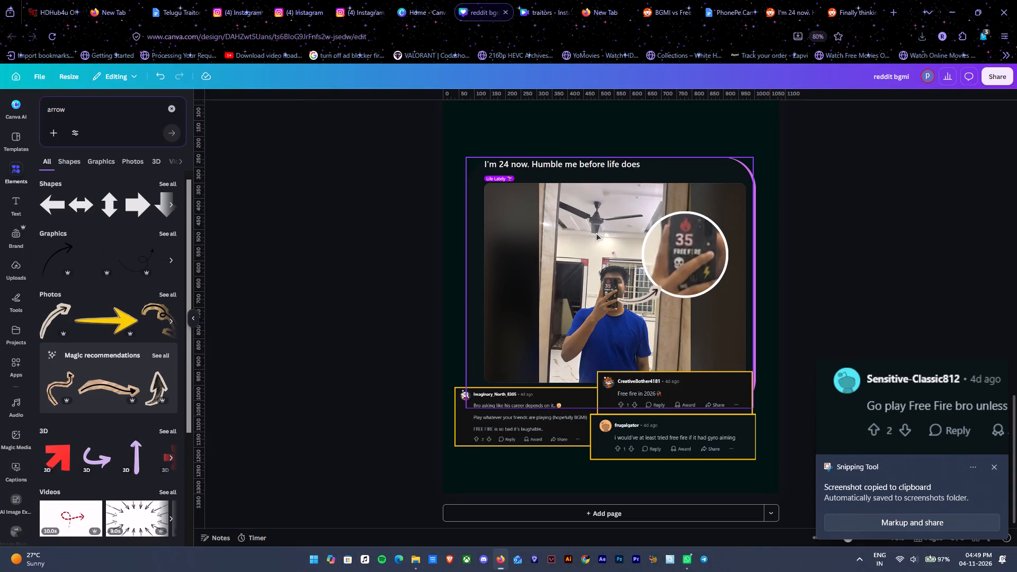
key(ctrl+v)
drag(632, 298, 603, 177)
scroll(597, 240, up, 1)
drag(680, 194, 632, 198)
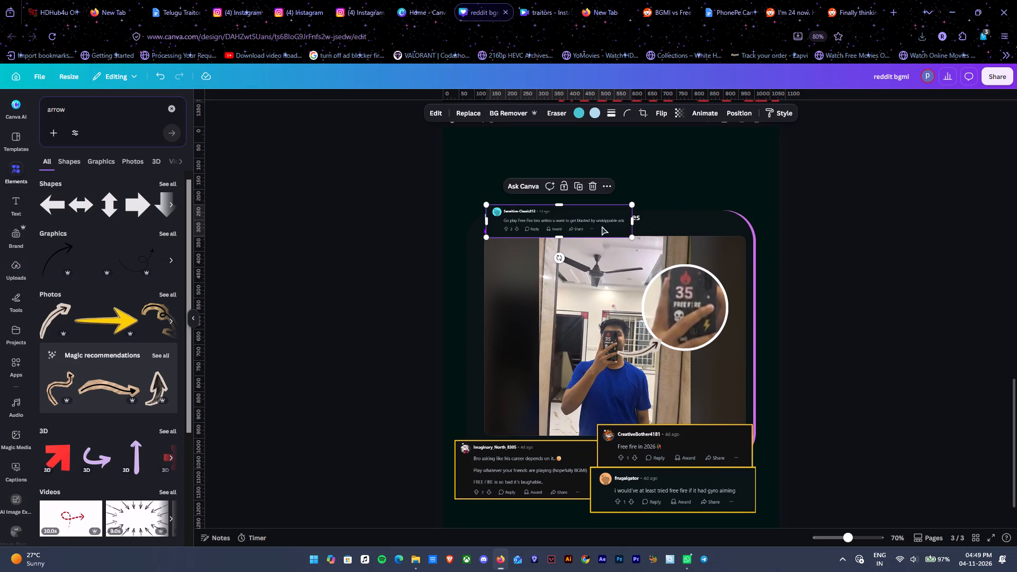
drag(602, 226, 590, 185)
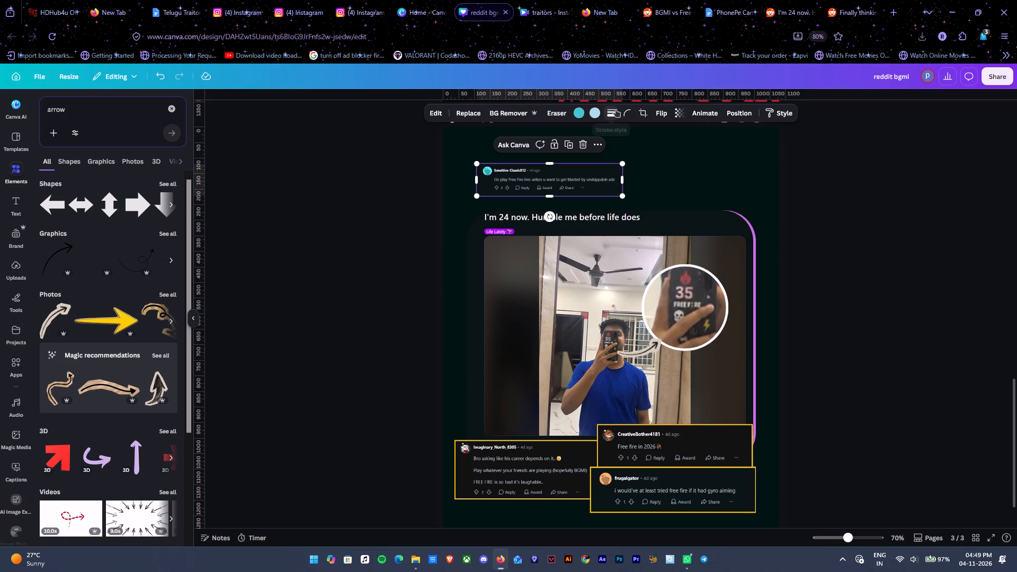
Give the unskippable ads comment a solid white border with stroke weight 4.
click(615, 109)
click(589, 148)
click(588, 142)
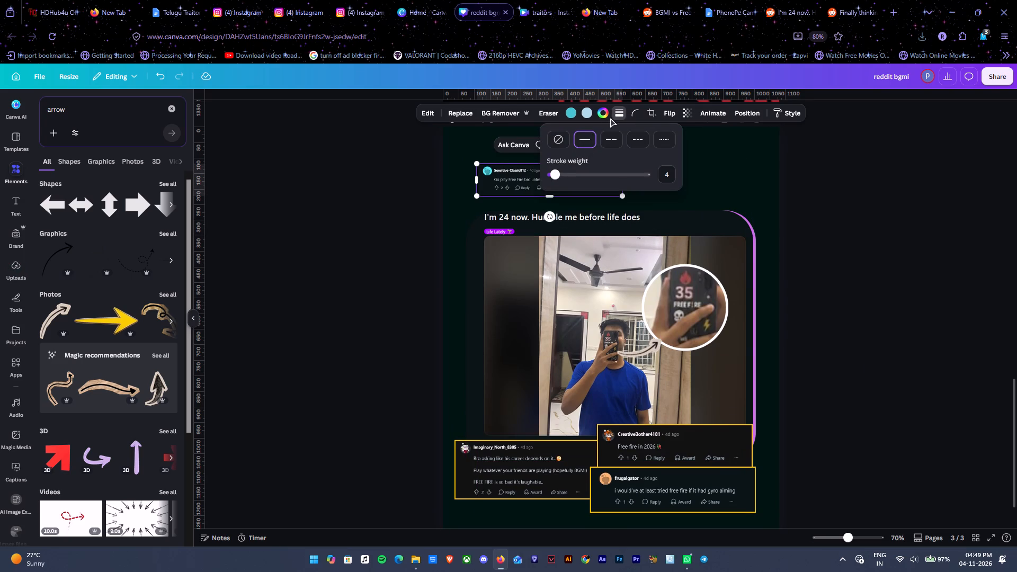
click(606, 115)
click(106, 170)
double_click(800, 166)
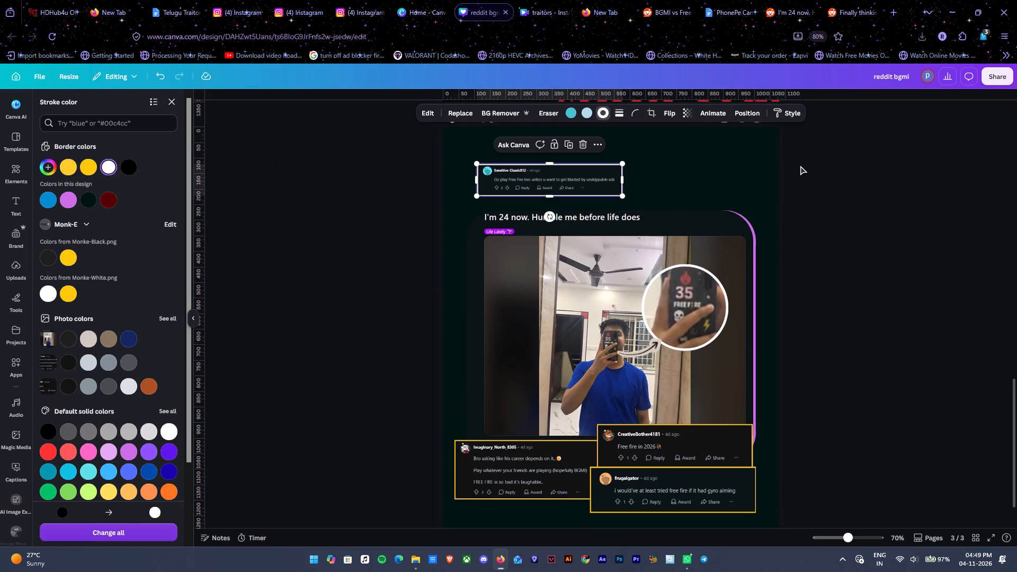
click(574, 172)
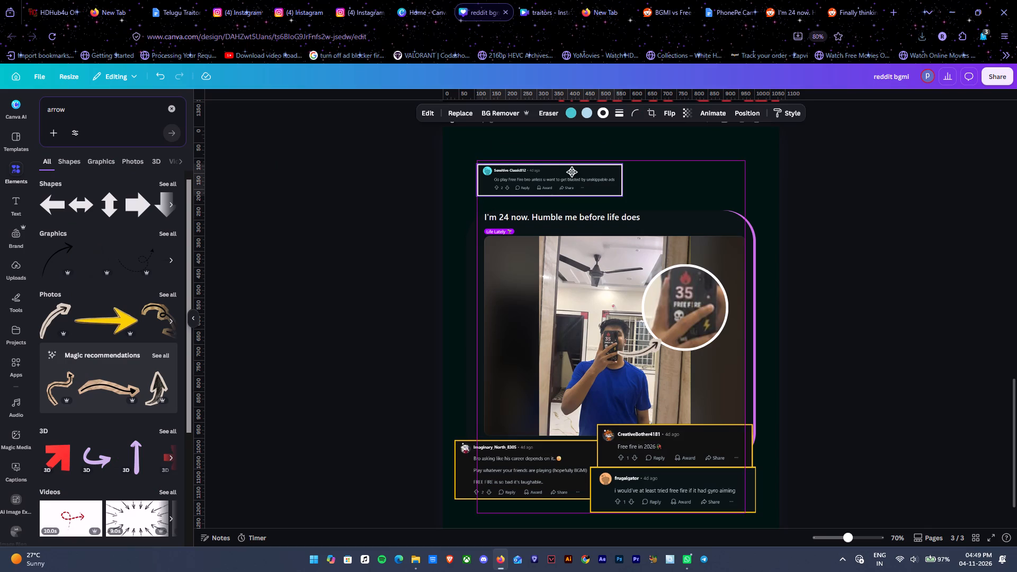
Go back to the Reddit BGMI vs Free Fire thread and look through its remaining comments down to the end.
click(838, 0)
scroll(514, 396, down, 2)
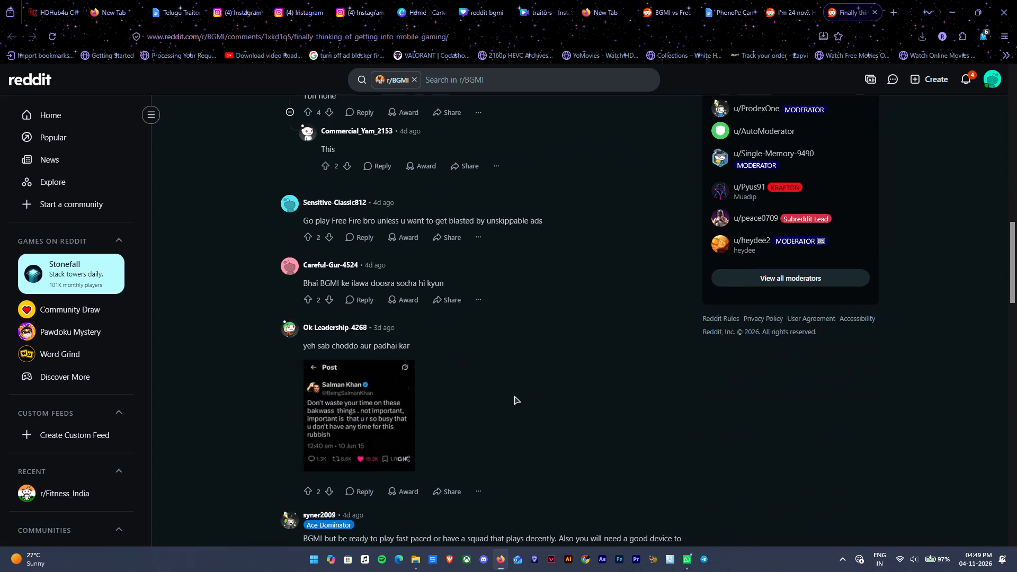
scroll(514, 396, down, 5)
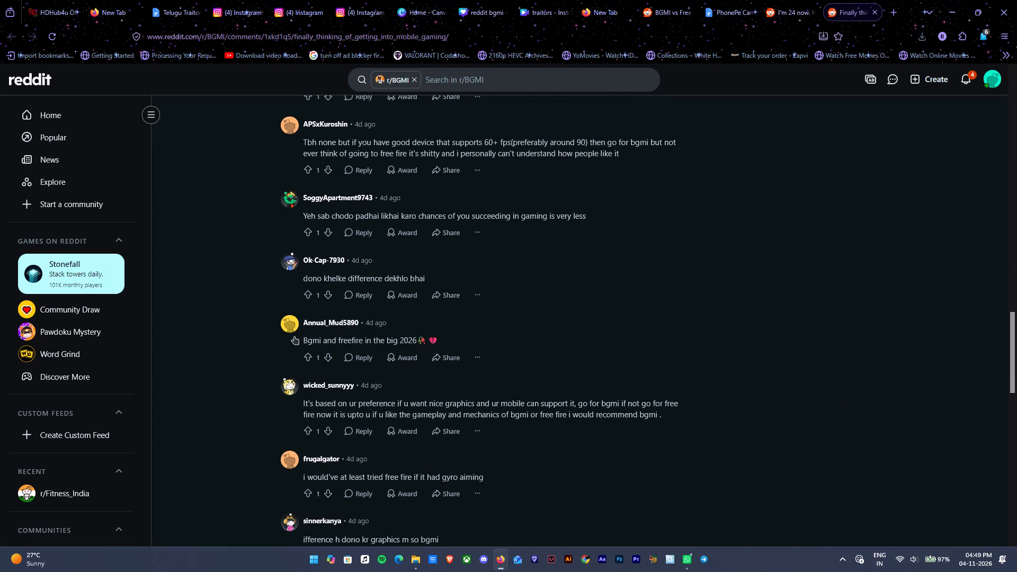
scroll(334, 337, down, 5)
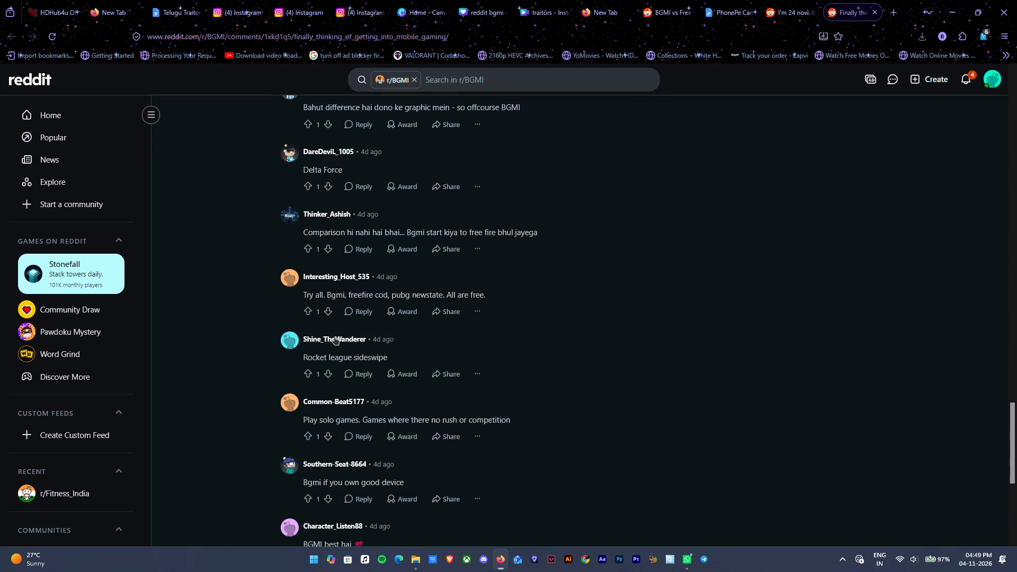
scroll(334, 337, down, 6)
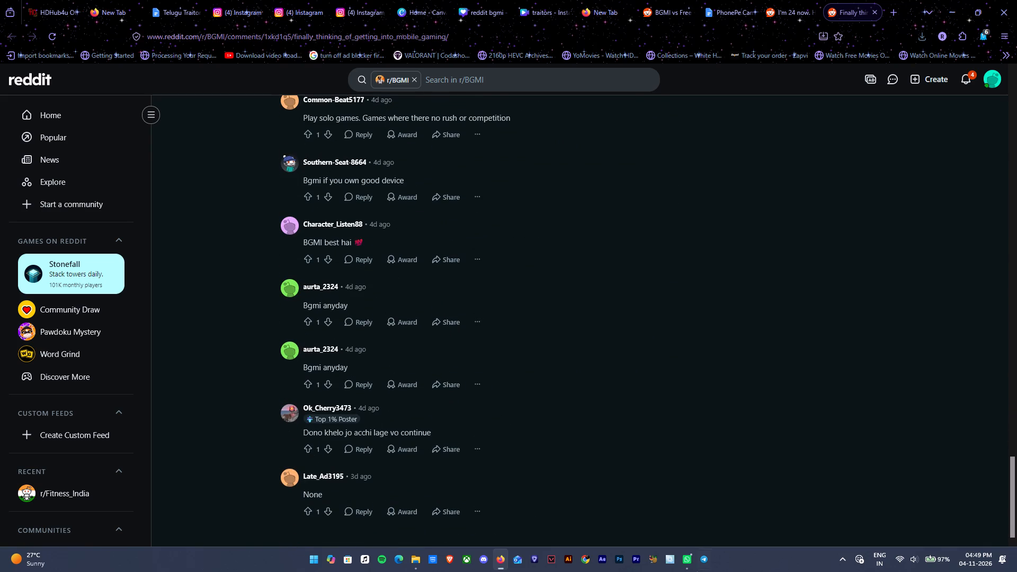
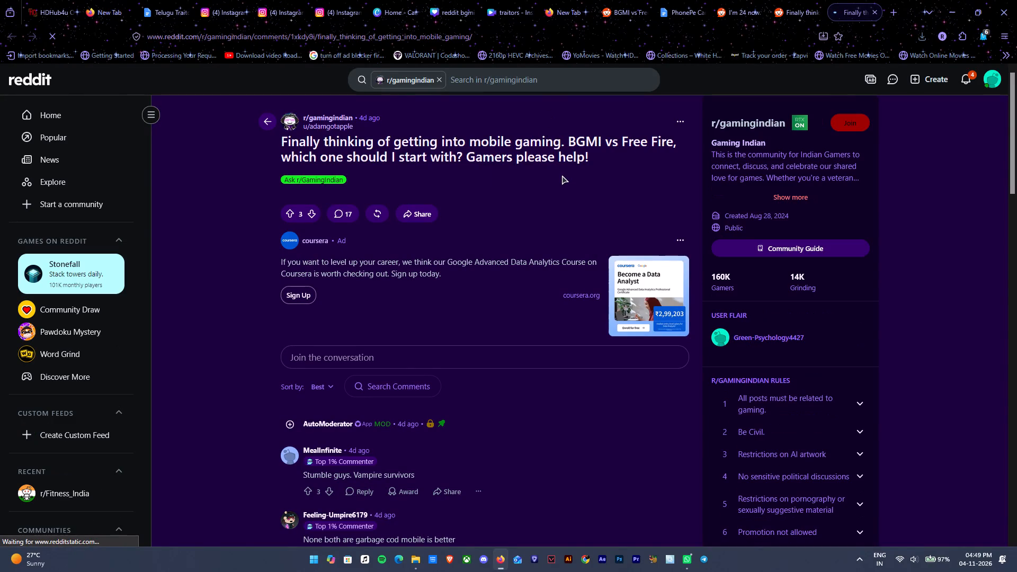
Look through the r/gamingindian "BGMI vs Free Fire, which one should I start with?" thread's comments for usable ones and close the thread.
scroll(562, 175, down, 2)
scroll(562, 175, up, 2)
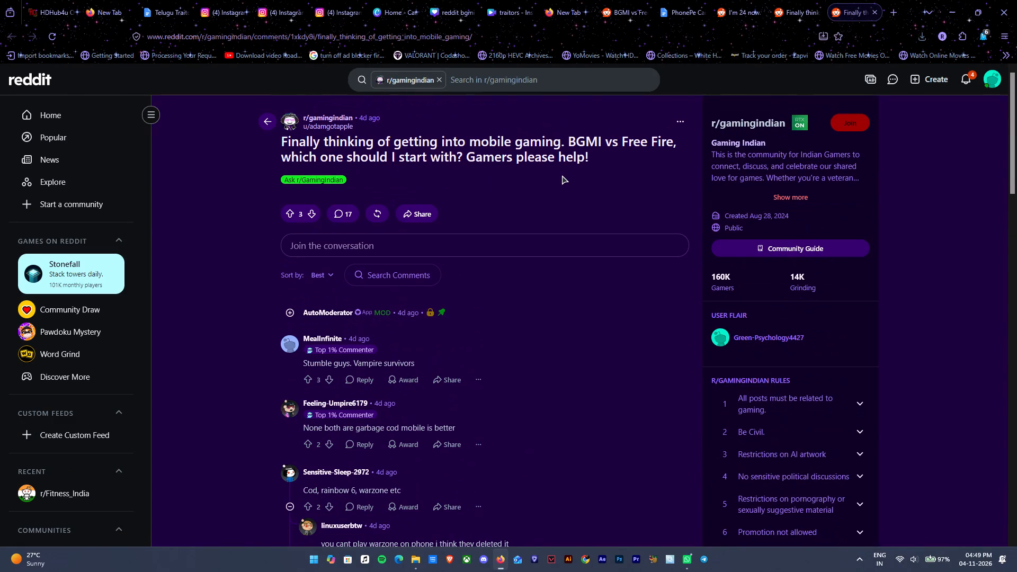
scroll(530, 372, up, 1)
scroll(530, 372, down, 1)
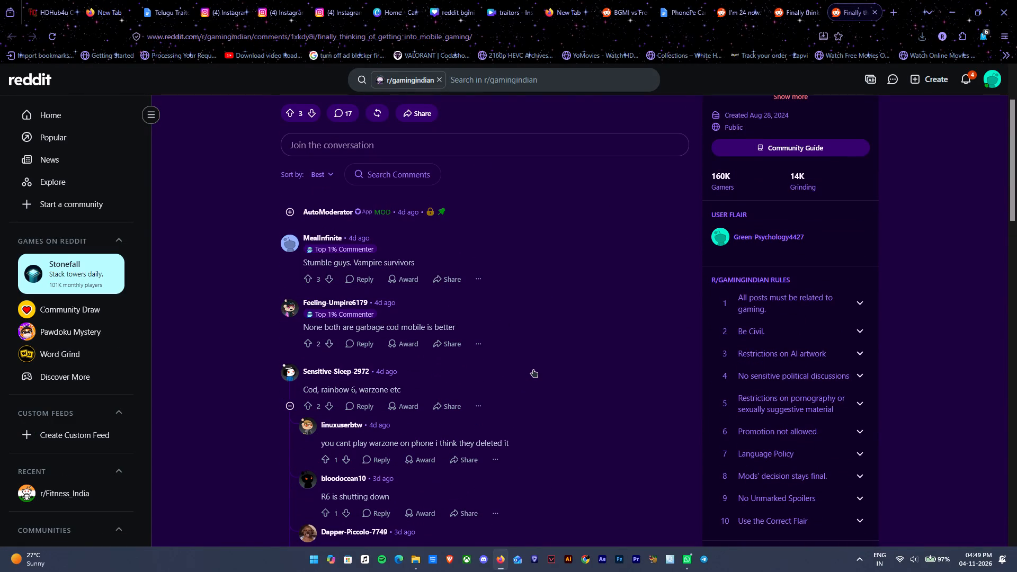
scroll(530, 391, down, 4)
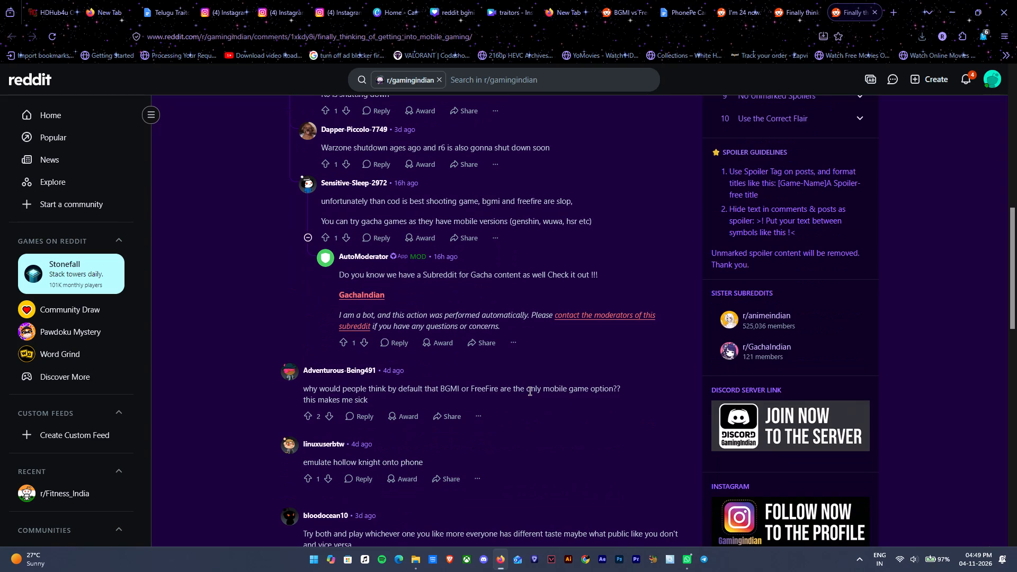
scroll(530, 391, up, 7)
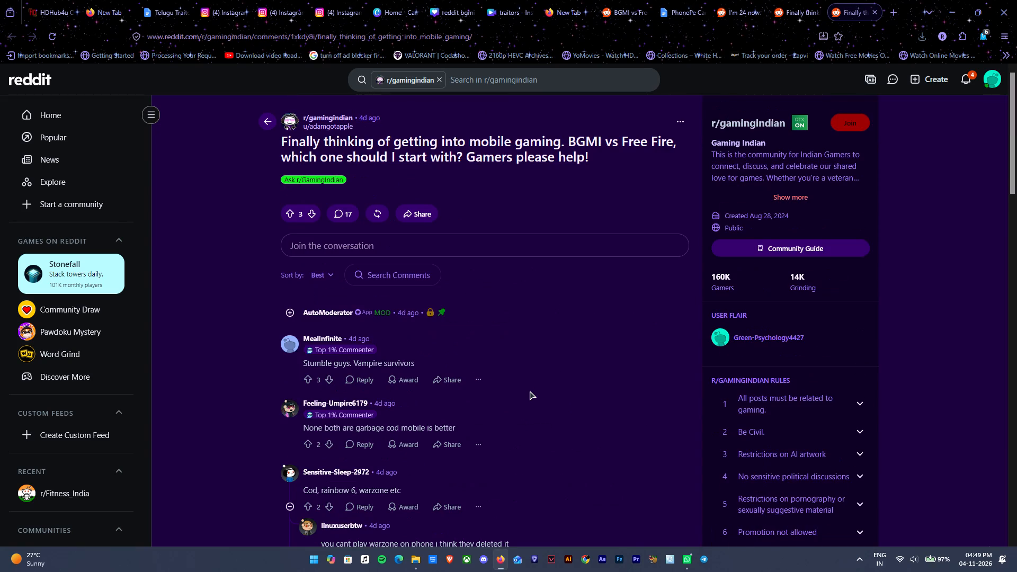
scroll(530, 391, down, 1)
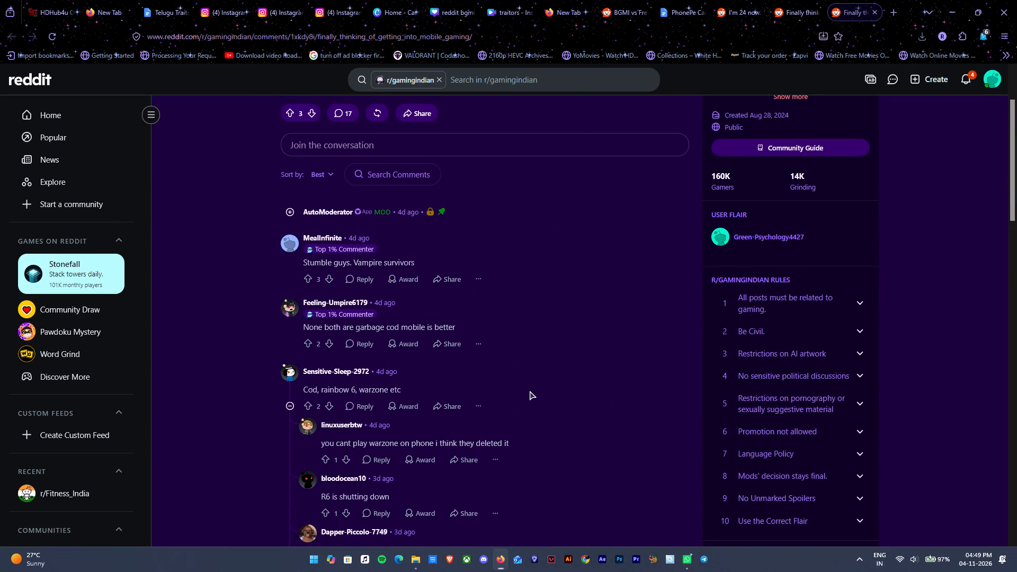
scroll(530, 391, down, 5)
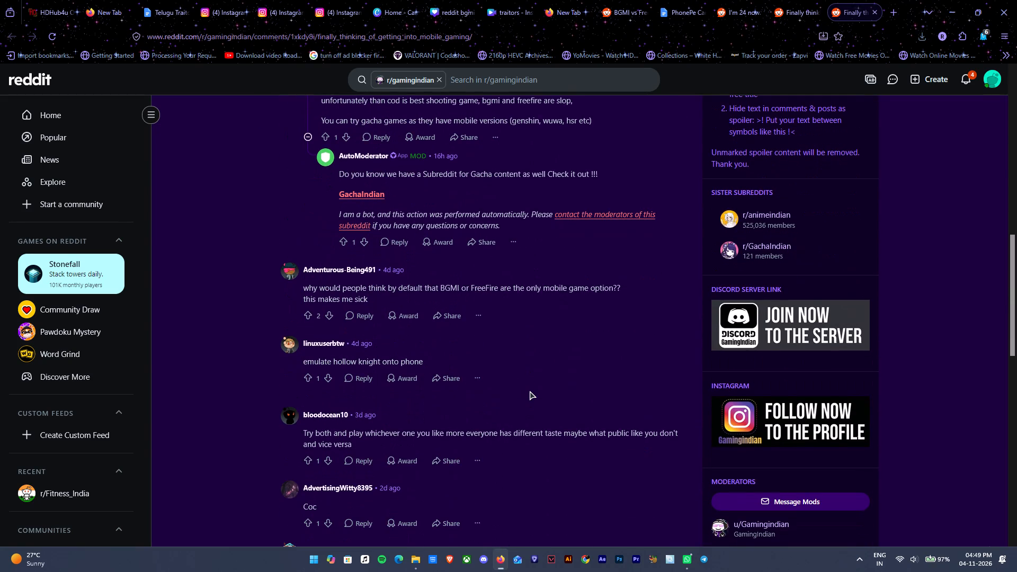
scroll(530, 391, down, 2)
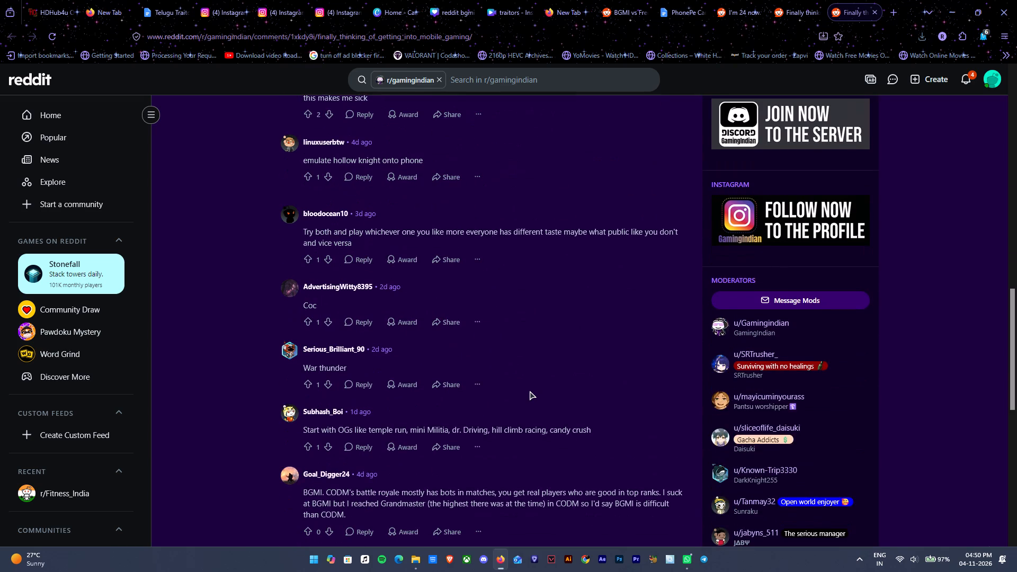
scroll(530, 391, down, 1)
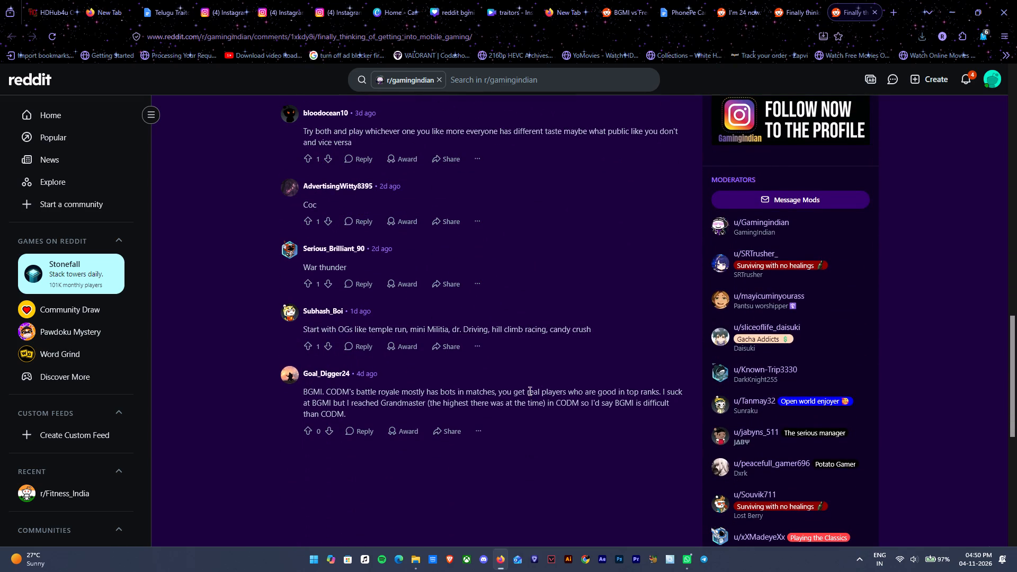
scroll(530, 391, down, 4)
scroll(530, 391, up, 8)
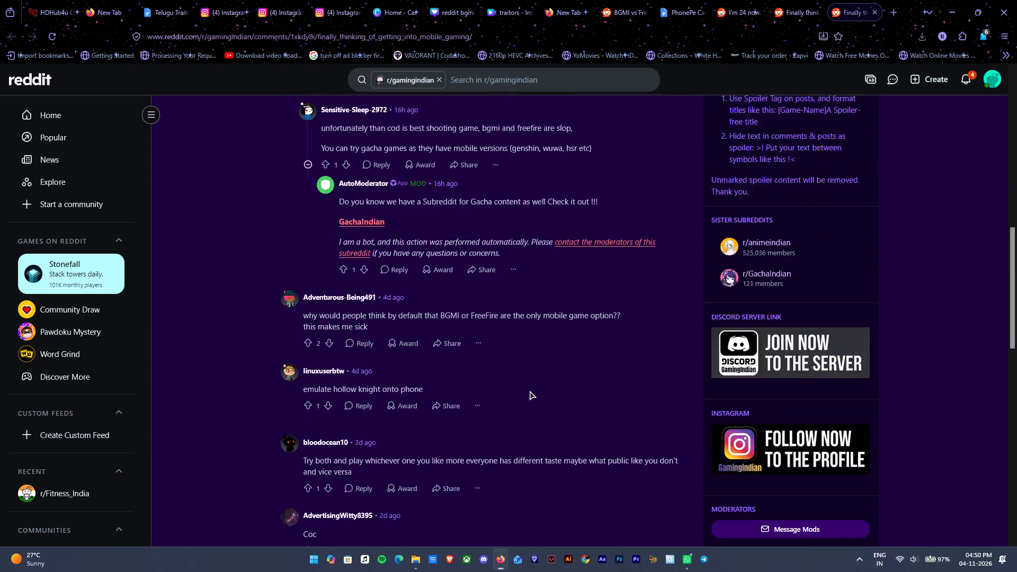
scroll(530, 391, up, 4)
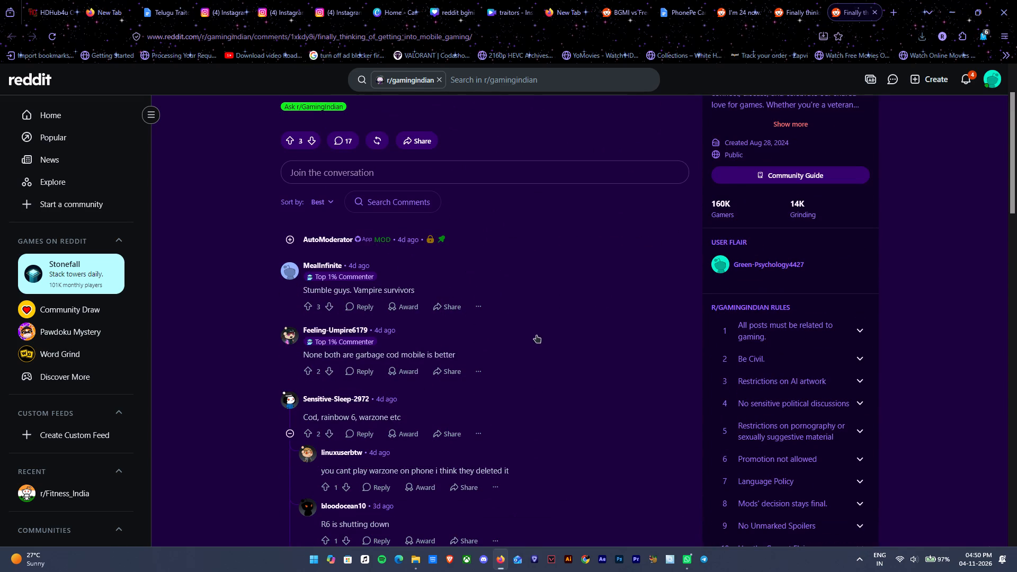
scroll(537, 335, down, 5)
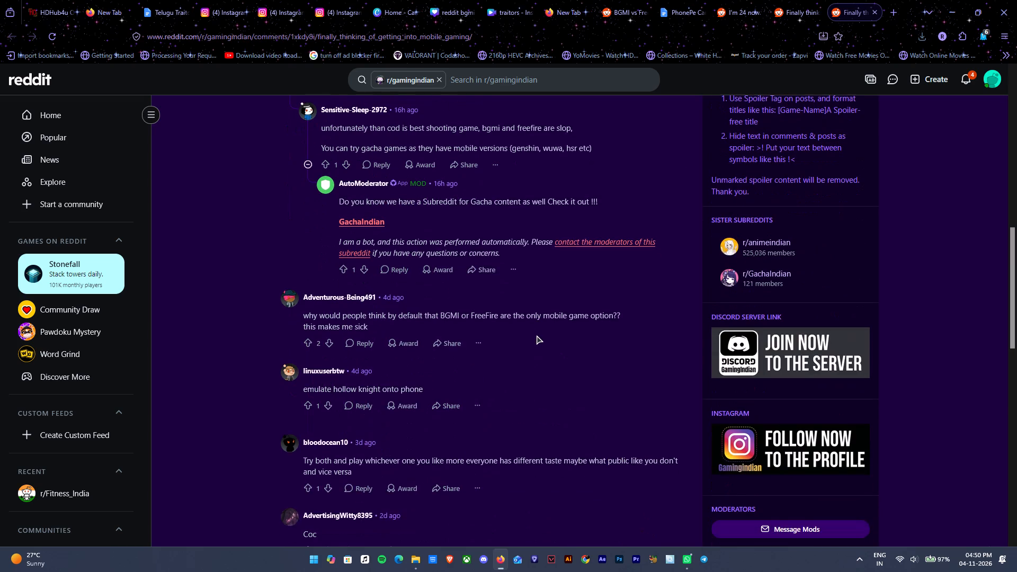
scroll(537, 335, down, 5)
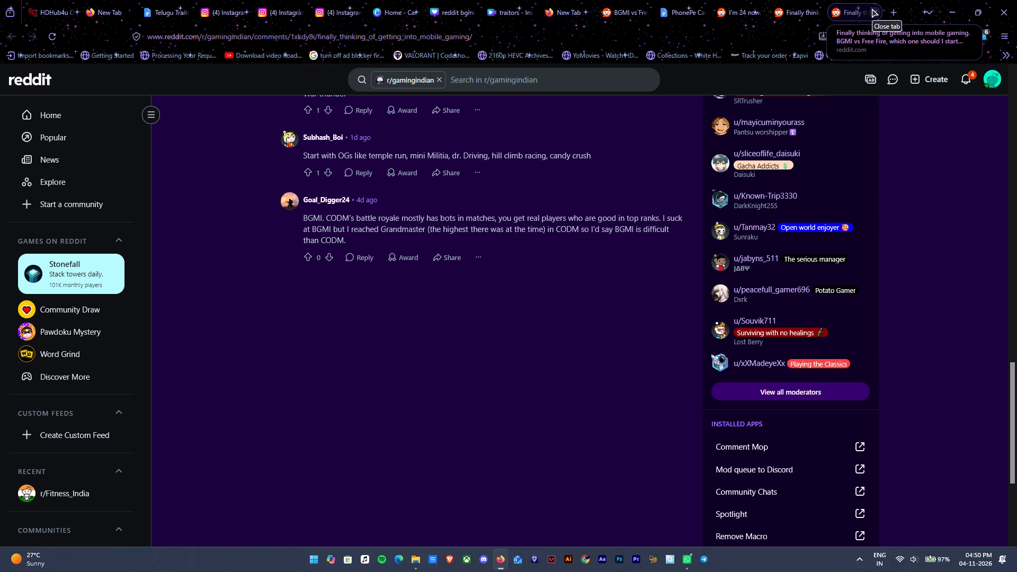
scroll(499, 414, up, 12)
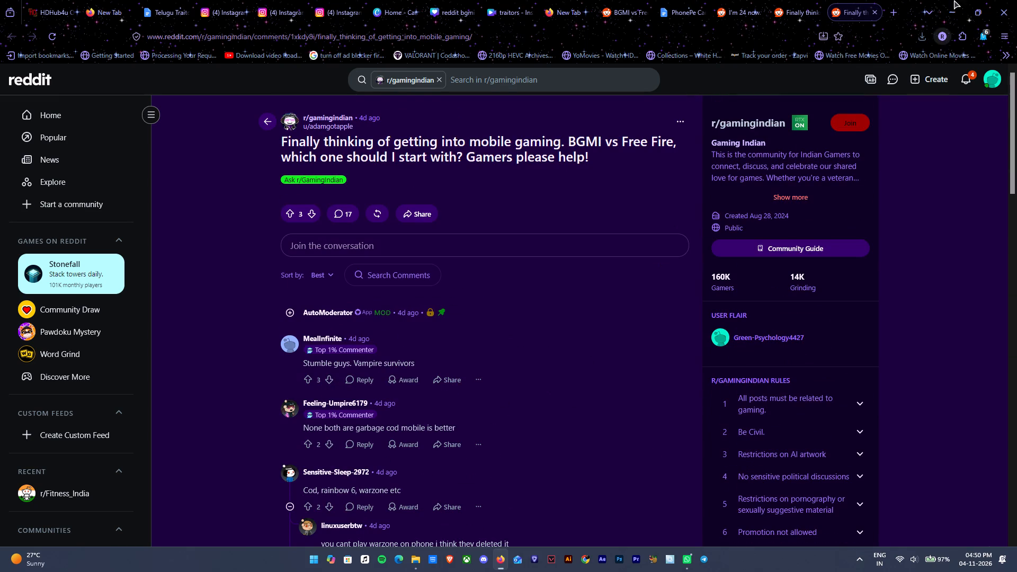
click(875, 14)
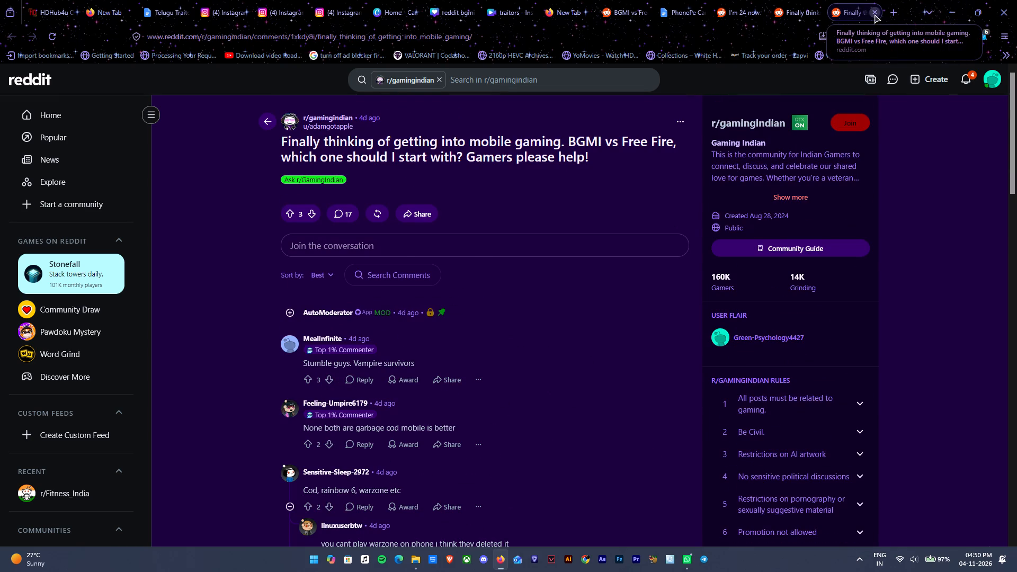
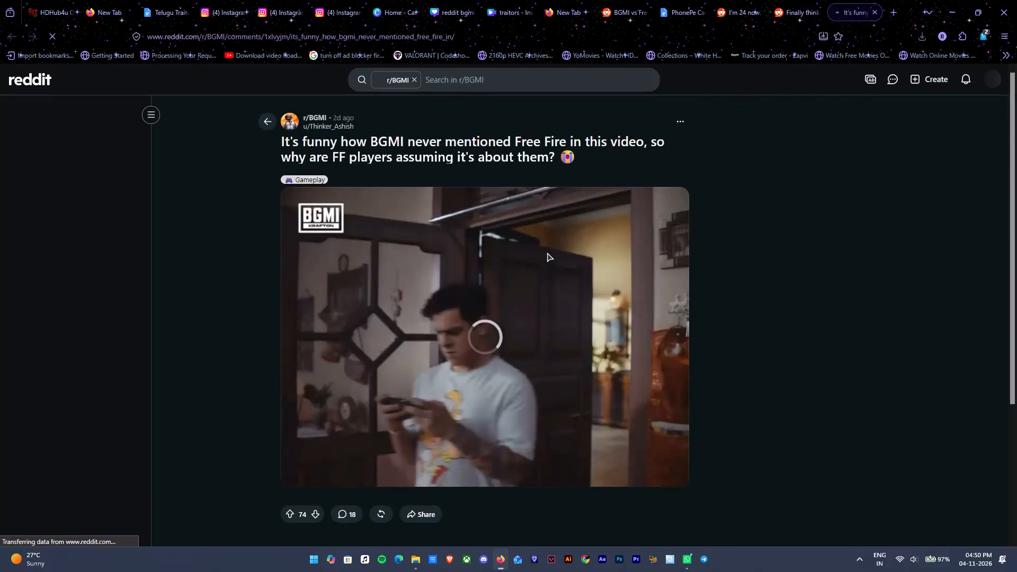
Pause the video in the r/BGMI "It's funny how BGMI never mentioned Free Fire" thread and look through its comments for usable ones.
scroll(547, 253, down, 1)
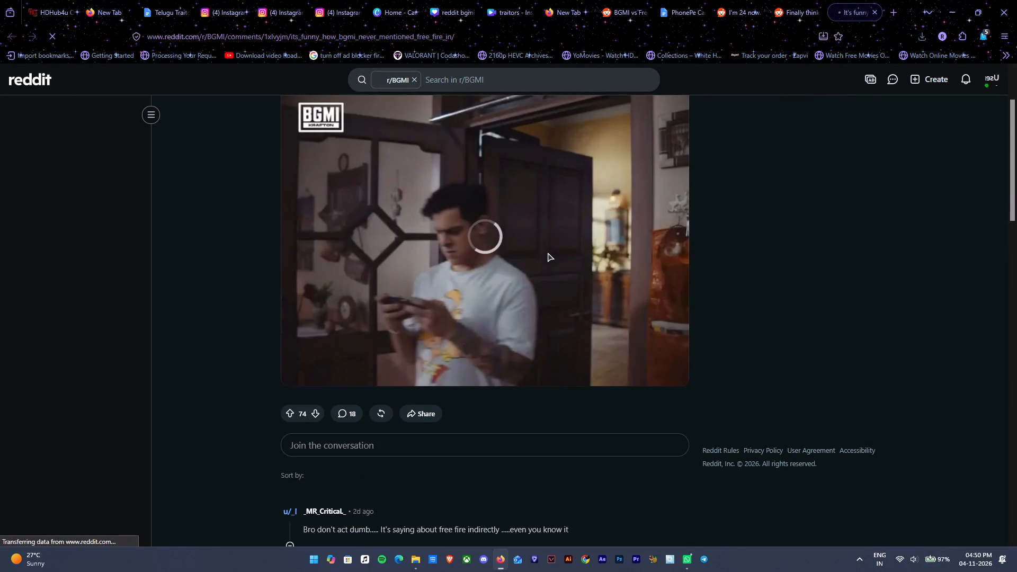
scroll(548, 253, up, 1)
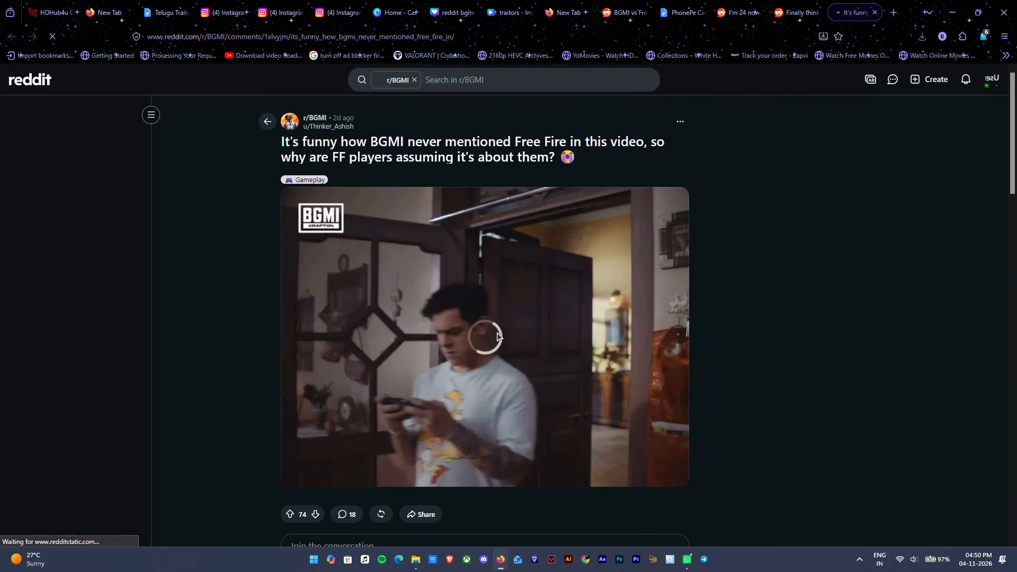
scroll(497, 332, down, 3)
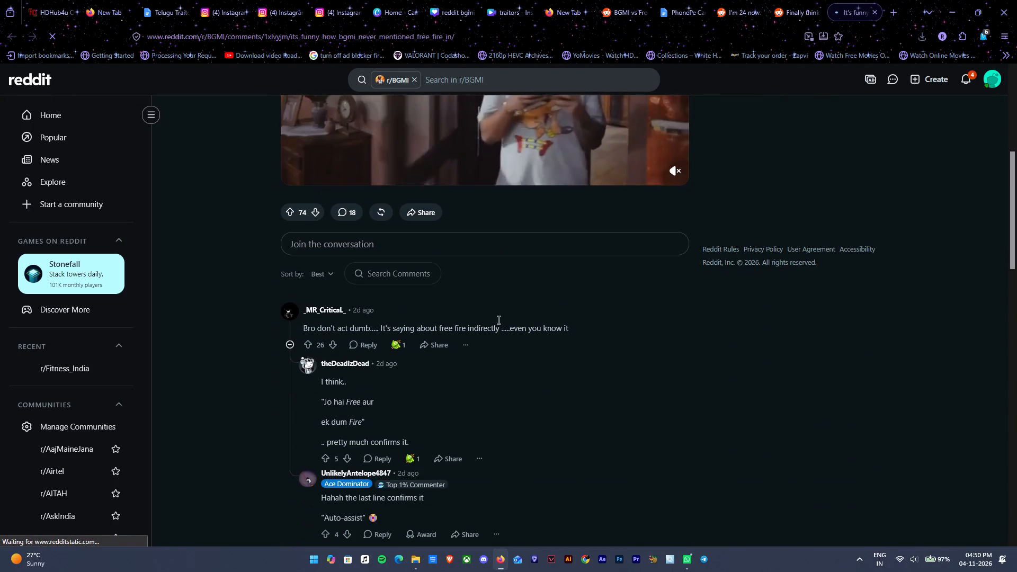
scroll(499, 320, up, 3)
click(292, 470)
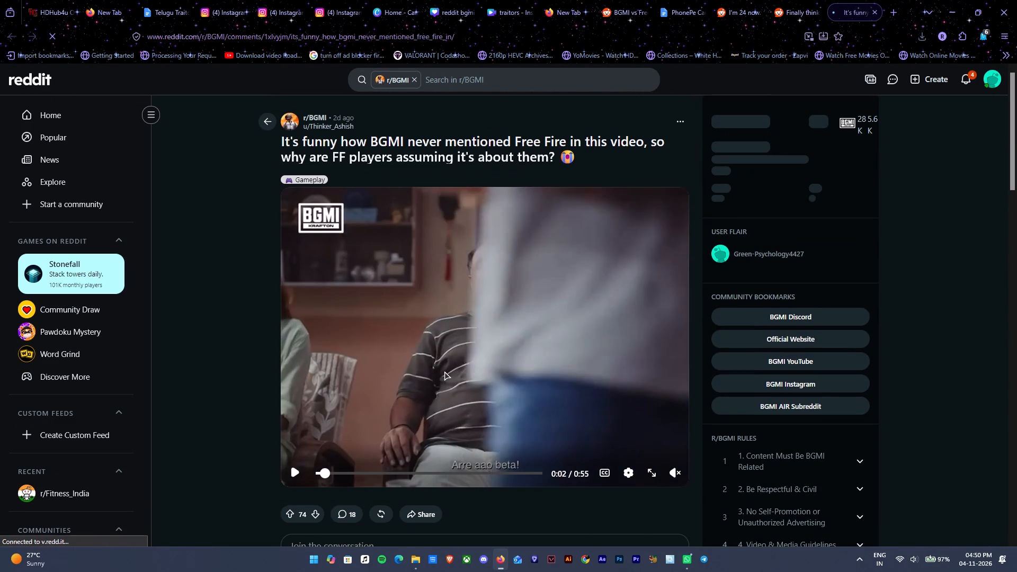
scroll(444, 371, down, 2)
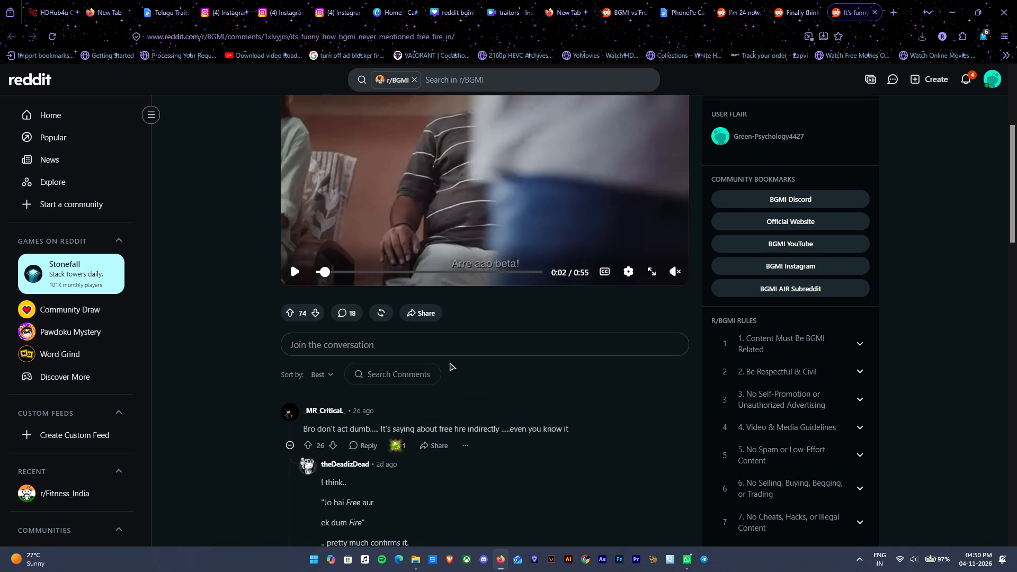
scroll(450, 362, down, 2)
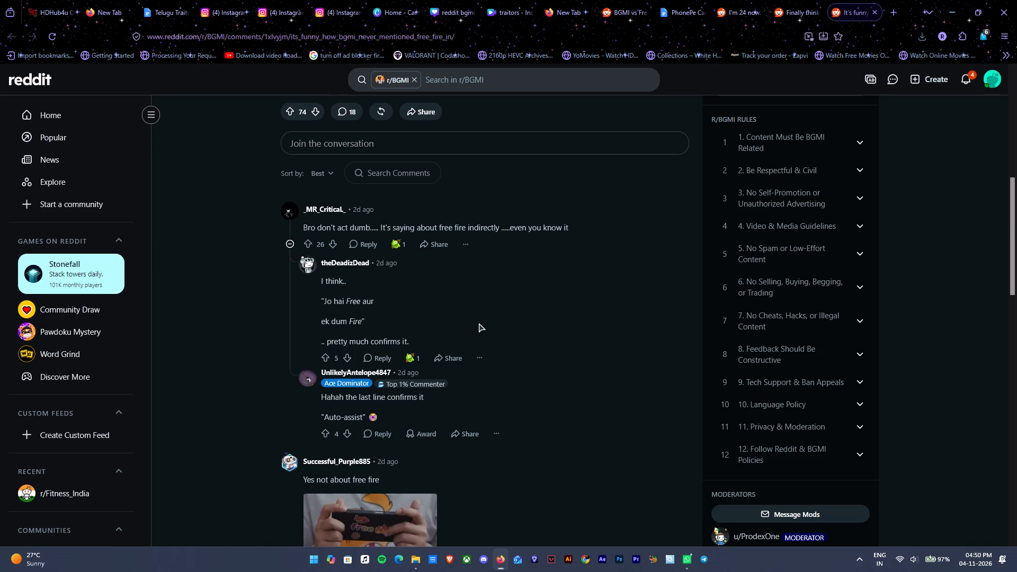
scroll(479, 323, down, 2)
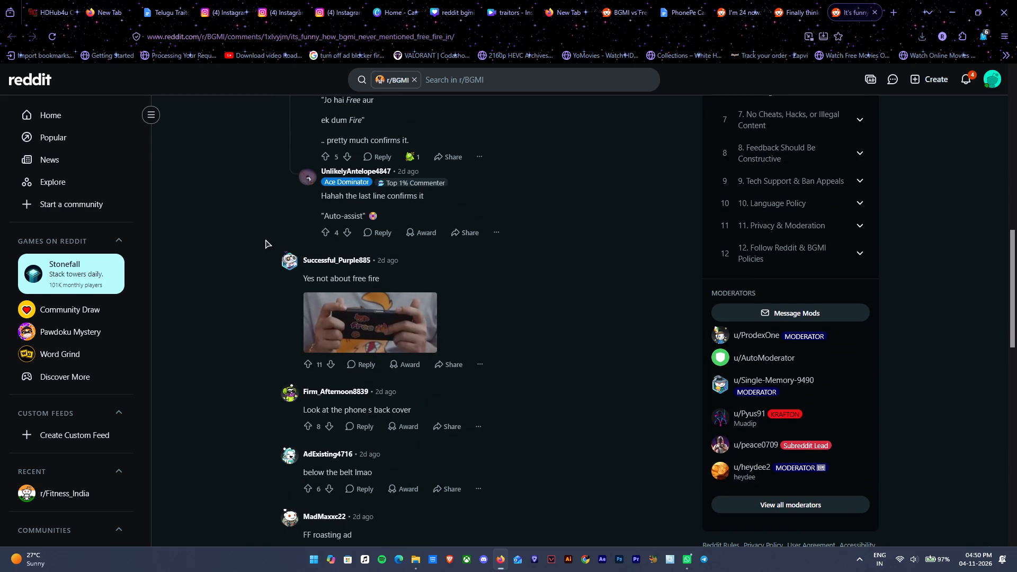
scroll(265, 239, down, 2)
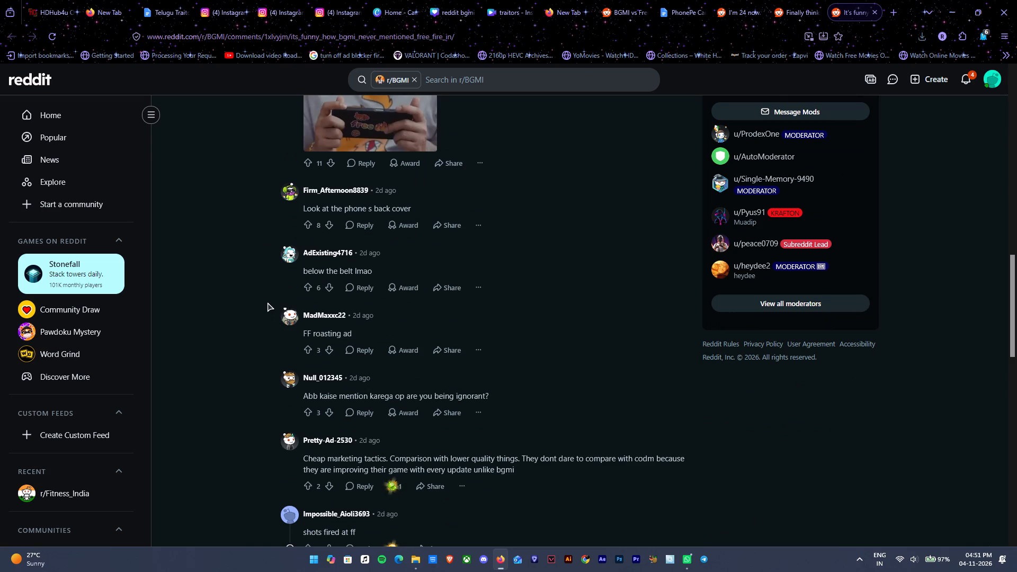
Screenshot the "FF roasting ad" comment, paste it on page 3, and size it beside the "Go play Free Fire bro" comment above the photo.
key(Print)
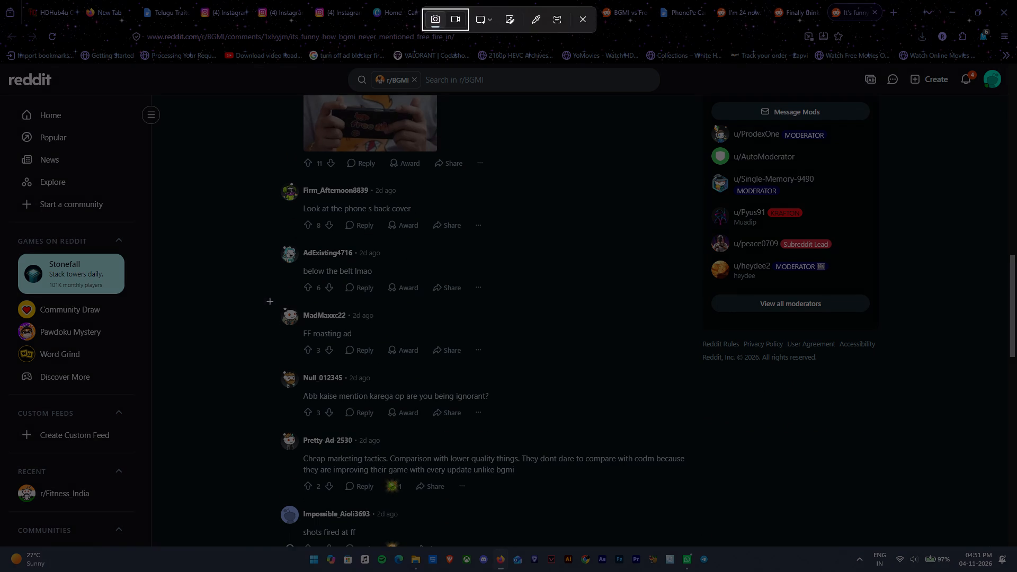
drag(266, 303, 504, 369)
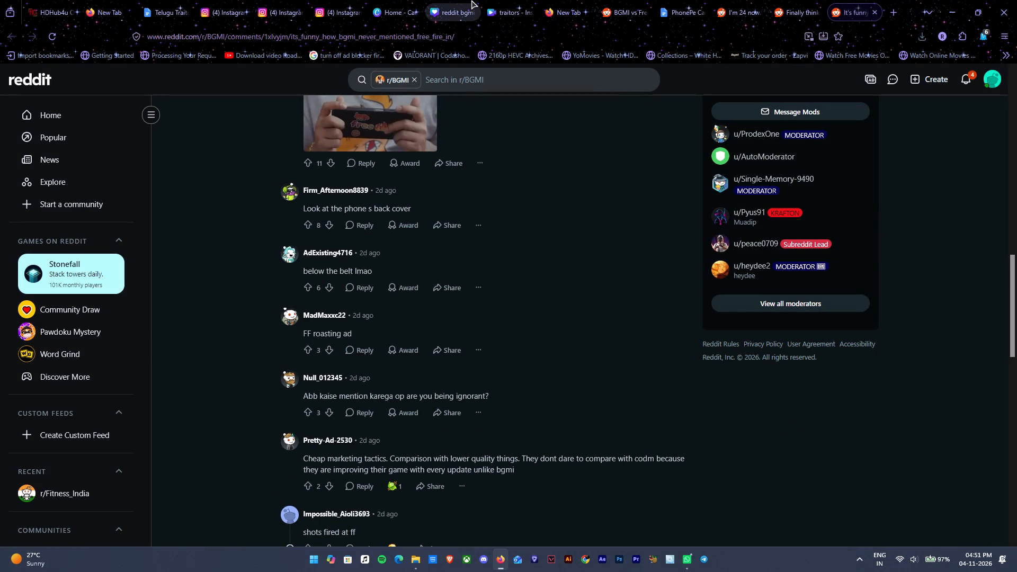
click(471, 0)
key(ctrl+v)
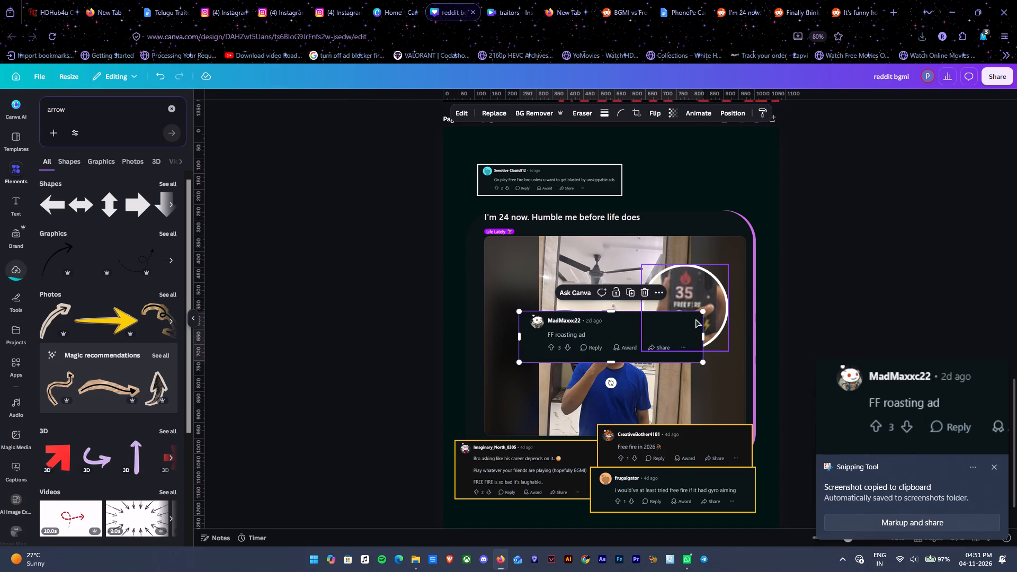
drag(705, 309, 628, 336)
drag(574, 354, 676, 185)
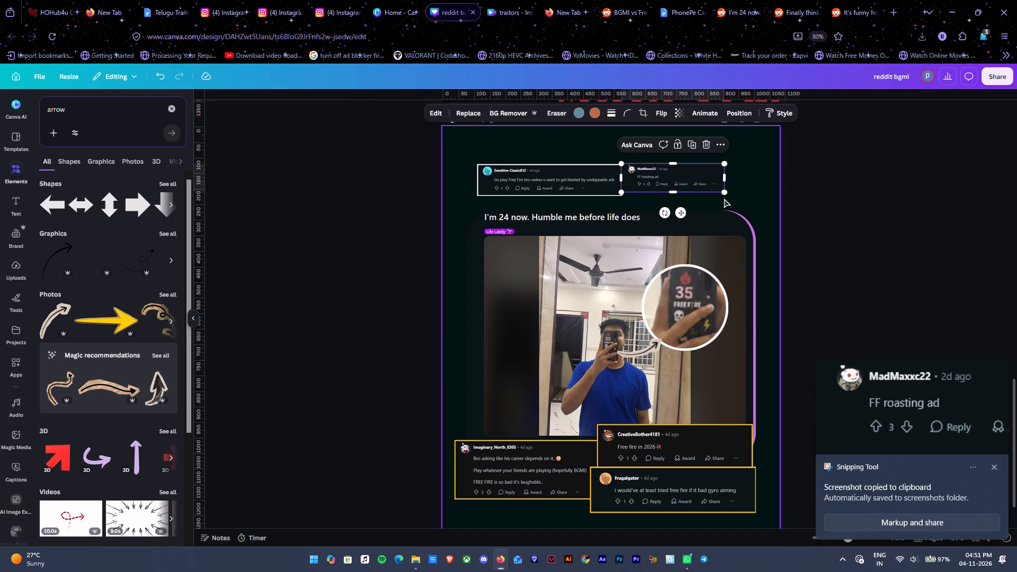
drag(726, 192, 739, 196)
Give the "FF roasting ad" comment screenshot a solid white border with a stroke weight of 4.
click(720, 182)
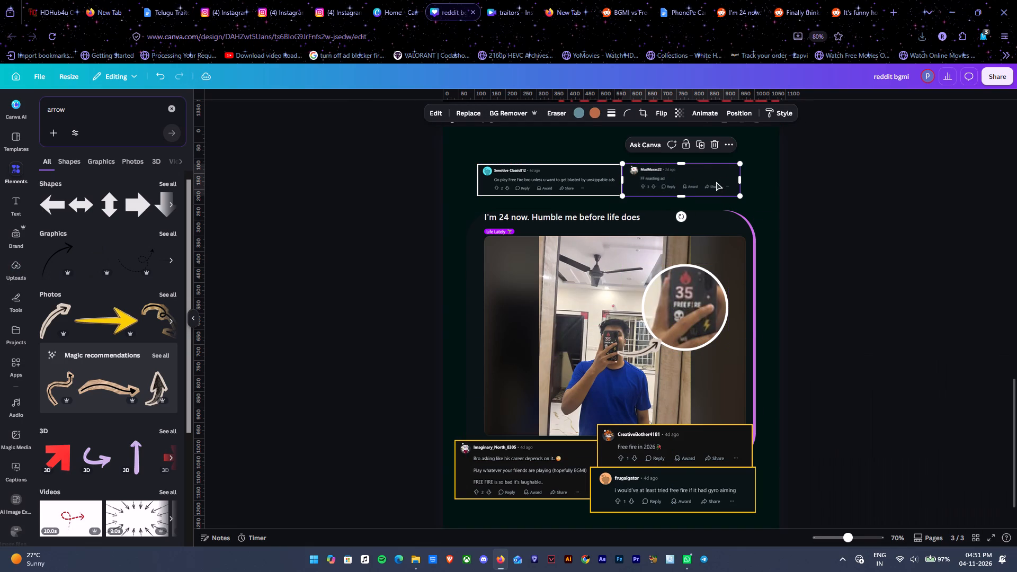
click(619, 113)
click(612, 109)
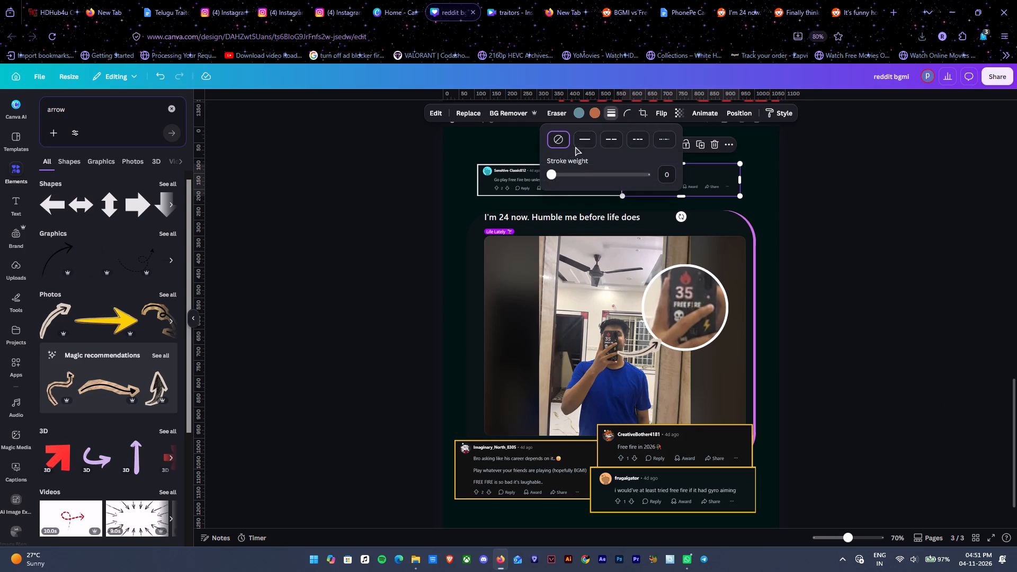
click(579, 142)
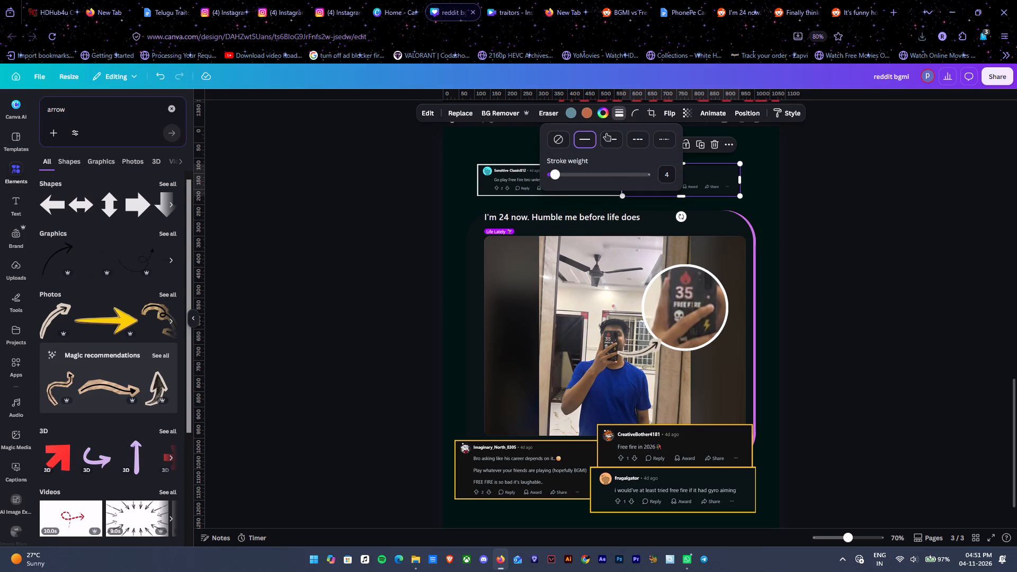
click(609, 110)
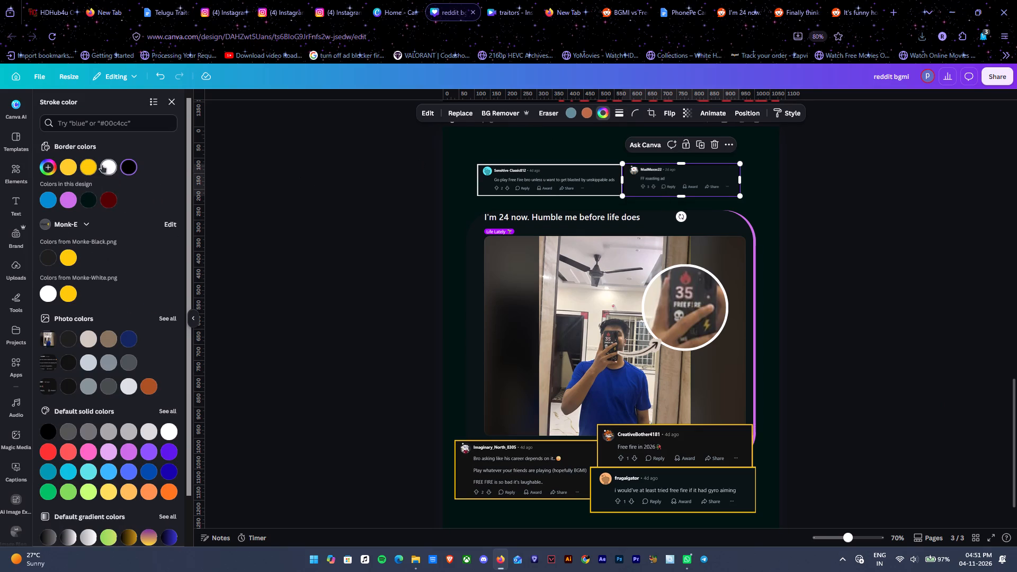
click(107, 165)
click(918, 185)
click(877, 176)
click(877, 176)
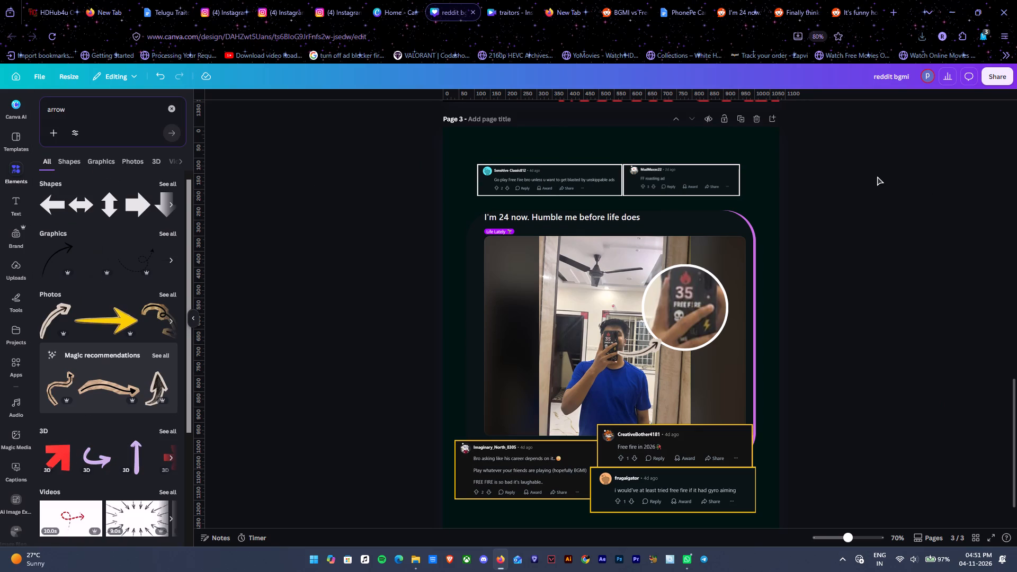
Shift the "FF roasting ad" comment slightly right, leaving a small gap beside the neighbouring comment at the same height.
drag(715, 191, 717, 190)
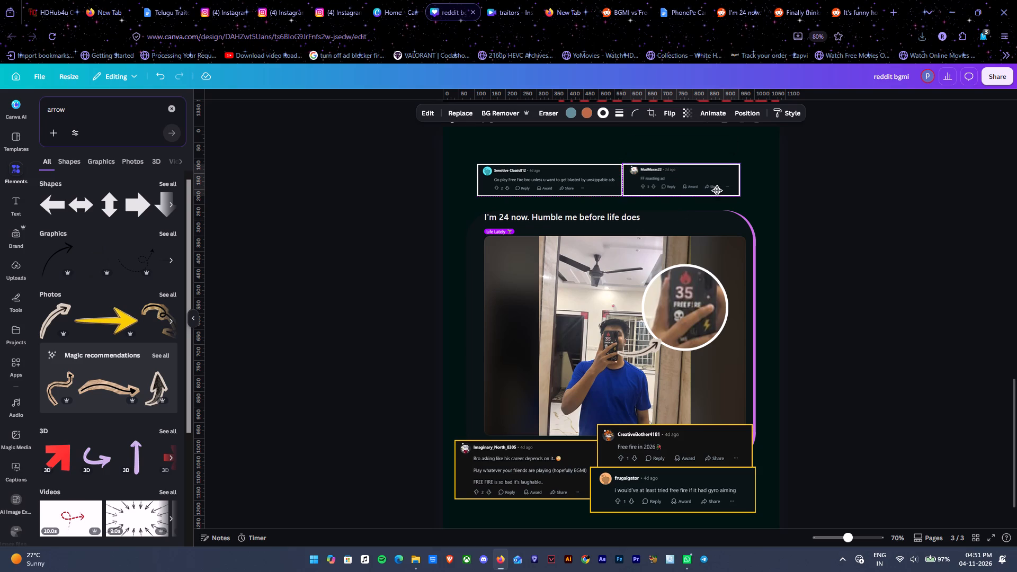
drag(717, 190, 720, 192)
click(827, 193)
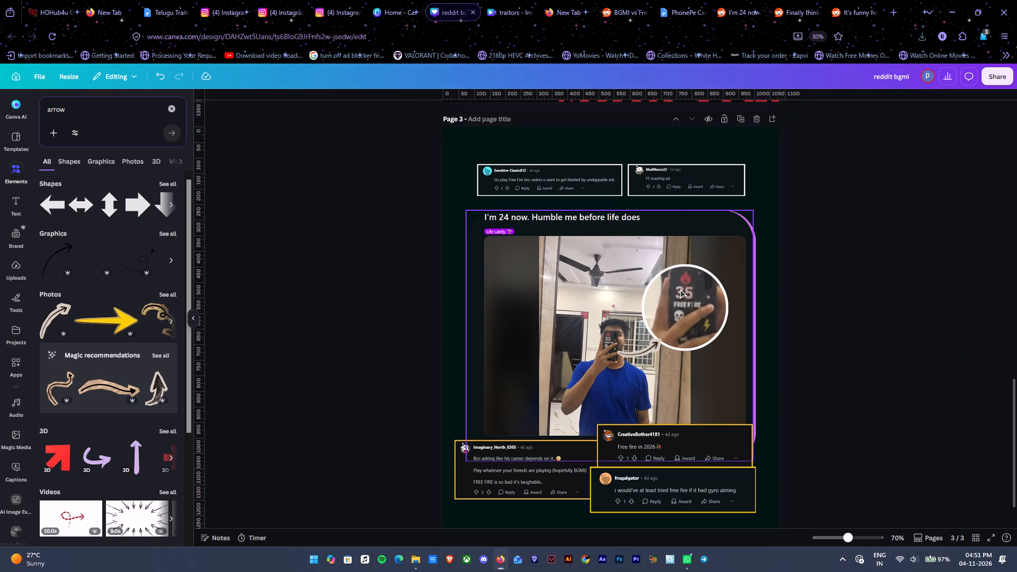
Replace the white arrow on page 3's photo with a red curved arrow graphic running from the phone to the zoomed circle.
click(648, 349)
key(Delete)
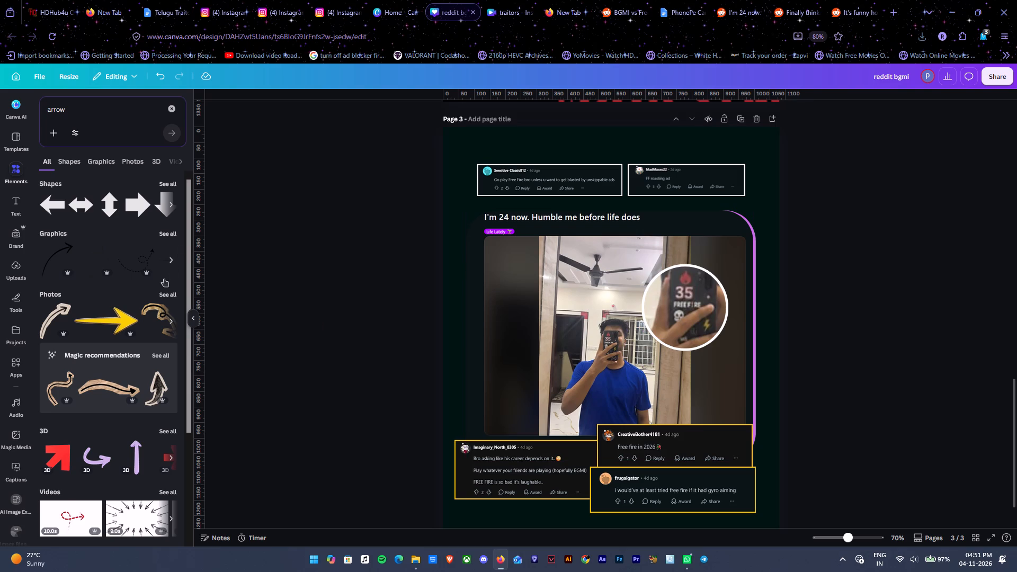
click(169, 235)
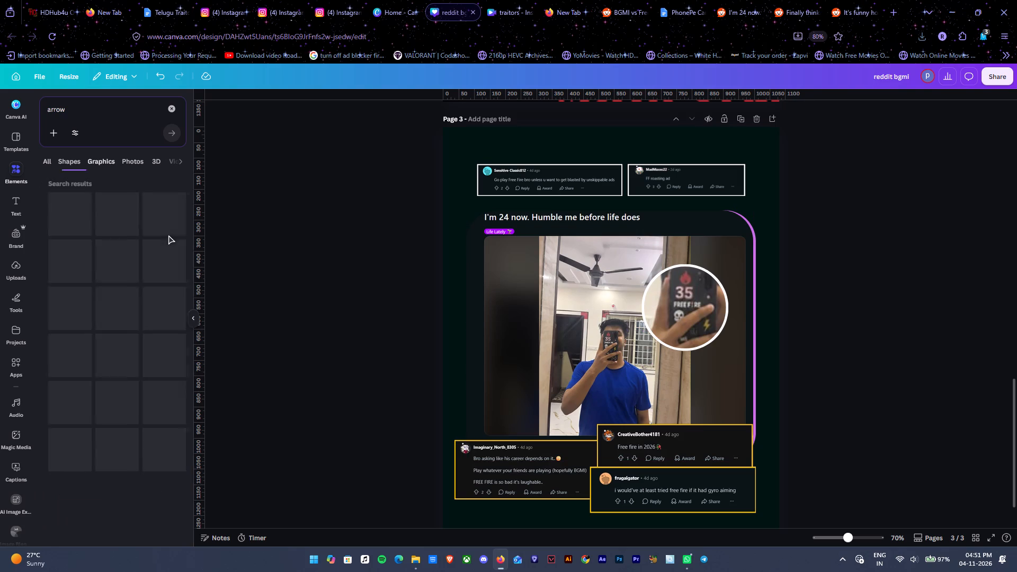
scroll(106, 394, down, 3)
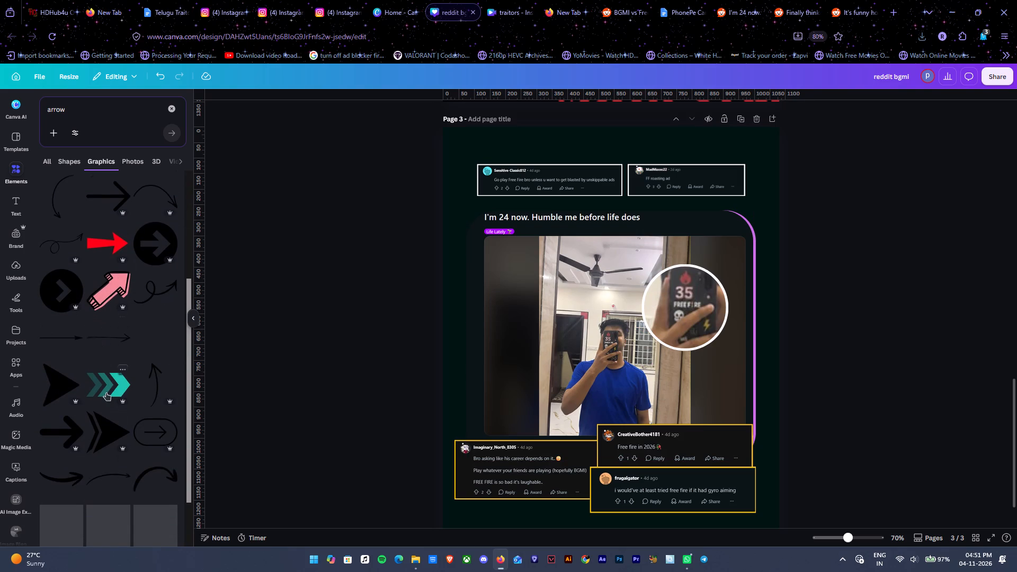
scroll(106, 391, down, 3)
click(109, 417)
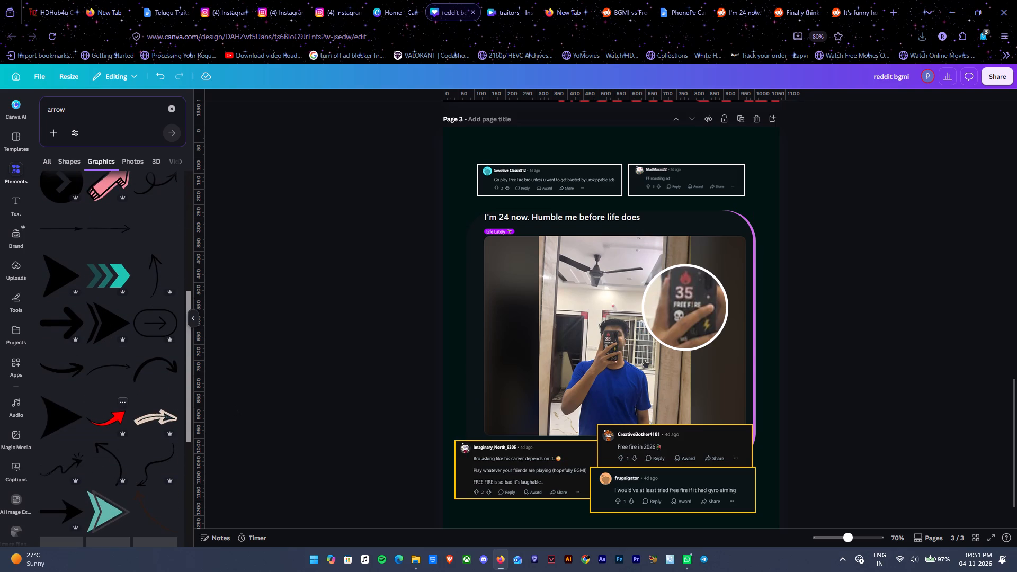
drag(545, 271, 664, 365)
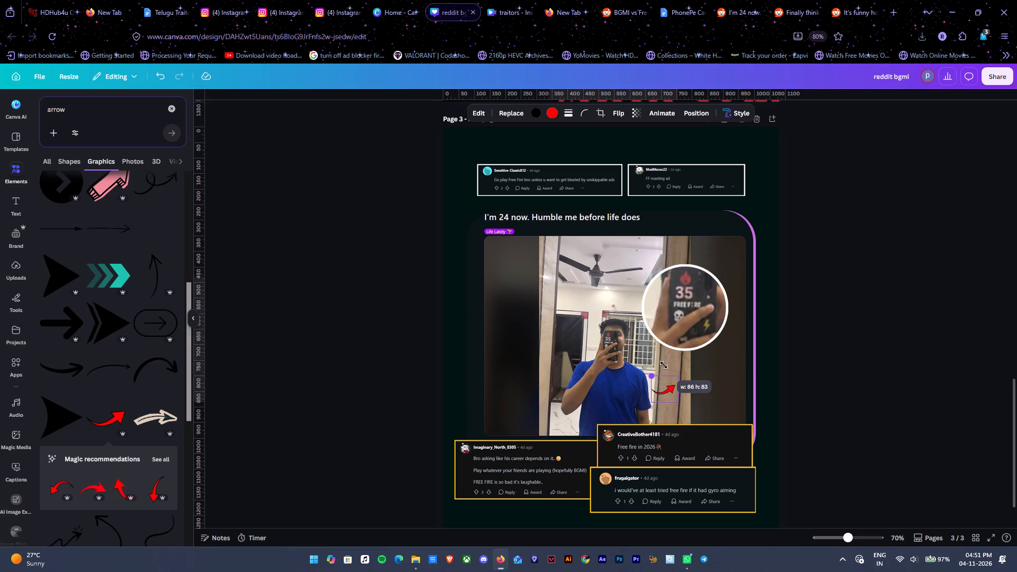
drag(664, 365, 627, 338)
drag(653, 396, 646, 366)
double_click(880, 308)
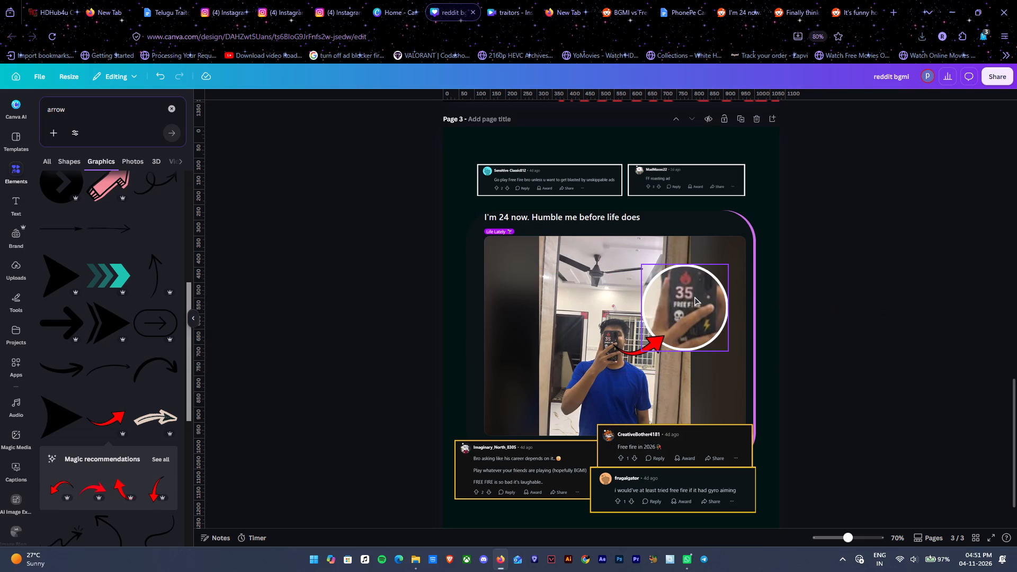
Change the border colour of the circular phone close-up to the same red as the arrow.
click(694, 297)
click(587, 111)
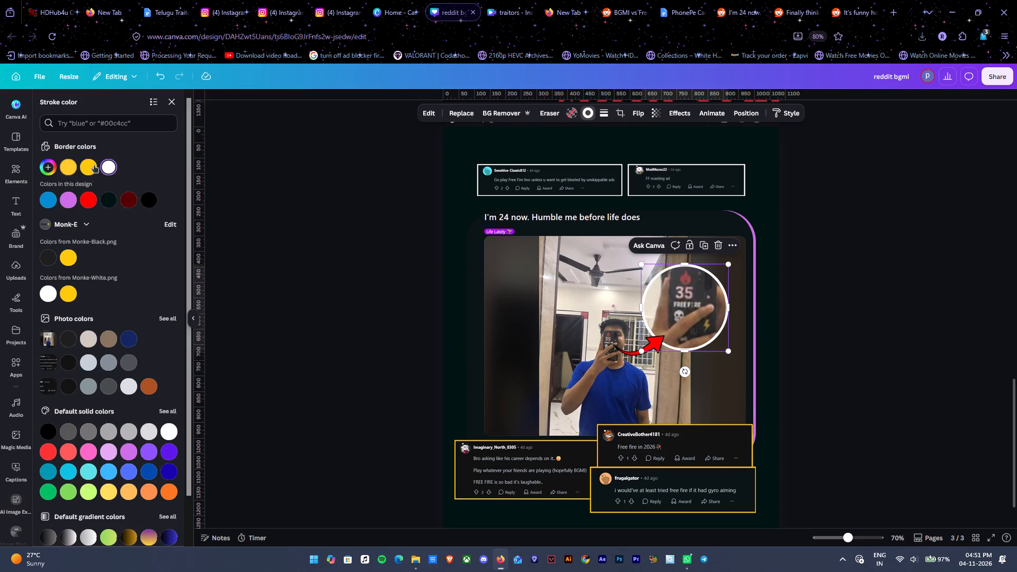
click(93, 201)
double_click(827, 239)
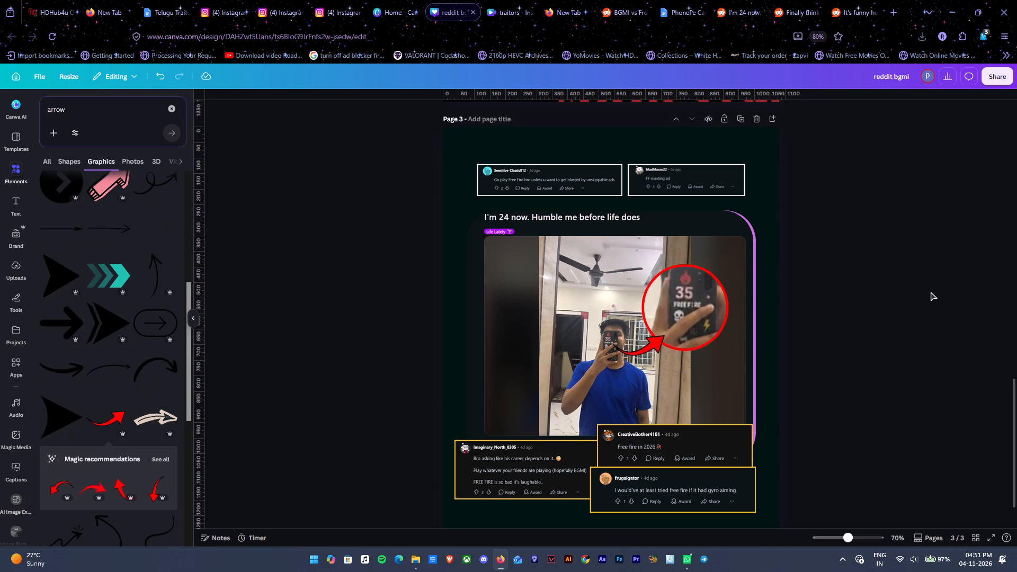
Review page 3's overall layout, checking the Reddit post card and its purple outline.
scroll(930, 303, down, 5)
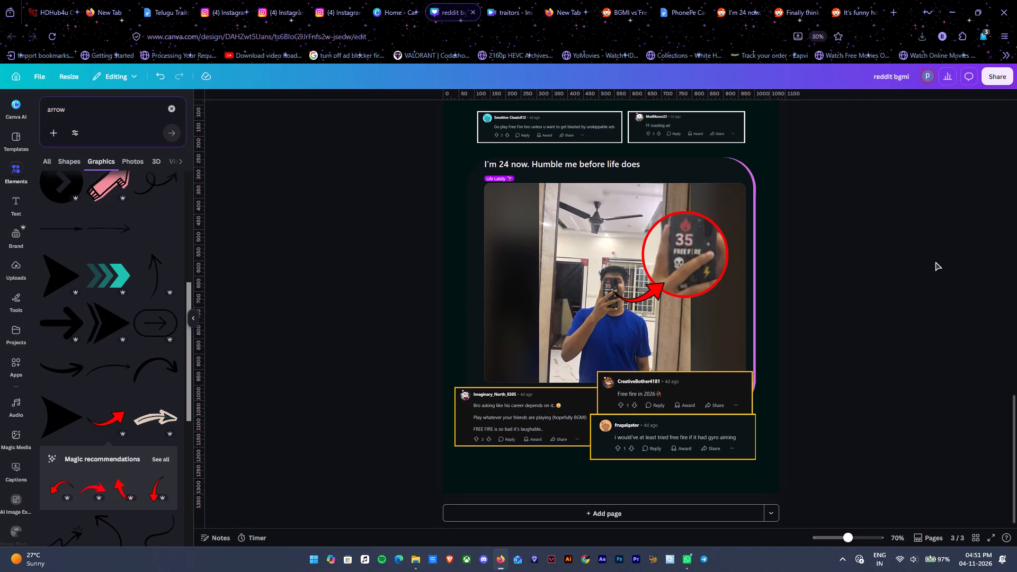
scroll(844, 414, up, 3)
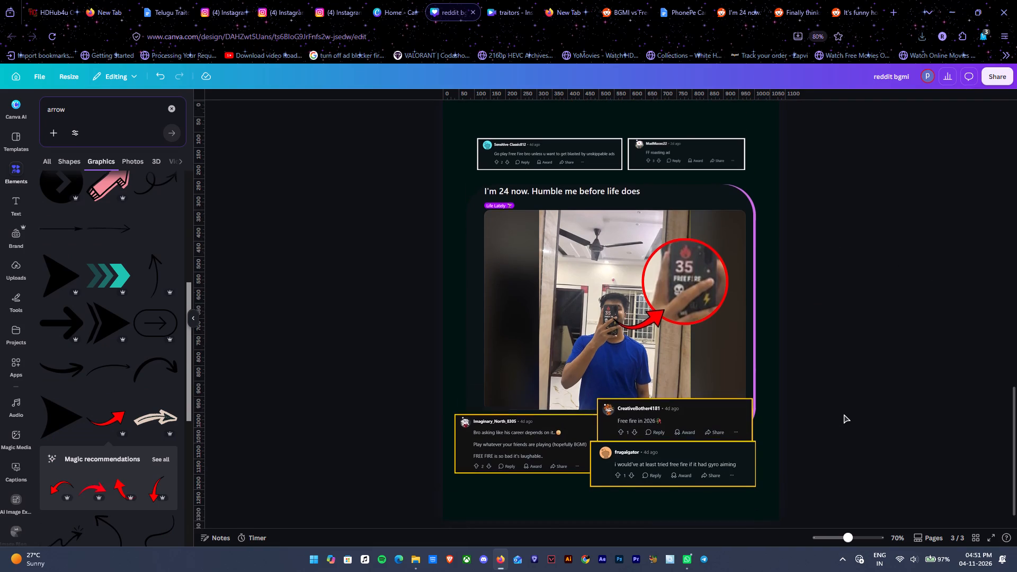
scroll(841, 381, down, 4)
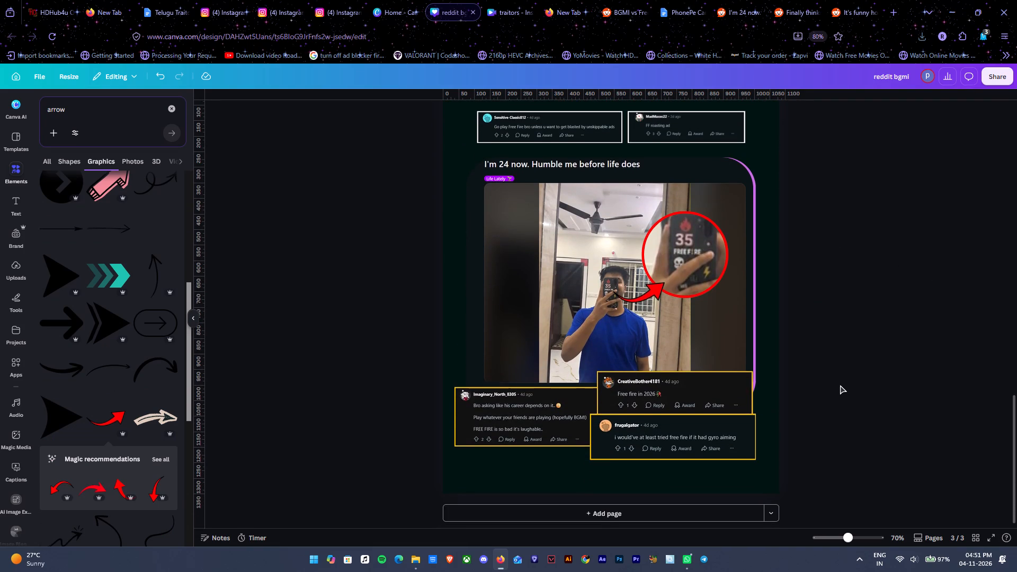
click(728, 171)
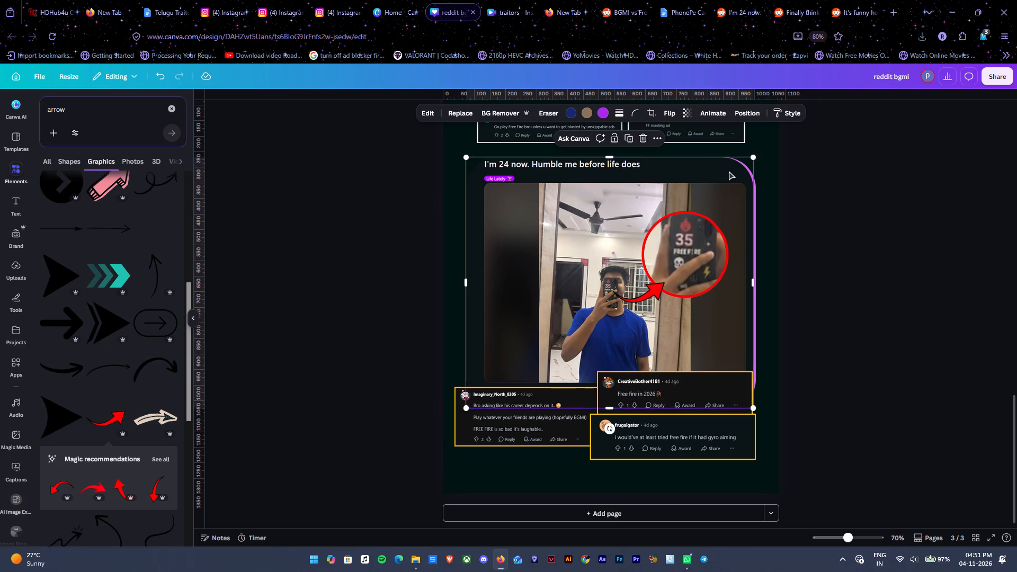
drag(829, 190, 829, 196)
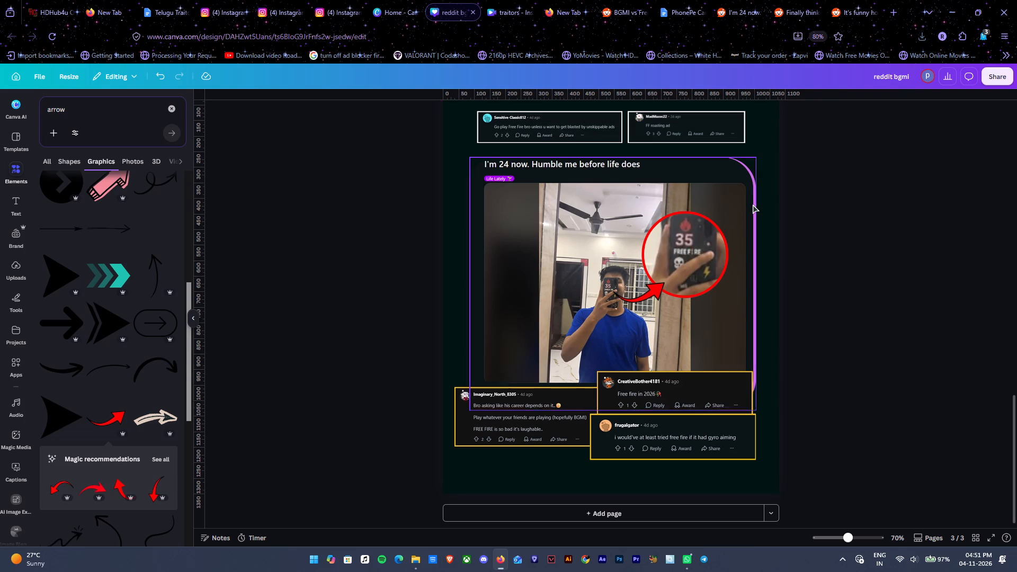
click(755, 205)
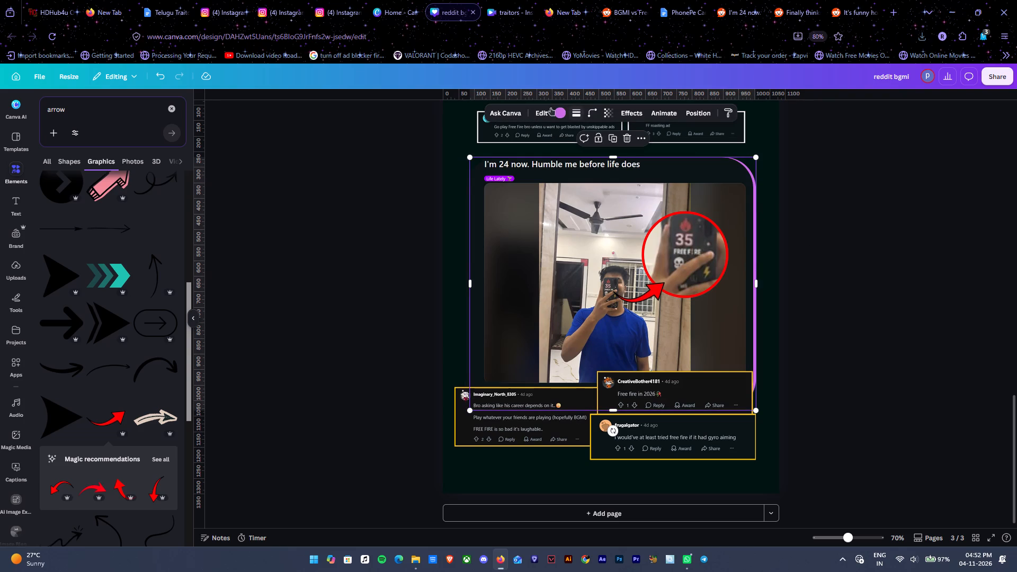
click(885, 156)
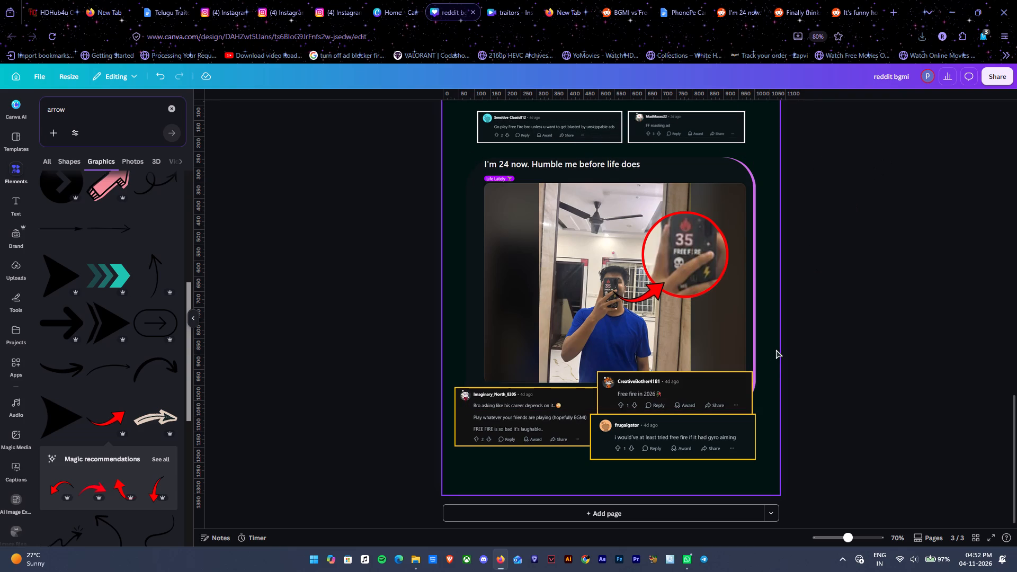
scroll(777, 348, down, 1)
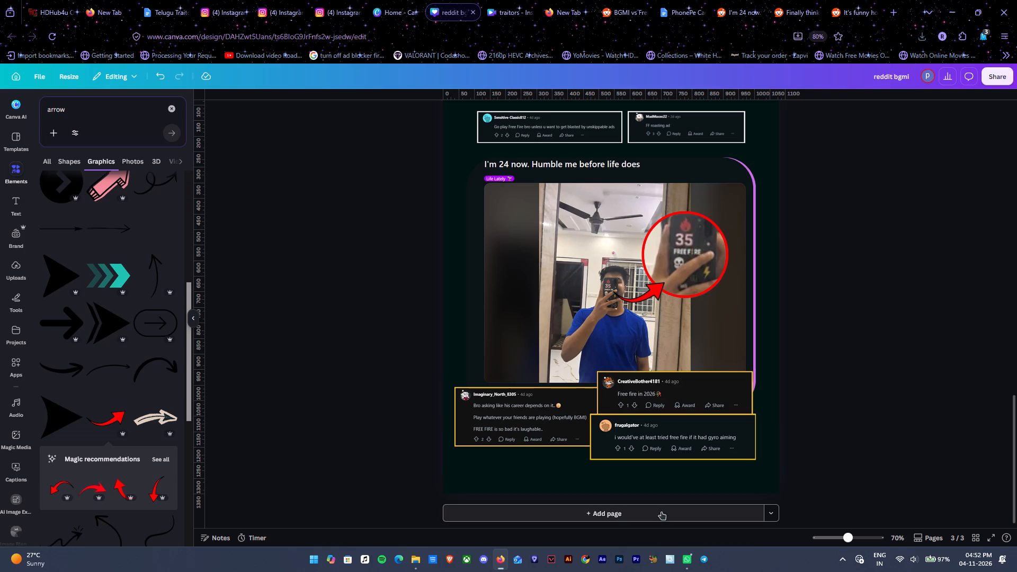
Copy the "I'm 24 now" Reddit post card from page 3 onto a newly added page 4.
click(568, 213)
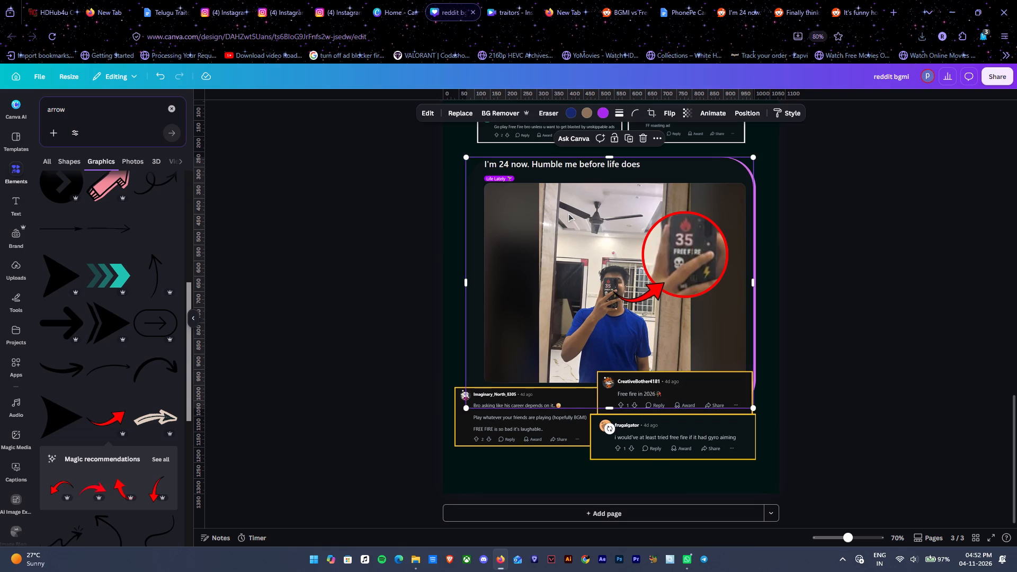
key(ctrl+c)
click(625, 516)
scroll(637, 493, down, 6)
key(ctrl+v)
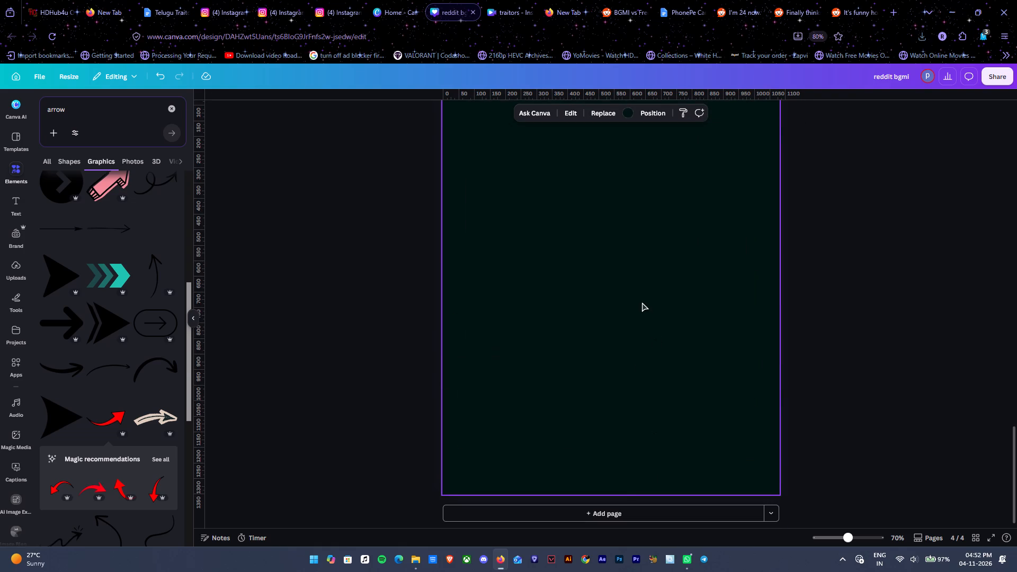
ctrl+alt+scroll(641, 301, down, 2)
click(800, 294)
Remove the corner rounding from the Reddit post card on page 4.
click(674, 314)
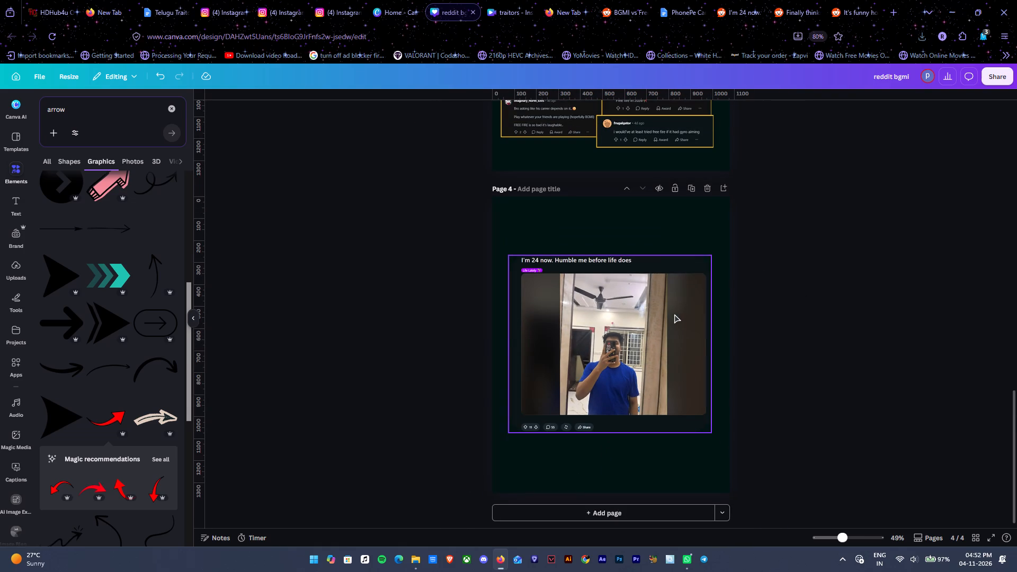
click(641, 115)
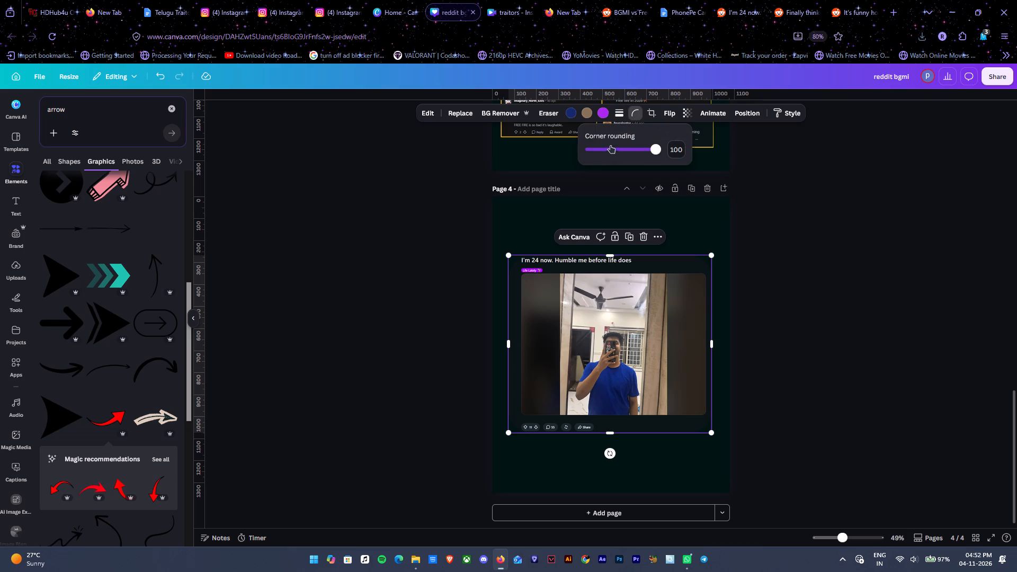
drag(610, 145, 469, 145)
click(905, 241)
click(674, 371)
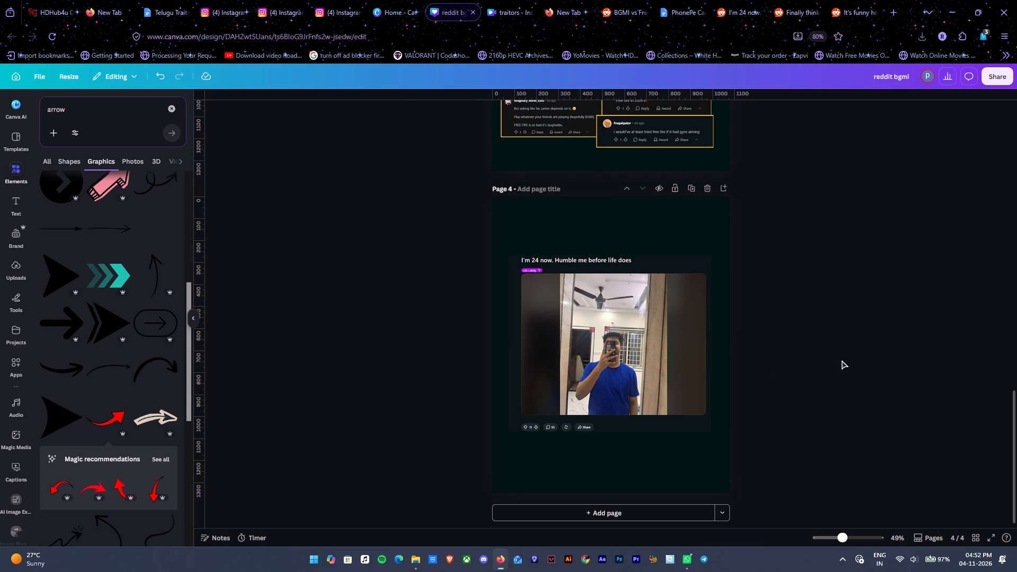
Duplicate the card on page 4, enlarge the original past the page edges as a backdrop, and position the duplicate over its middle.
click(565, 354)
key(ctrl+d)
drag(649, 368, 651, 415)
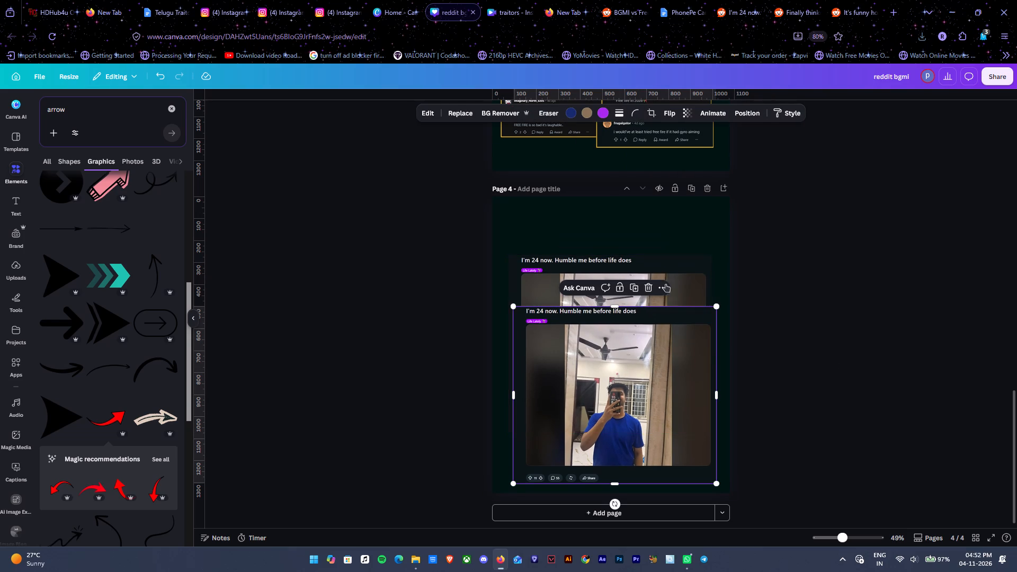
click(668, 282)
click(674, 273)
drag(508, 253, 358, 91)
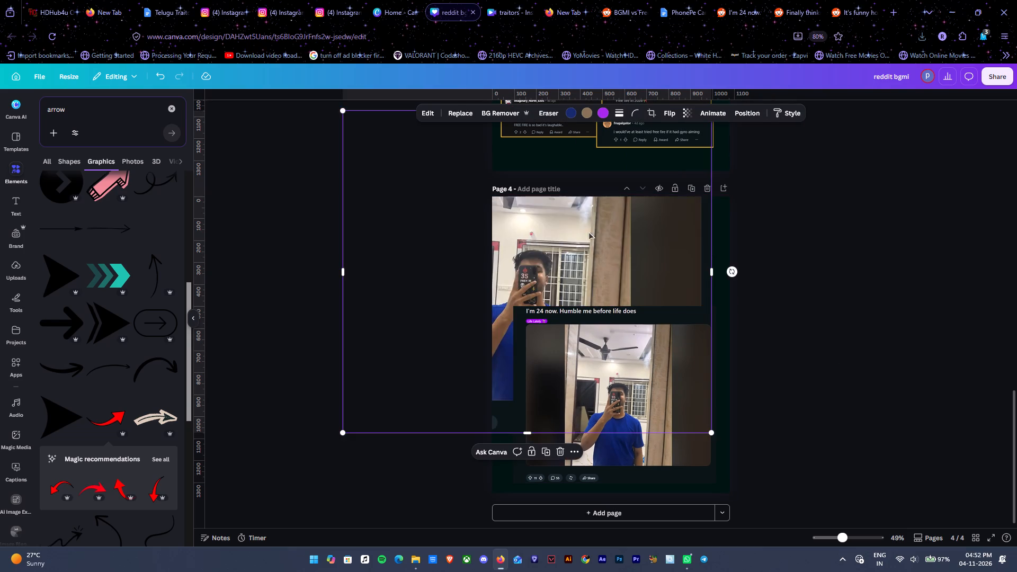
drag(627, 232, 702, 314)
click(676, 378)
drag(676, 394, 674, 351)
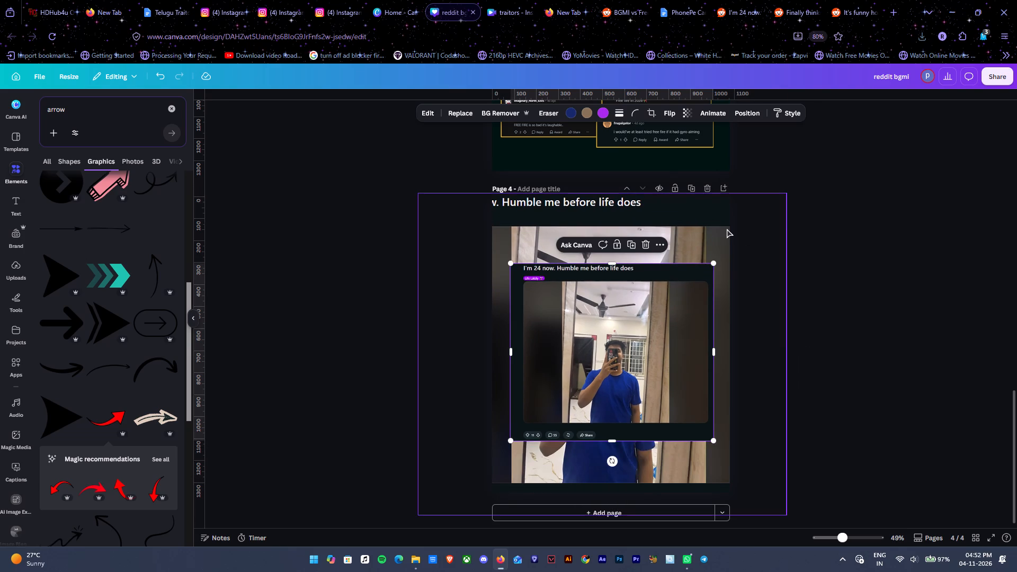
Nudge the enlarged backdrop copy into place and set its transparency to 6.
click(727, 229)
drag(741, 248, 736, 242)
click(686, 104)
click(687, 109)
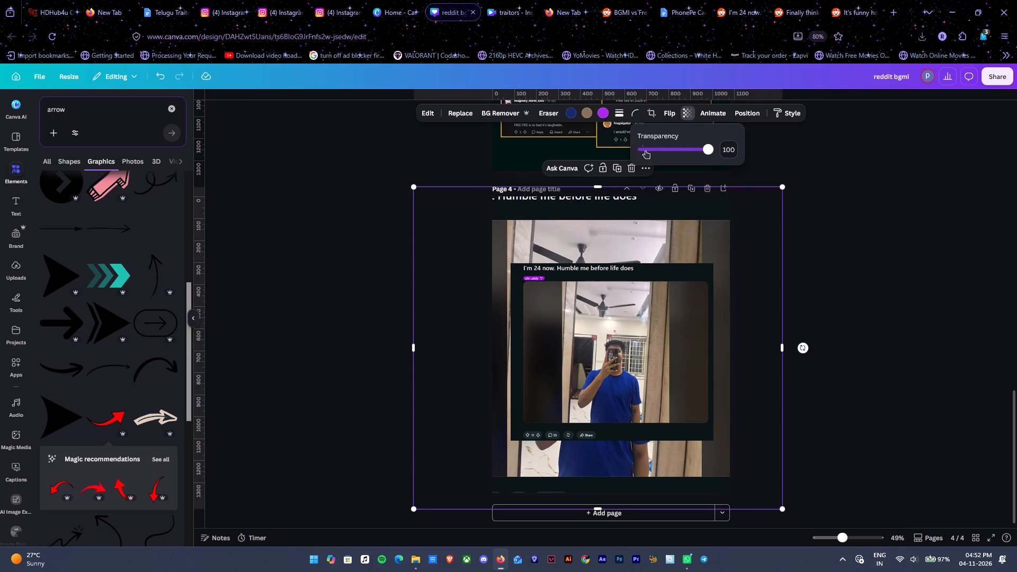
click(645, 150)
click(649, 151)
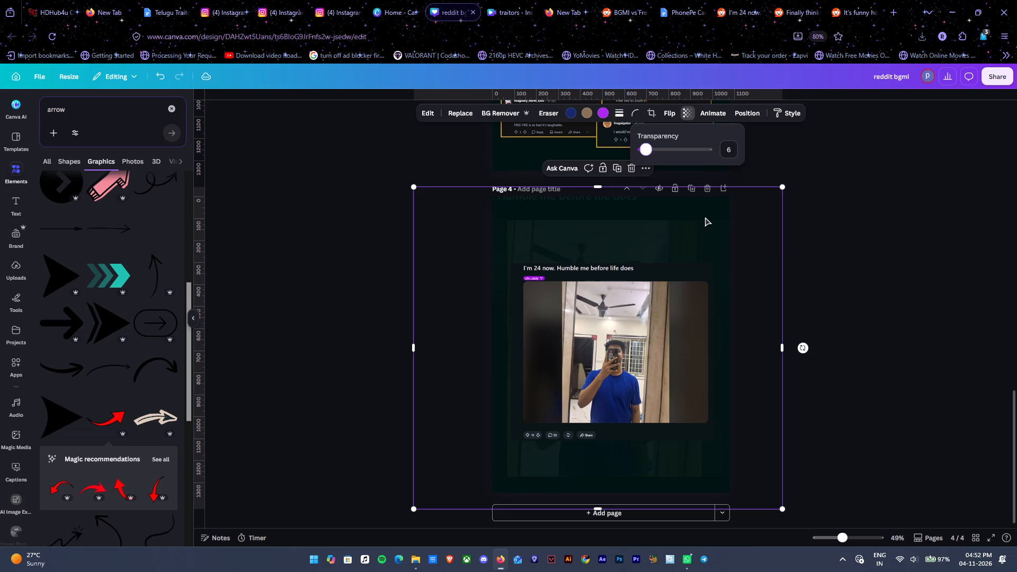
Enlarge the faded backdrop to about 1,820 px wide and reposition it so its photo fills page 4 behind the card.
drag(705, 220, 698, 218)
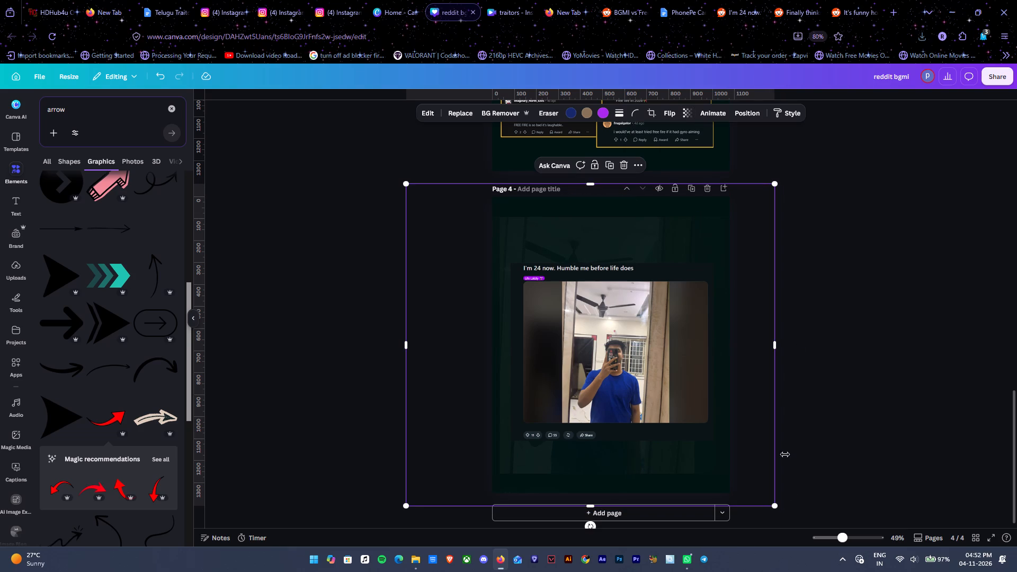
drag(775, 504, 819, 517)
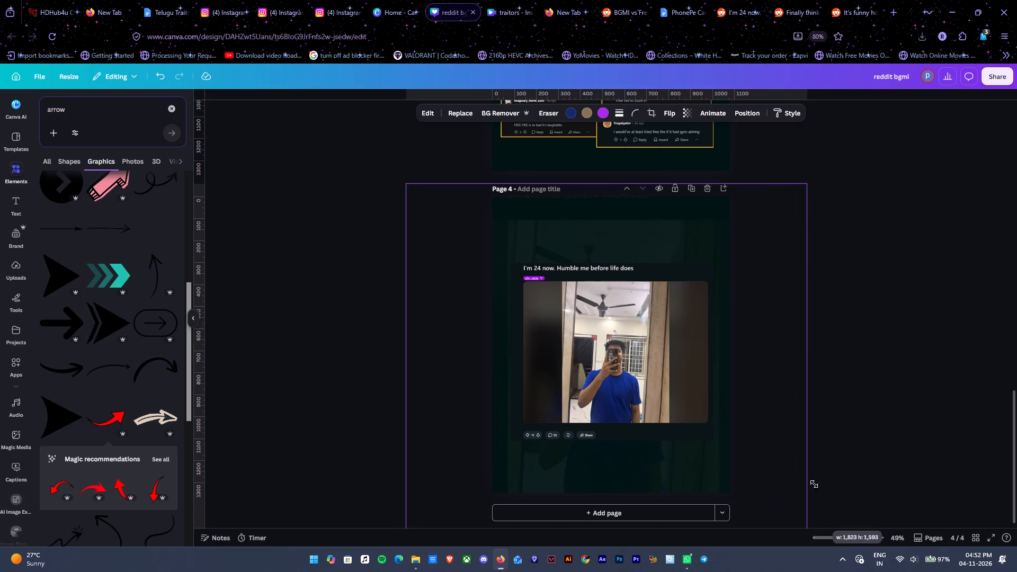
drag(796, 457, 788, 442)
click(912, 418)
Centre the smaller post card horizontally on page 4.
ctrl+alt+scroll(851, 359, up, 2)
click(638, 343)
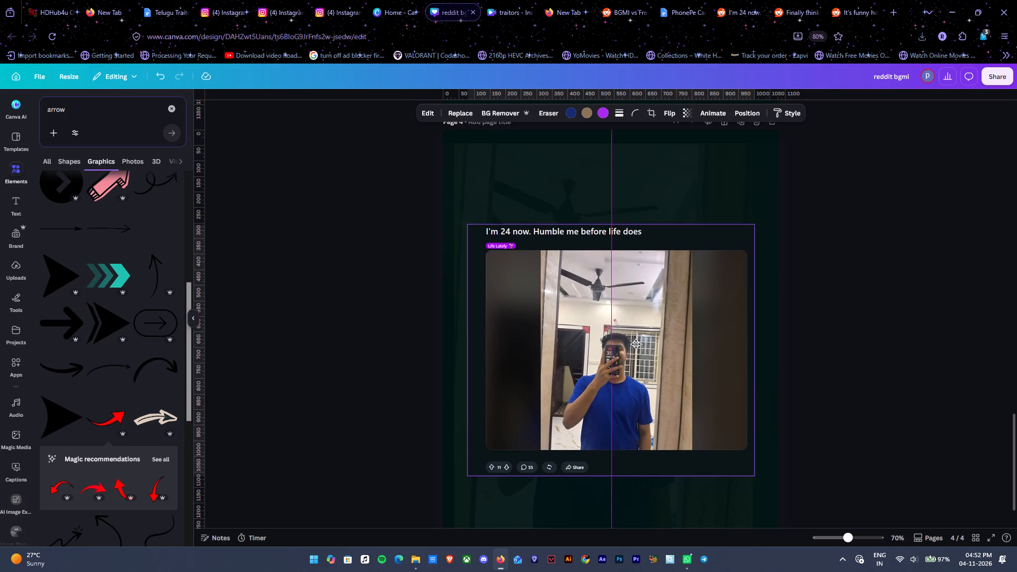
ctrl+click(882, 285)
ctrl+alt+scroll(882, 284, down, 2)
Change page 4's background colour to black.
click(685, 221)
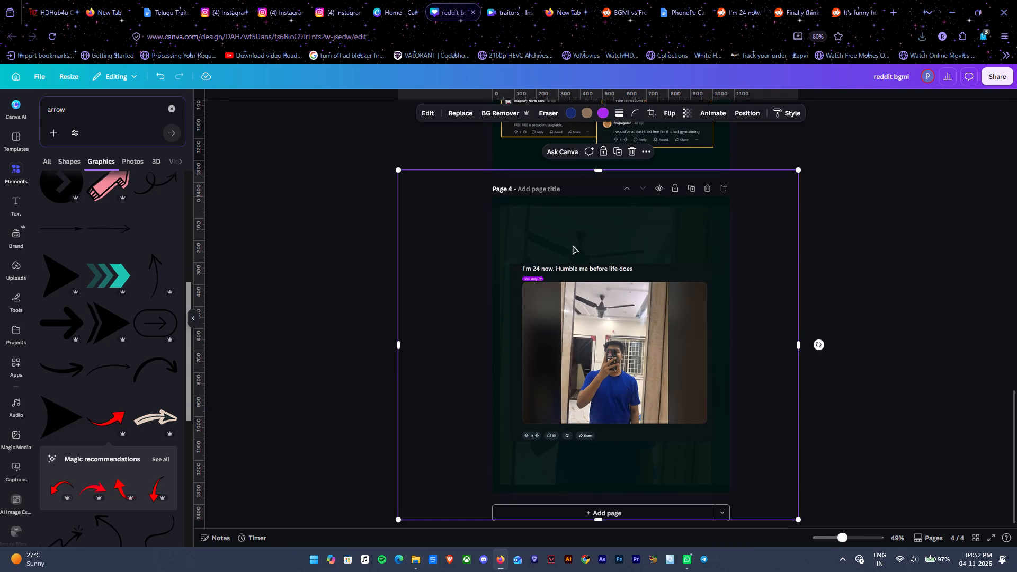
key(alt+1)
click(91, 236)
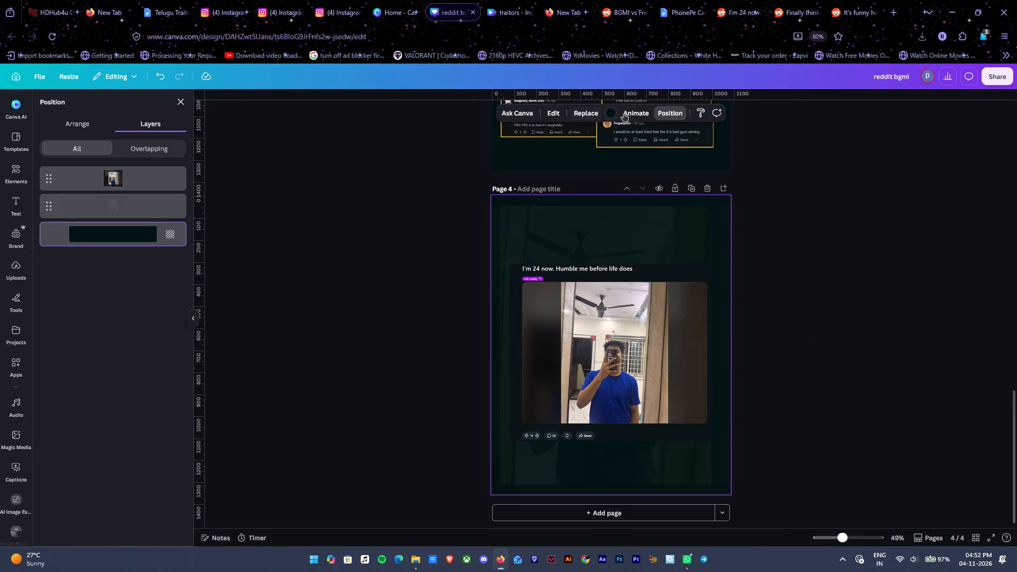
click(614, 113)
click(85, 163)
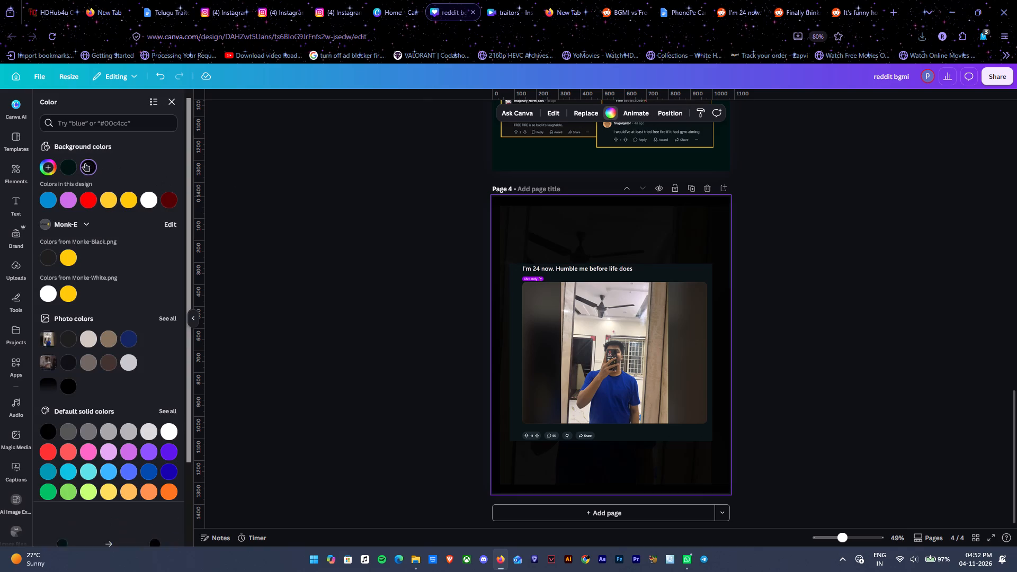
double_click(867, 263)
Shrink the post card on page 4 slightly, keeping it centred on the page.
click(647, 316)
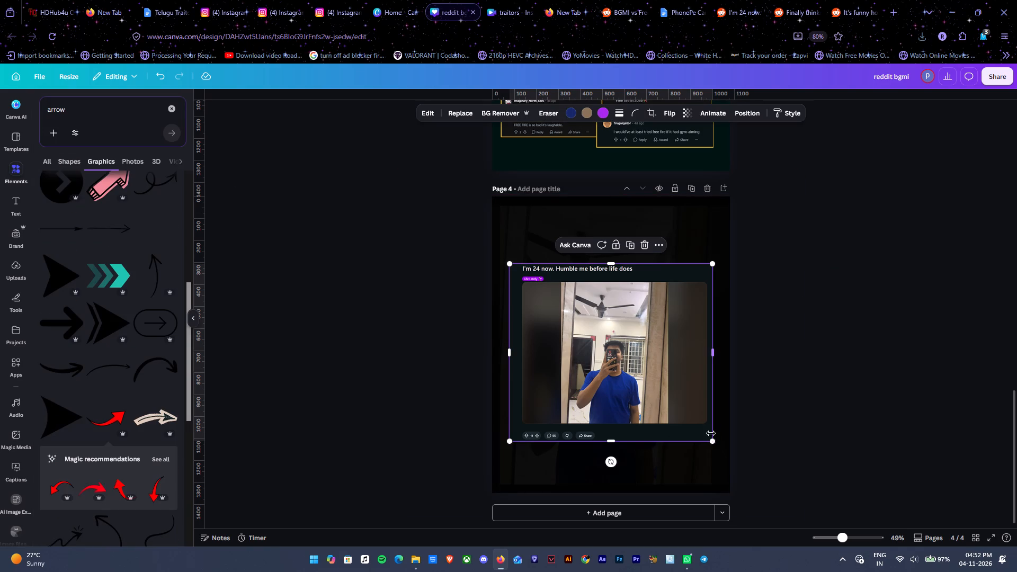
click(712, 443)
click(681, 406)
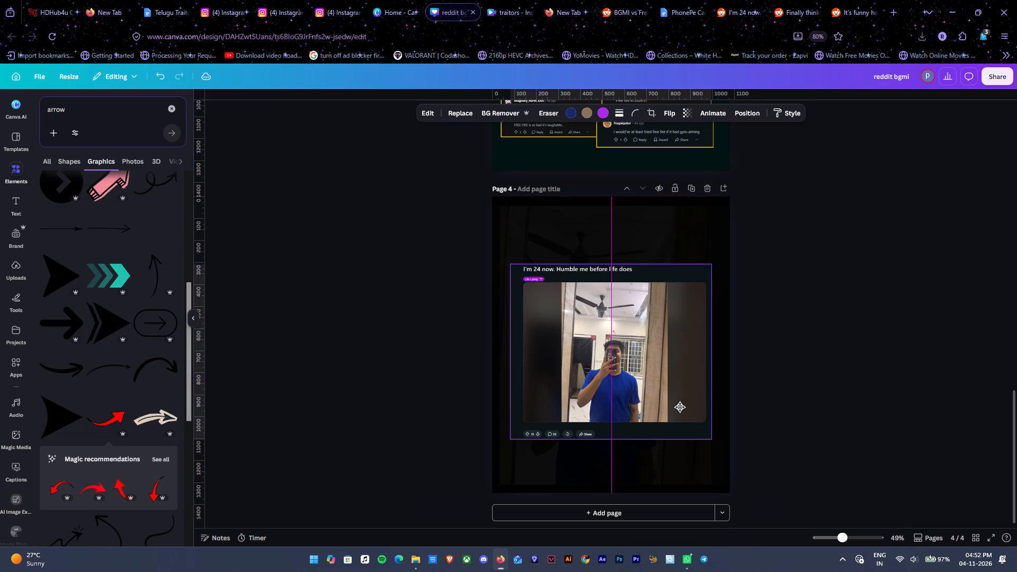
Add a solid white border around page 4's post card.
click(618, 114)
click(586, 141)
drag(580, 166, 595, 168)
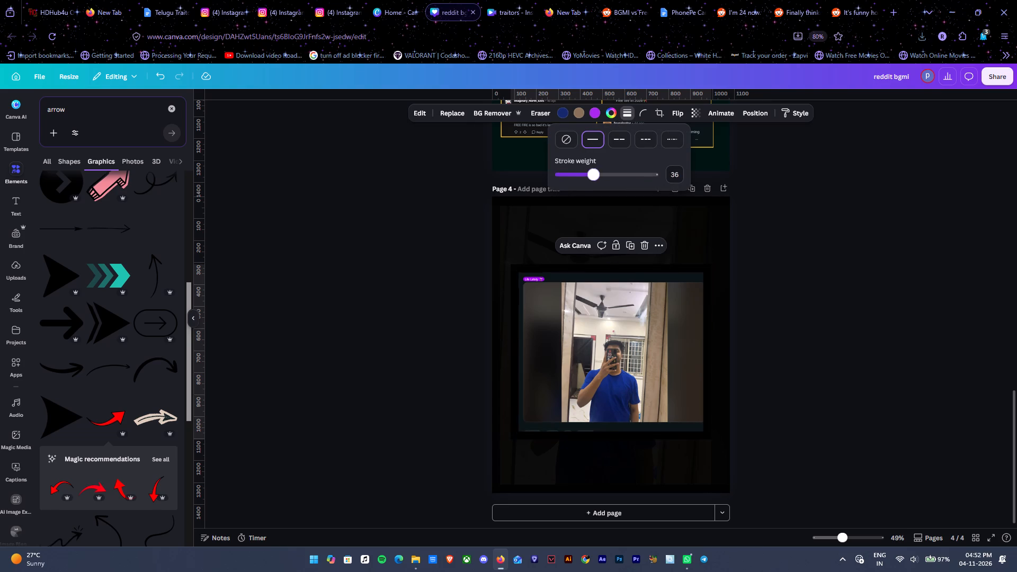
drag(595, 168, 573, 166)
click(609, 109)
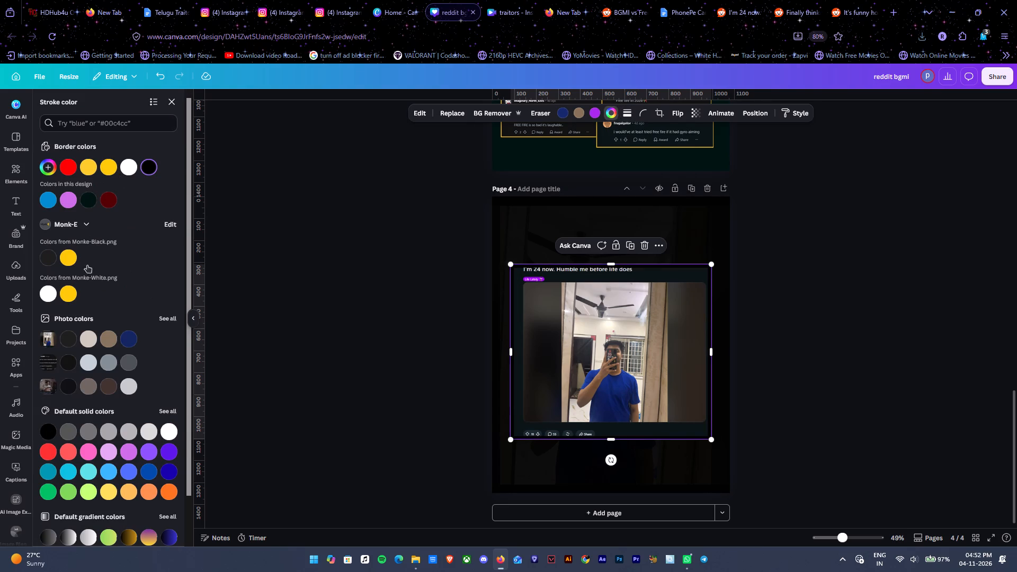
click(47, 292)
double_click(867, 283)
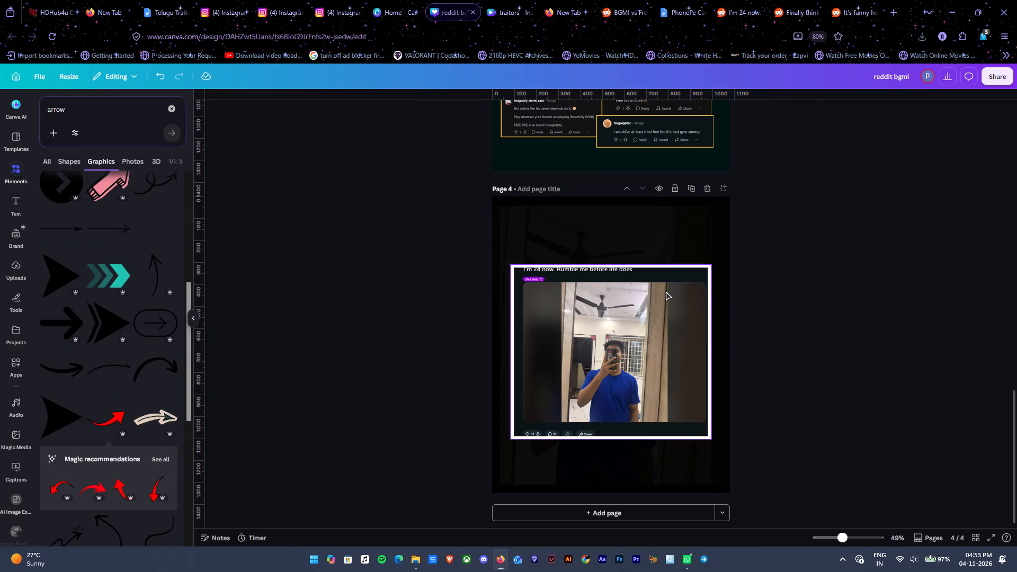
Thin the post card's white border to a fine outline that leaves the title text uncovered.
click(666, 291)
click(627, 115)
drag(582, 174, 572, 173)
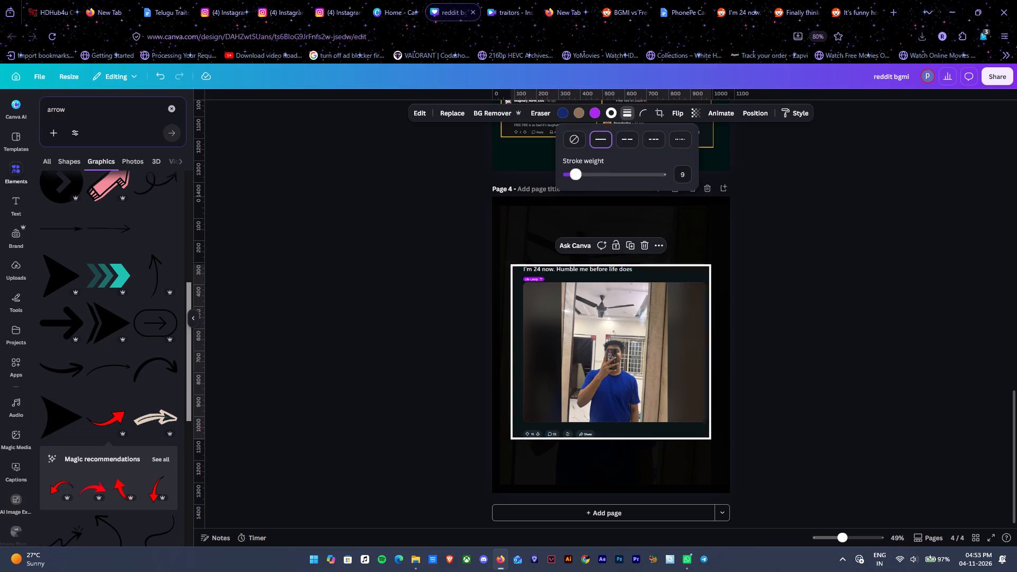
drag(572, 173, 572, 172)
double_click(854, 257)
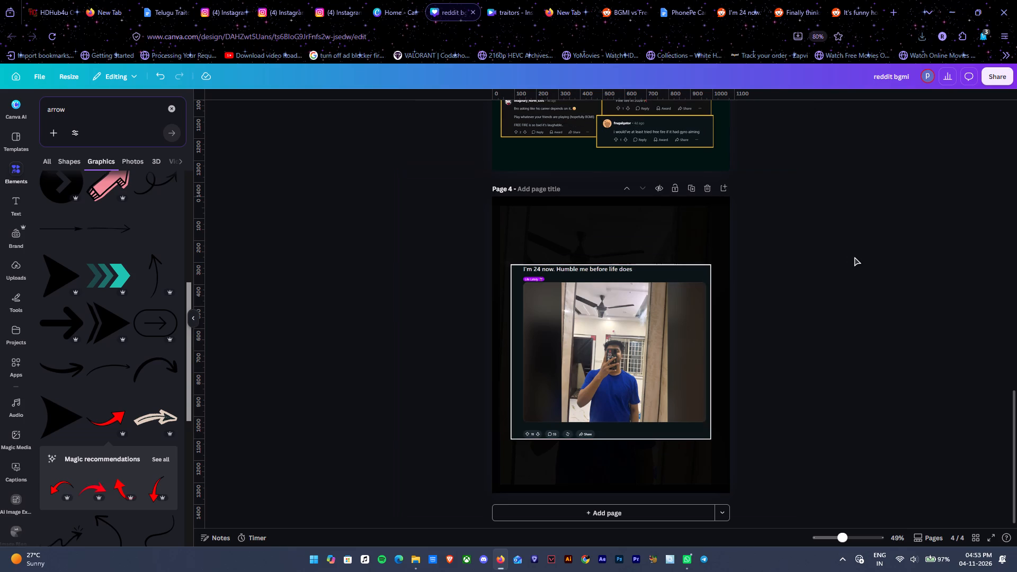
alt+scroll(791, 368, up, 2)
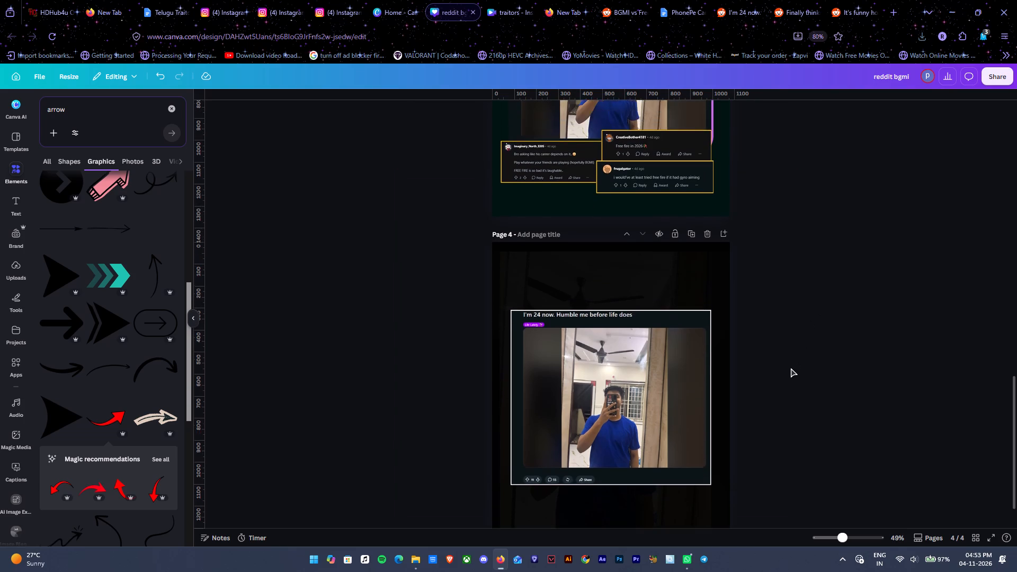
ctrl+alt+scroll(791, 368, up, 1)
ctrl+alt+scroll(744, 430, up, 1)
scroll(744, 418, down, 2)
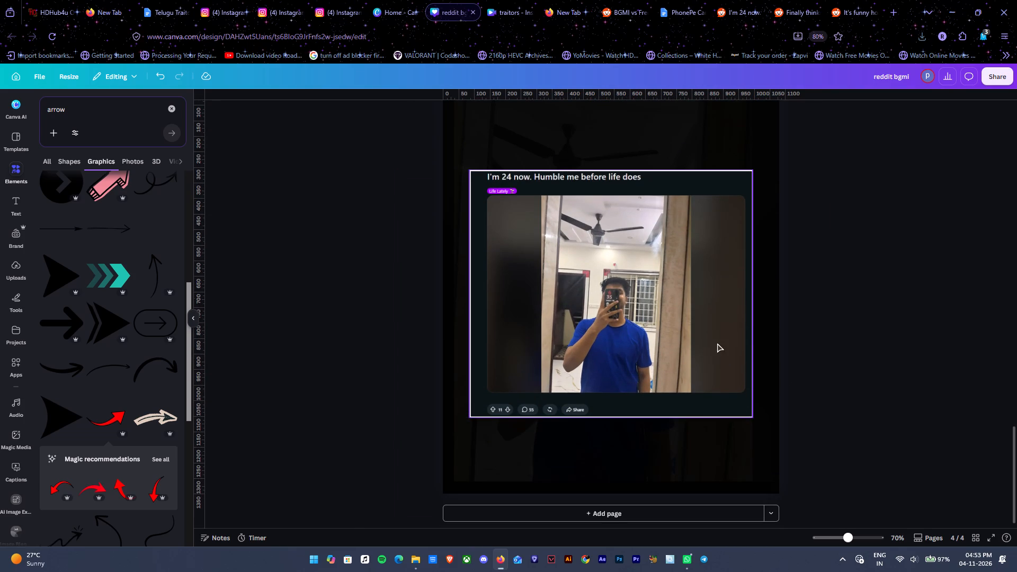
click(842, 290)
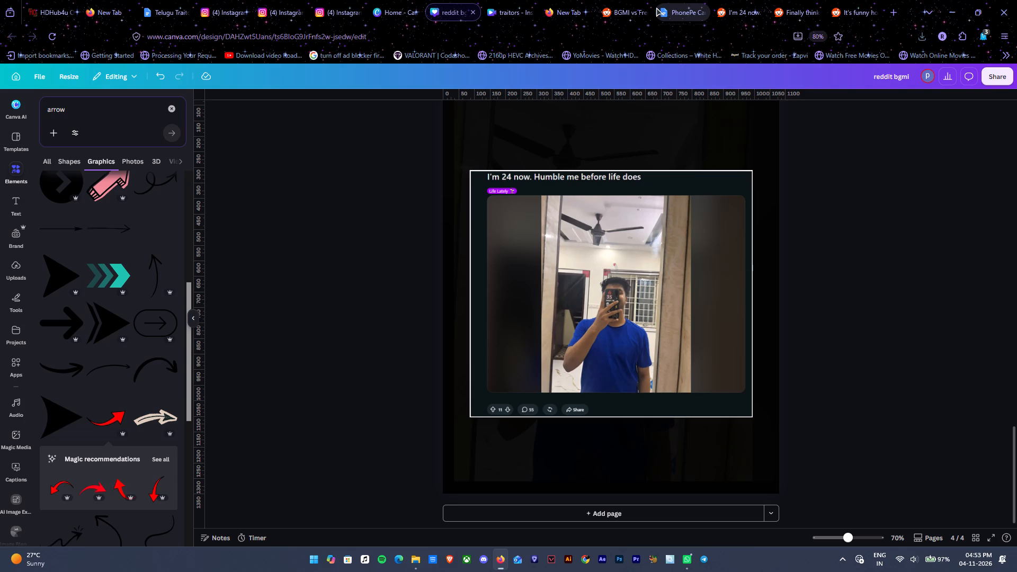
Copy the circular phone close-up and red arrow from page 3 onto page 4's photo, with the arrow starting at the phone.
scroll(658, 287, up, 6)
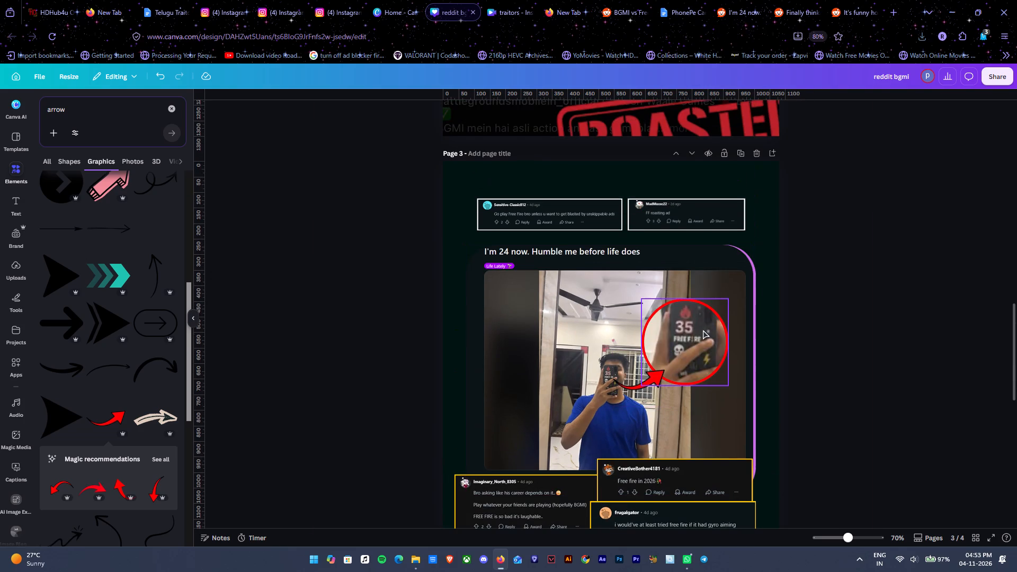
click(703, 330)
shift+click(641, 386)
shift+click(632, 384)
key(ctrl+c)
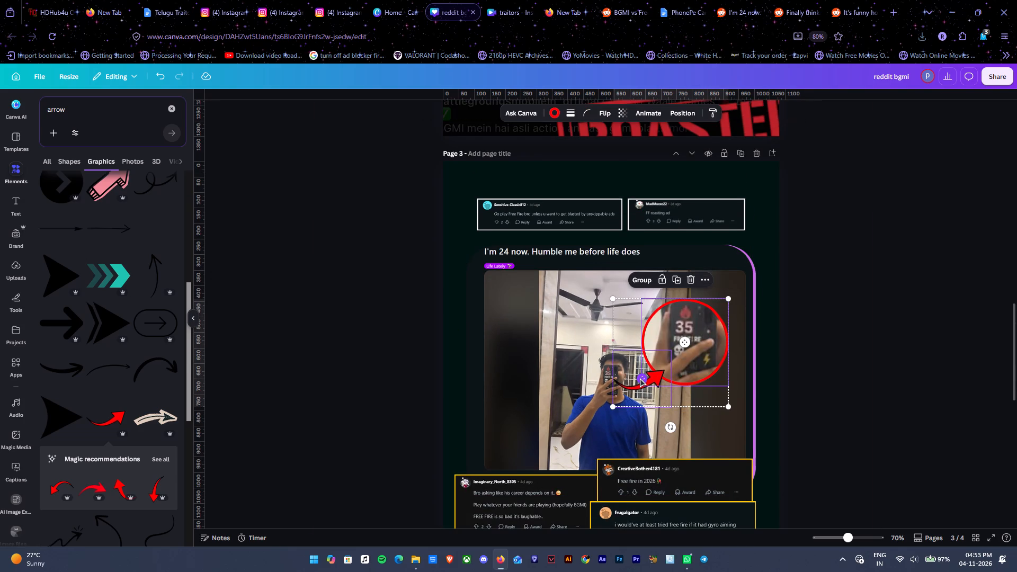
scroll(640, 378, up, 1)
scroll(640, 378, down, 12)
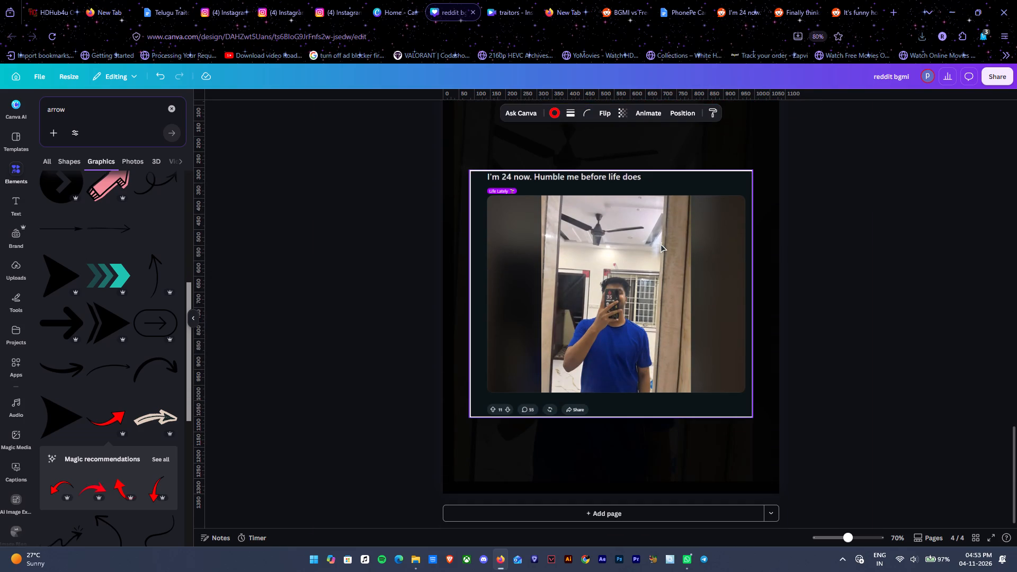
key(ctrl+v)
drag(699, 258, 700, 264)
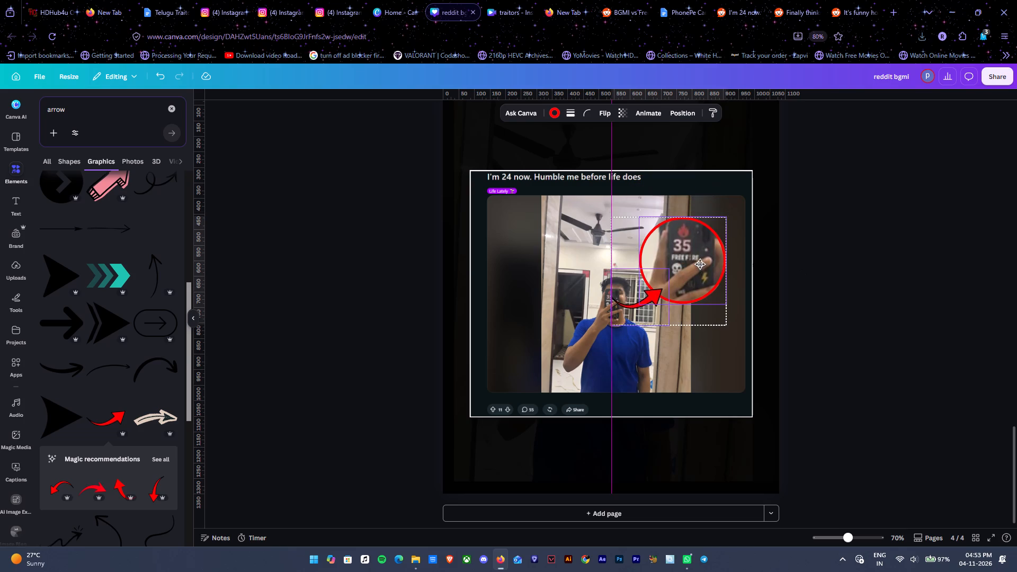
drag(700, 264, 702, 268)
click(800, 249)
Recolour the curved arrow on page 4 from red to yellow.
click(638, 311)
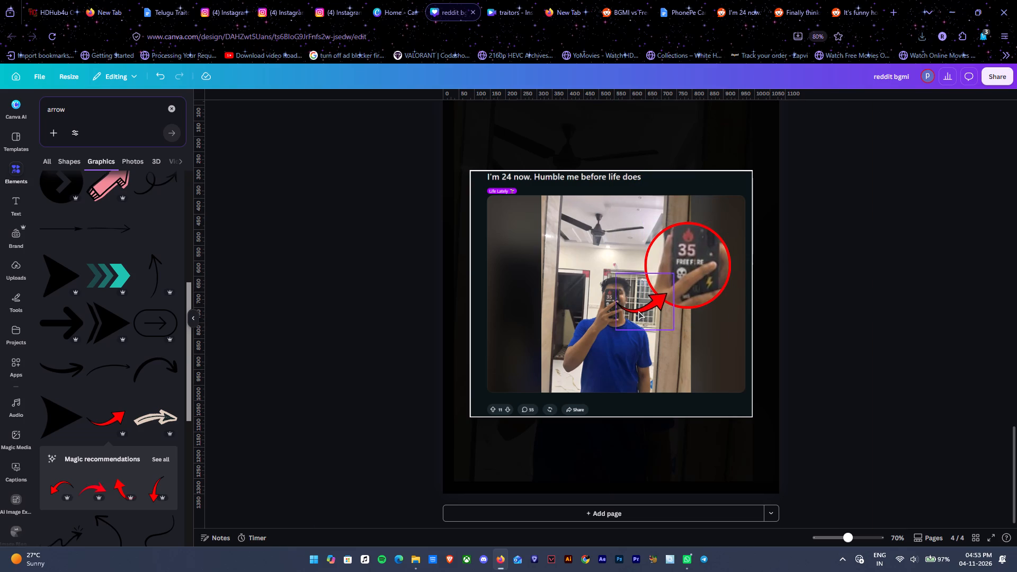
click(548, 119)
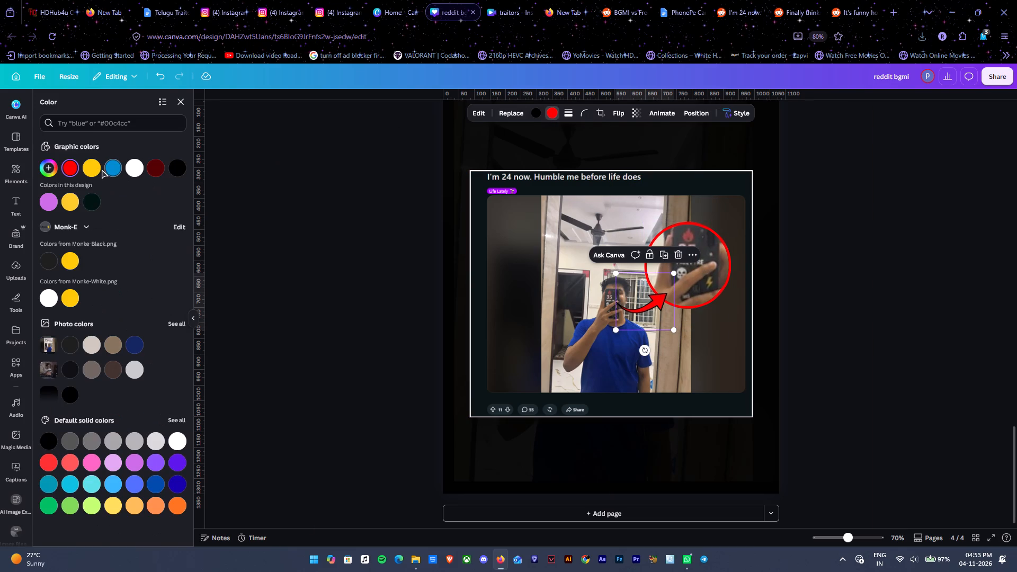
click(94, 168)
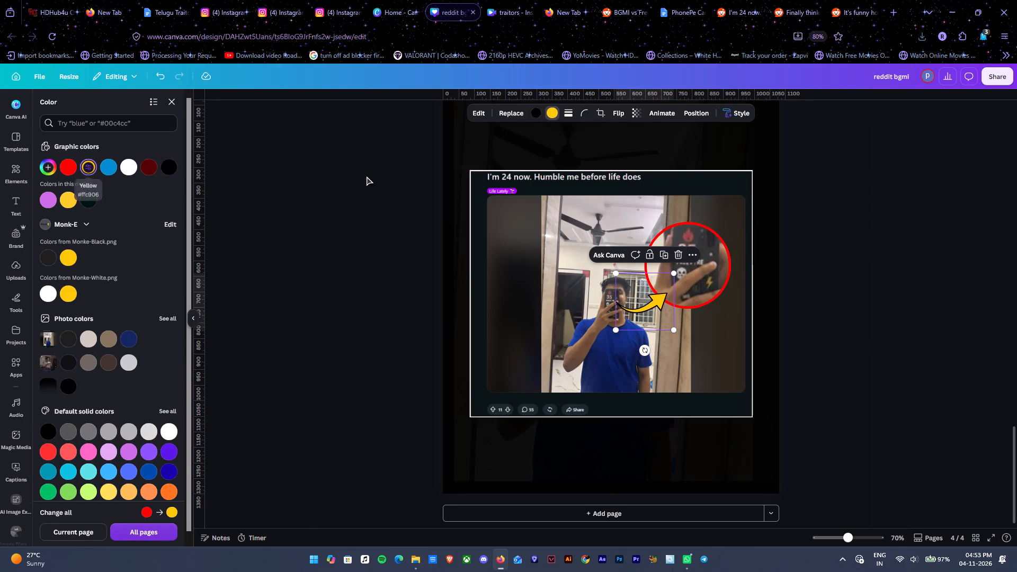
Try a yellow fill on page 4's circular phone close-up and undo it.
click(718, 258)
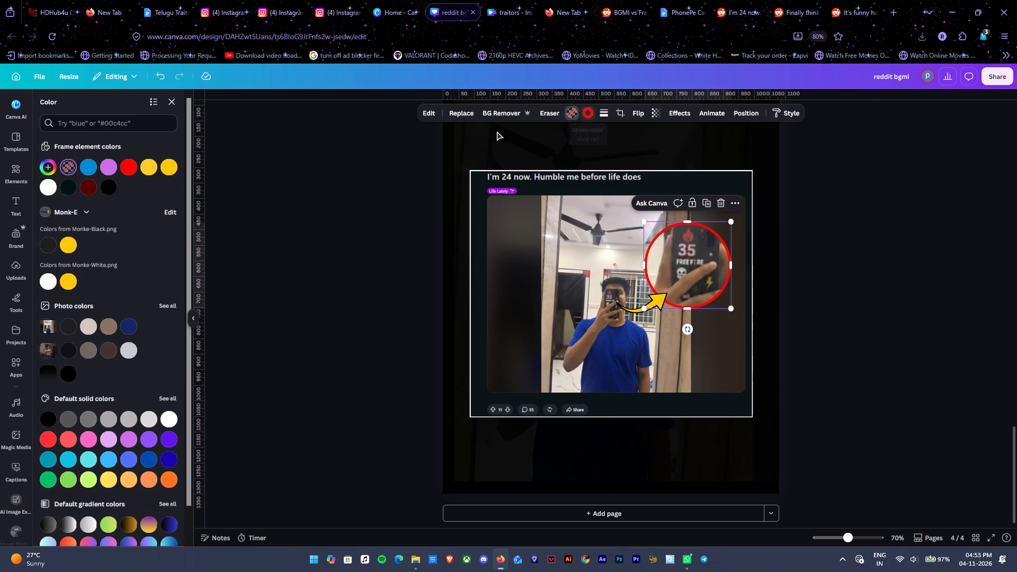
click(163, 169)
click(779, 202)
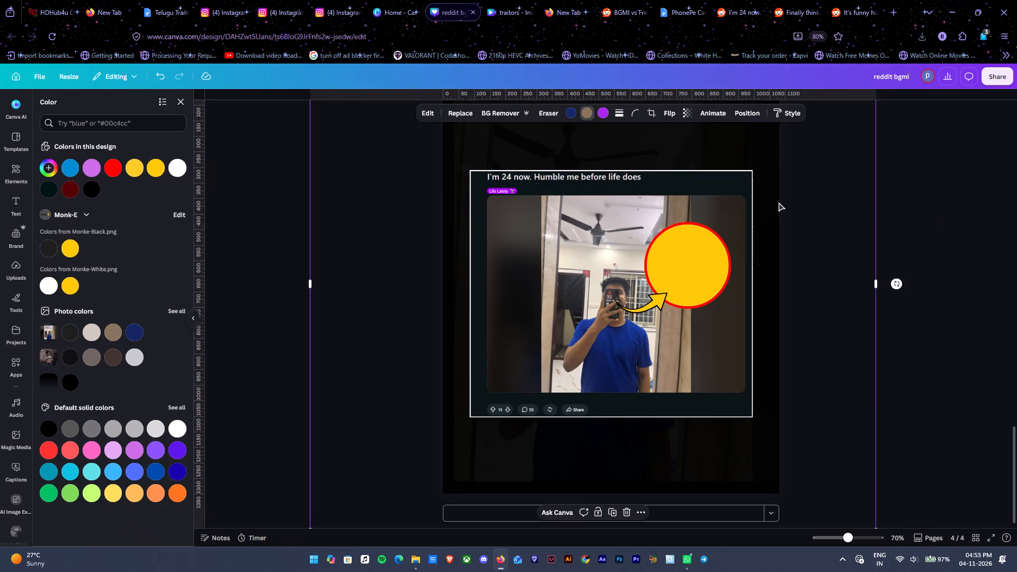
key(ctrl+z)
Recolour the outline of page 4's circular phone close-up to yellow.
click(683, 242)
click(582, 117)
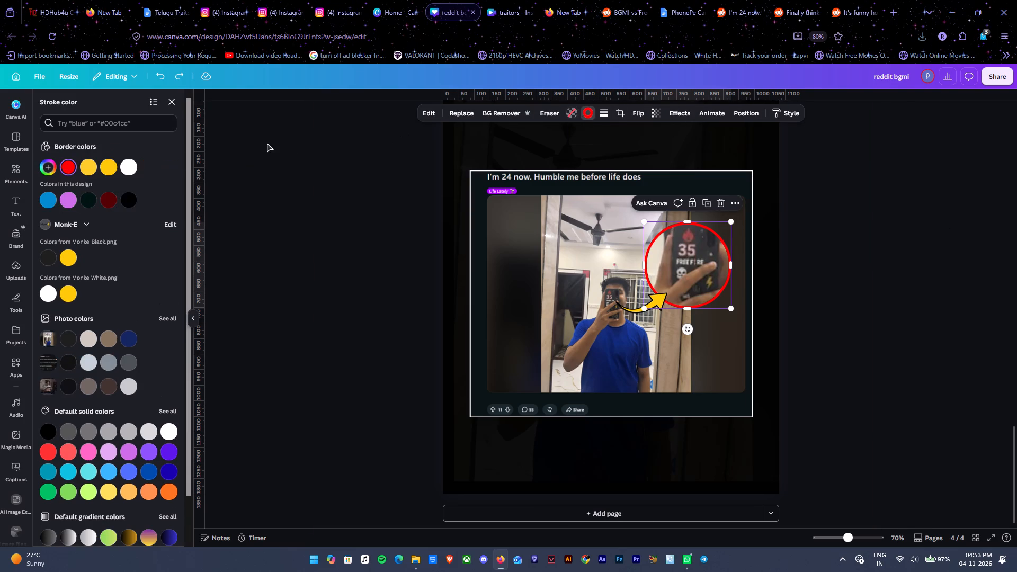
click(106, 169)
double_click(887, 231)
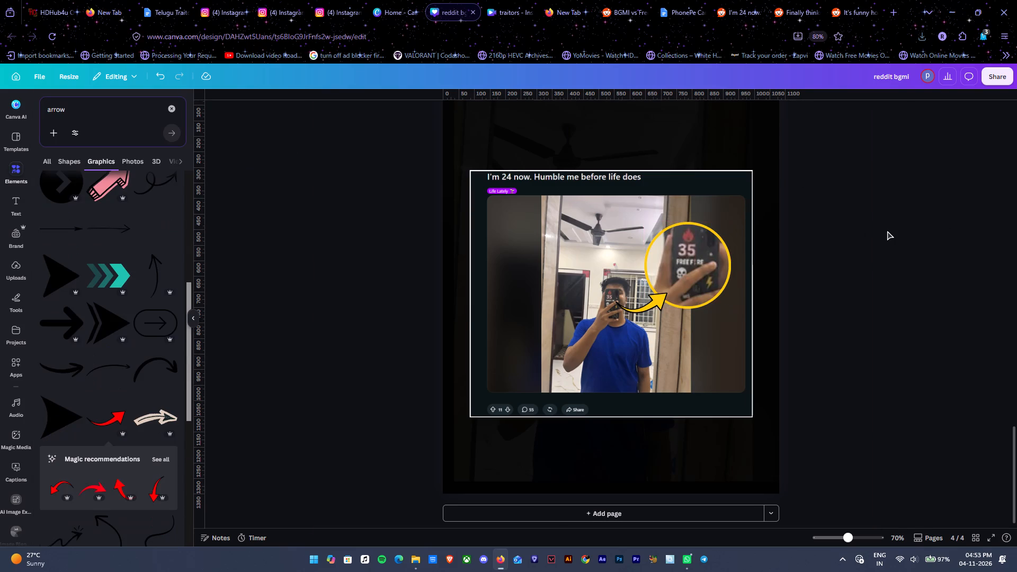
scroll(888, 233, up, 7)
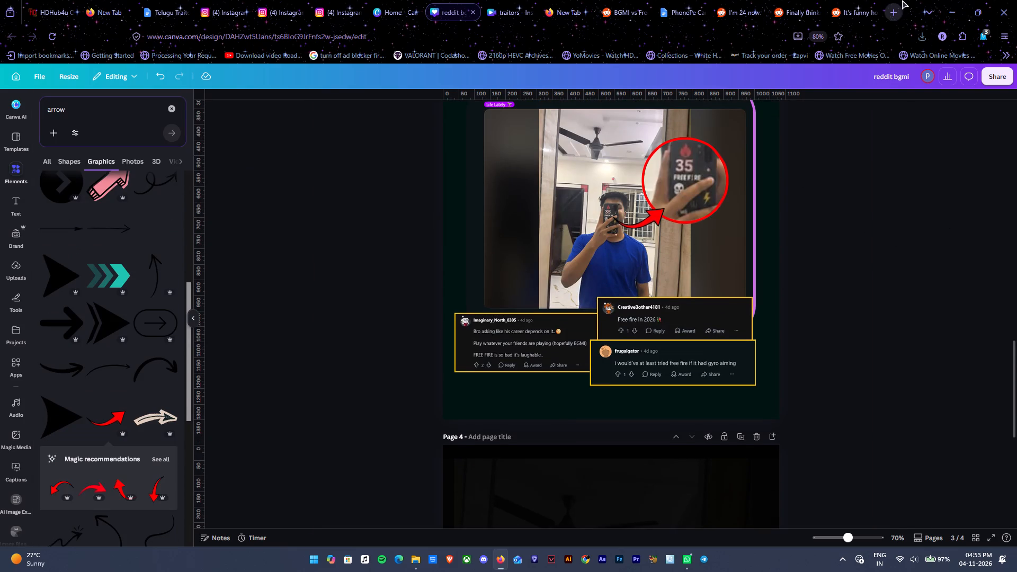
click(859, 0)
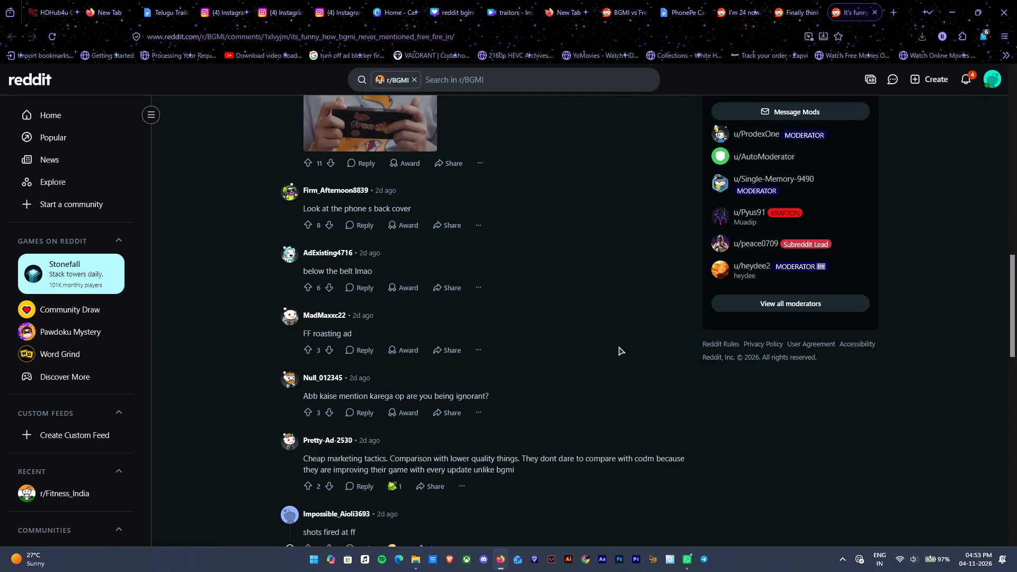
scroll(619, 346, up, 2)
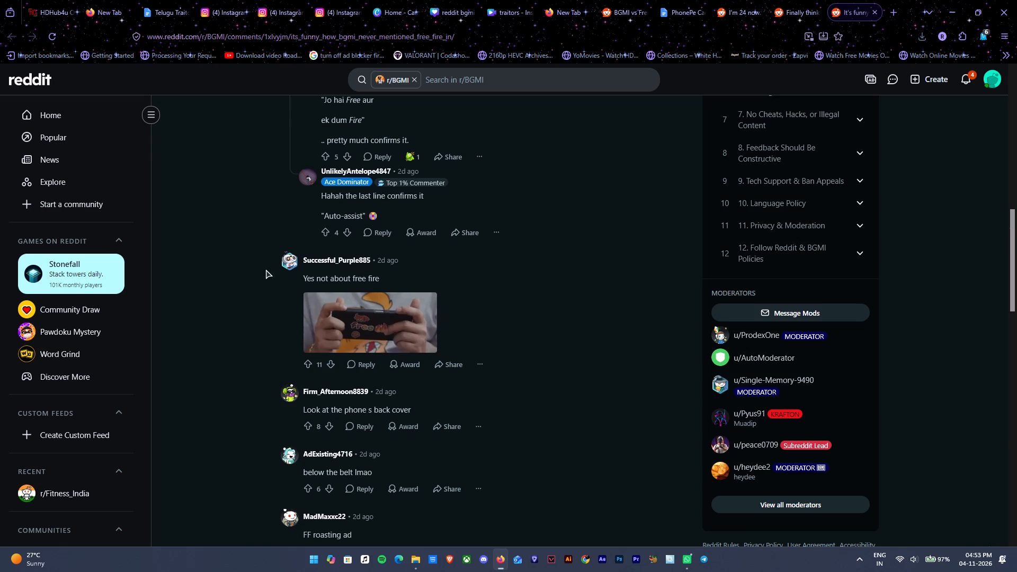
scroll(247, 398, up, 2)
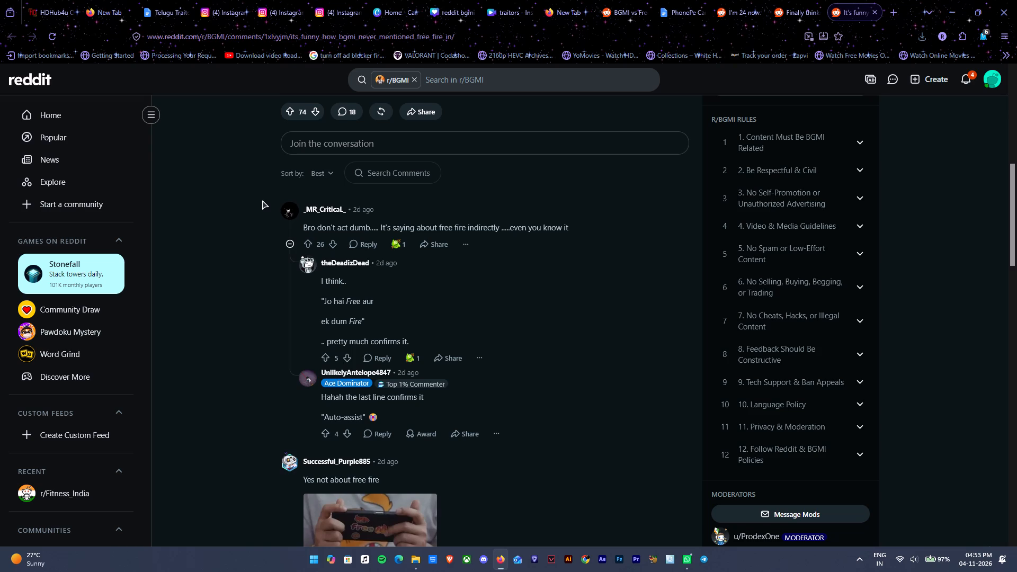
key(Print)
drag(265, 194, 617, 445)
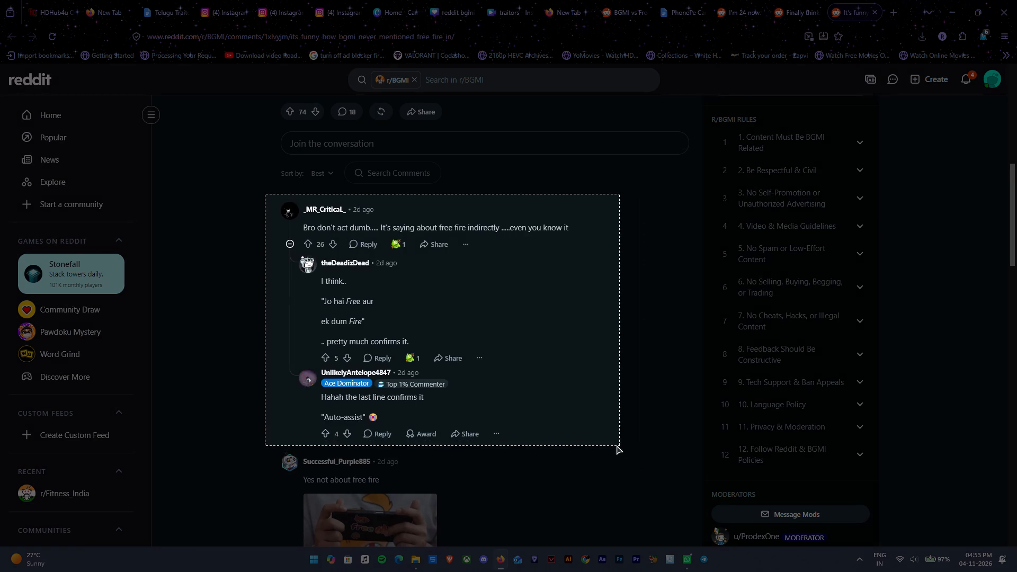
drag(617, 445, 593, 443)
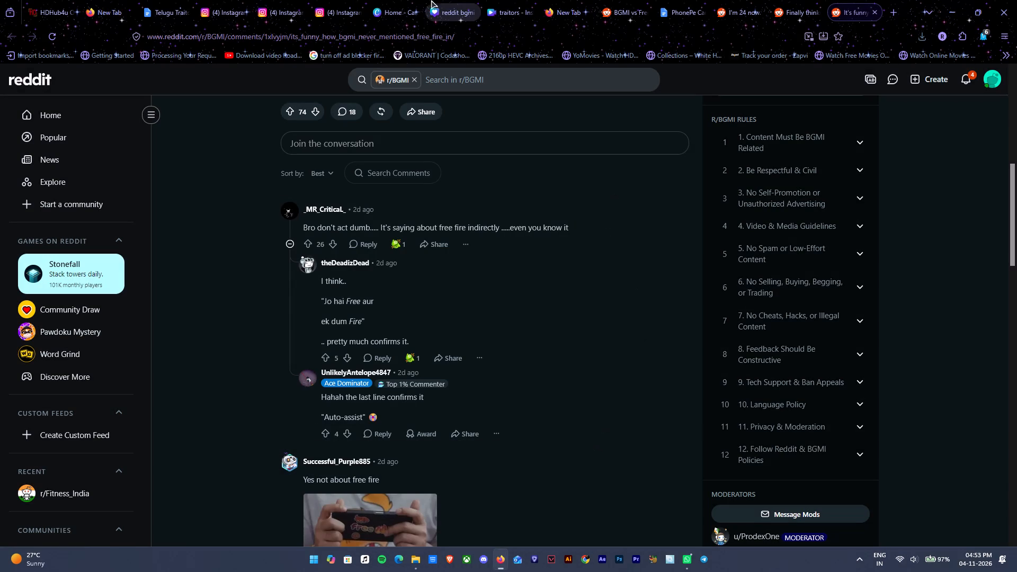
Return to the reddit bgmi design and paste the captured comment thread onto page 4.
click(401, 0)
click(444, 0)
scroll(650, 298, down, 4)
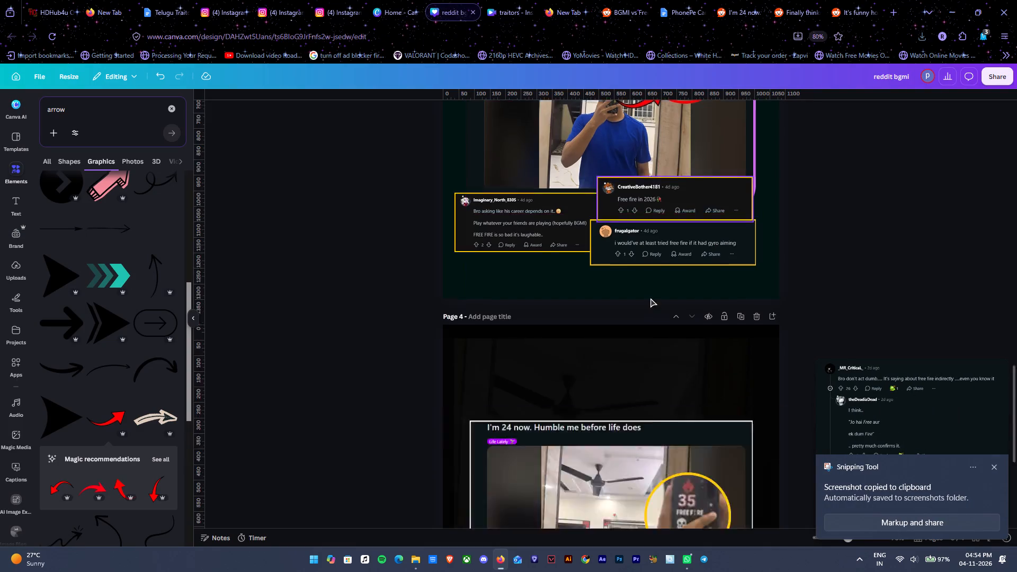
key(ctrl+v)
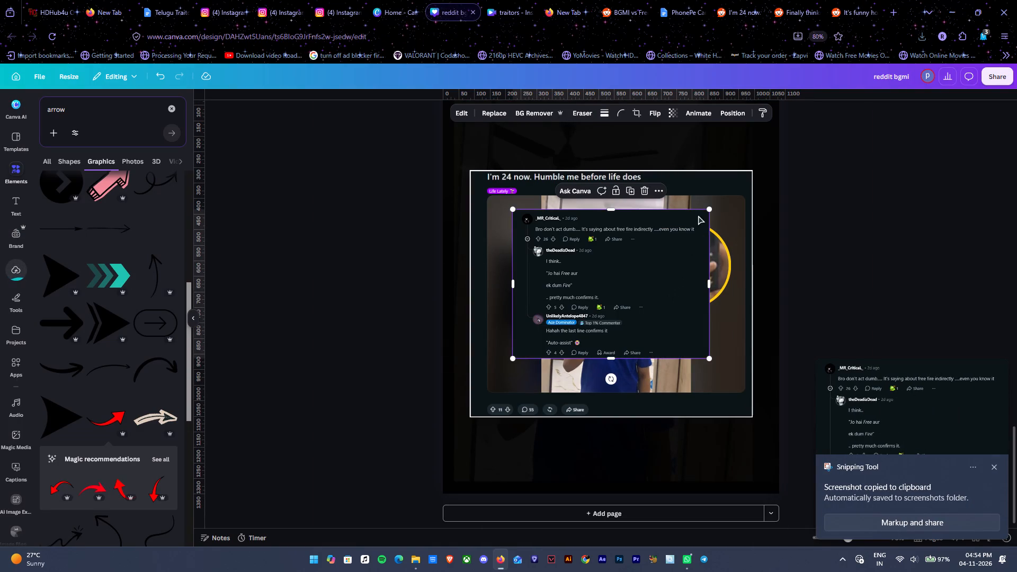
Shrink the comment screenshot, place it over the post card's lower-left corner and tilt it about 2° counter-clockwise.
drag(713, 211, 652, 243)
key(ctrl+z)
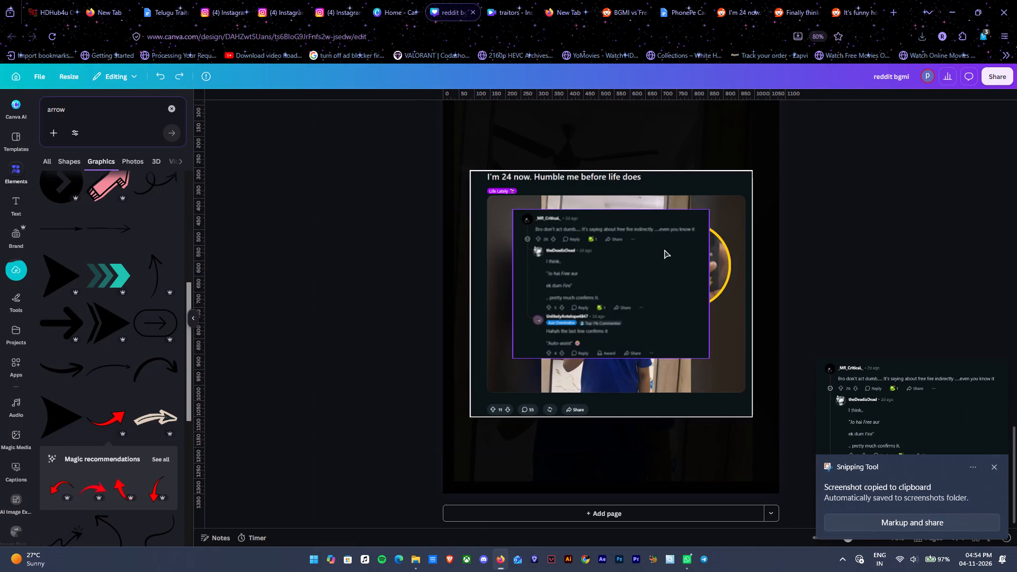
click(664, 249)
drag(710, 210, 653, 238)
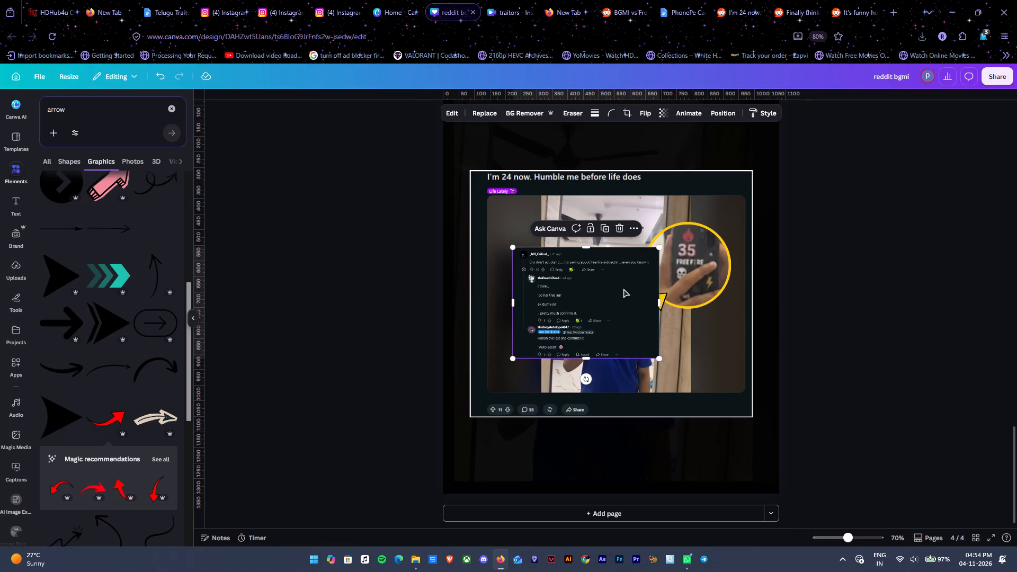
drag(623, 289, 579, 407)
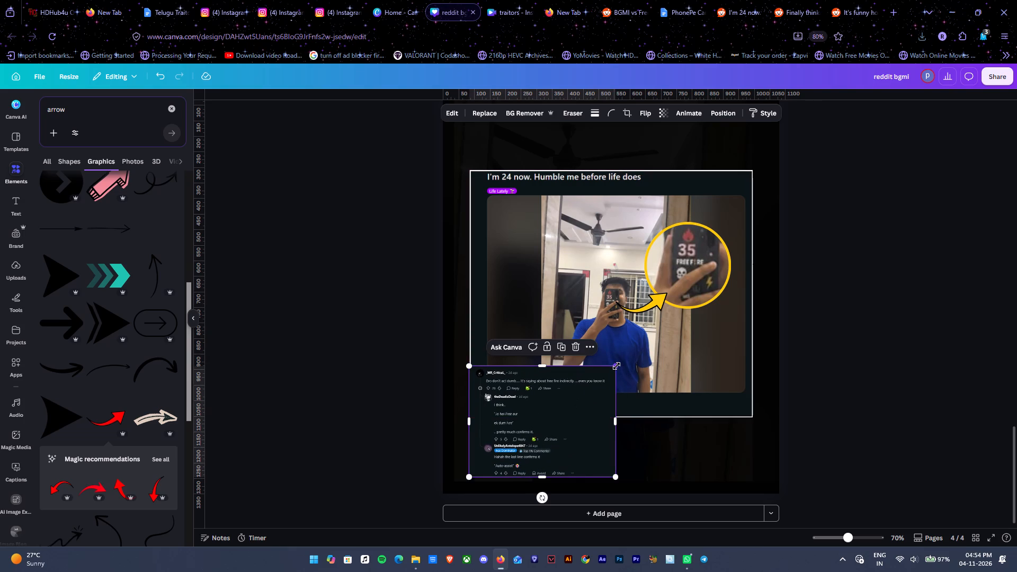
drag(617, 366, 594, 403)
drag(563, 437, 560, 421)
click(526, 481)
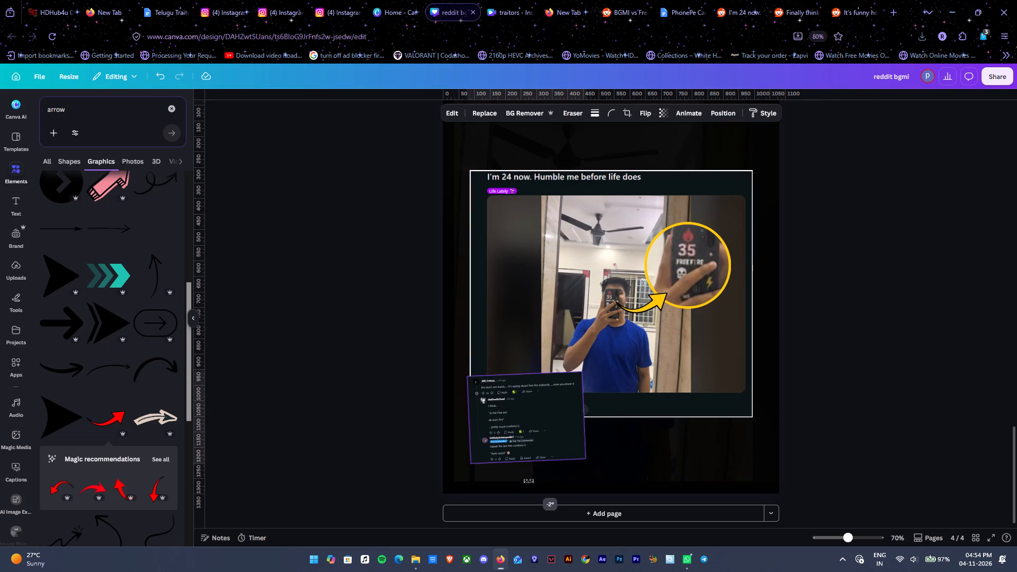
drag(546, 435, 542, 430)
click(861, 338)
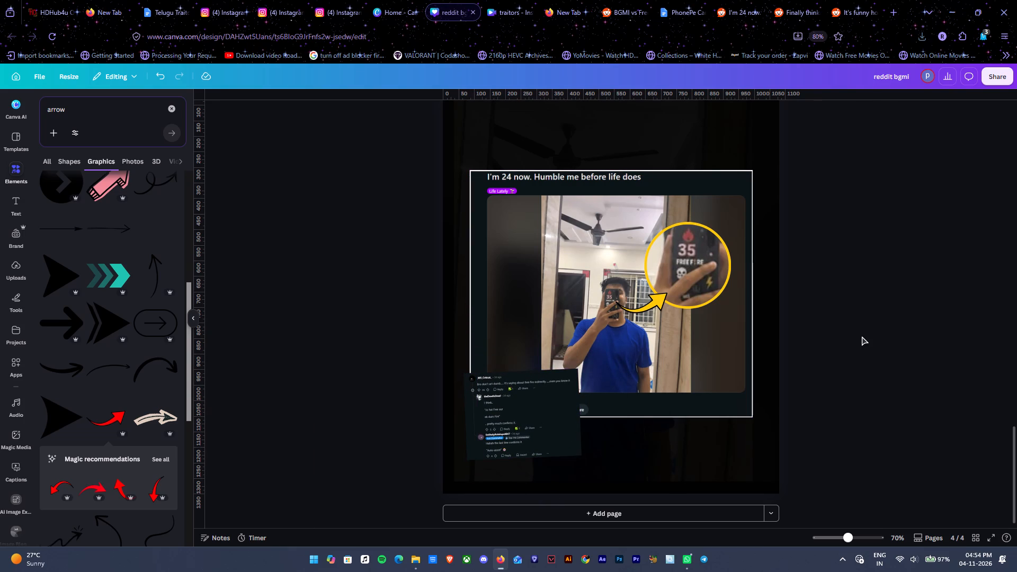
Apply a white Glow shadow to the comment screenshot.
click(541, 389)
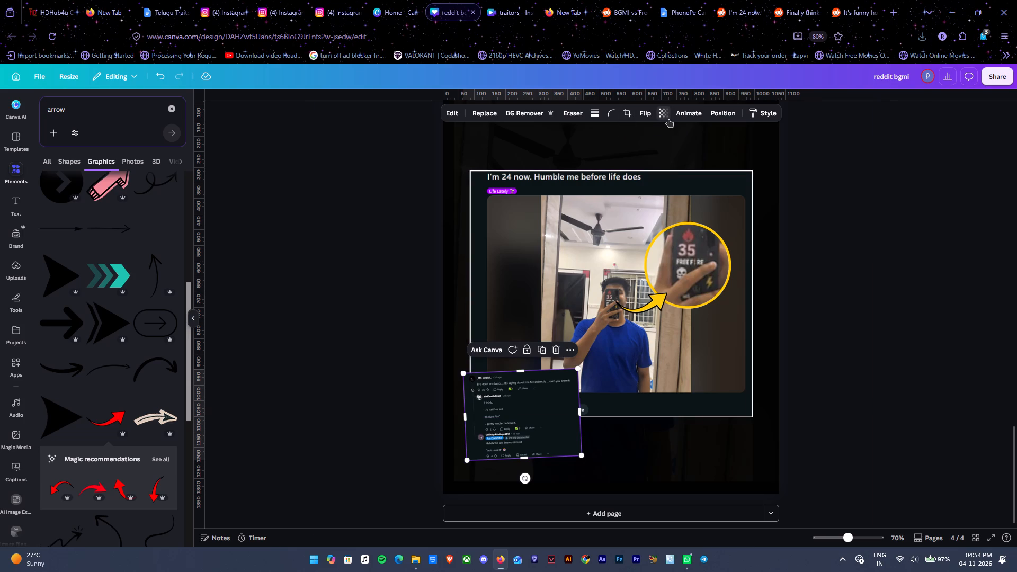
click(448, 110)
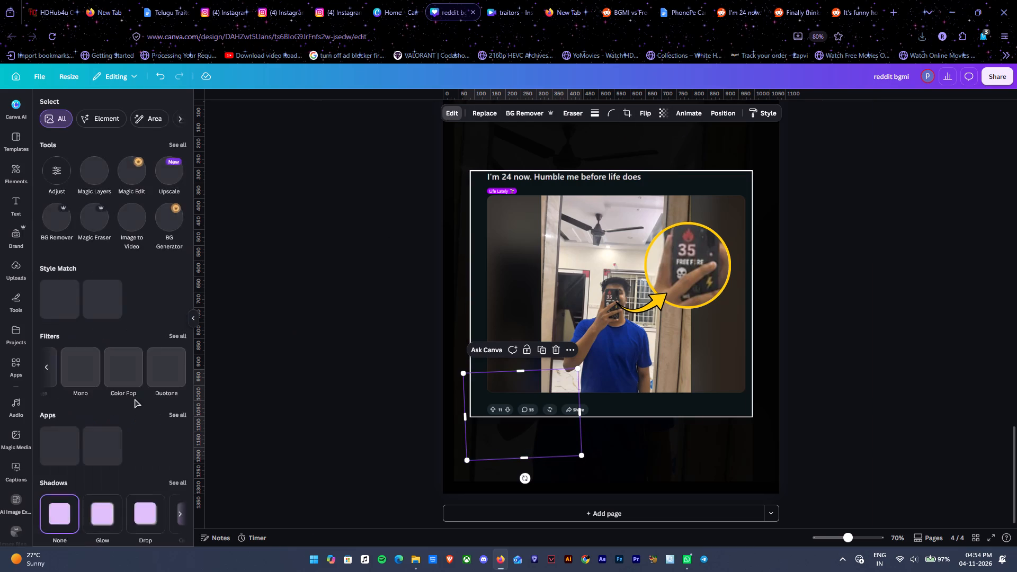
scroll(131, 405, down, 4)
scroll(136, 514, down, 2)
scroll(109, 513, up, 1)
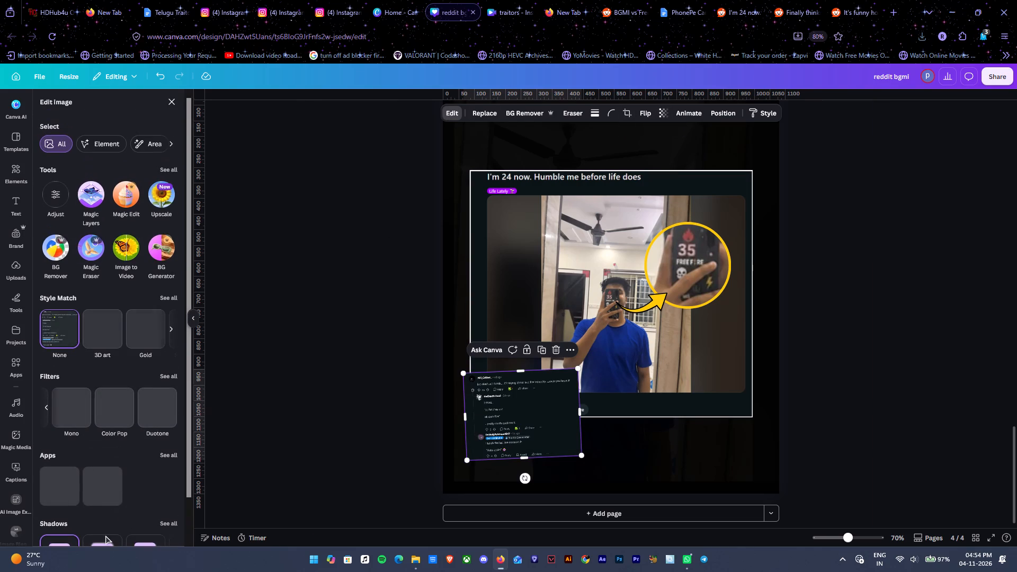
scroll(105, 533, down, 3)
click(110, 513)
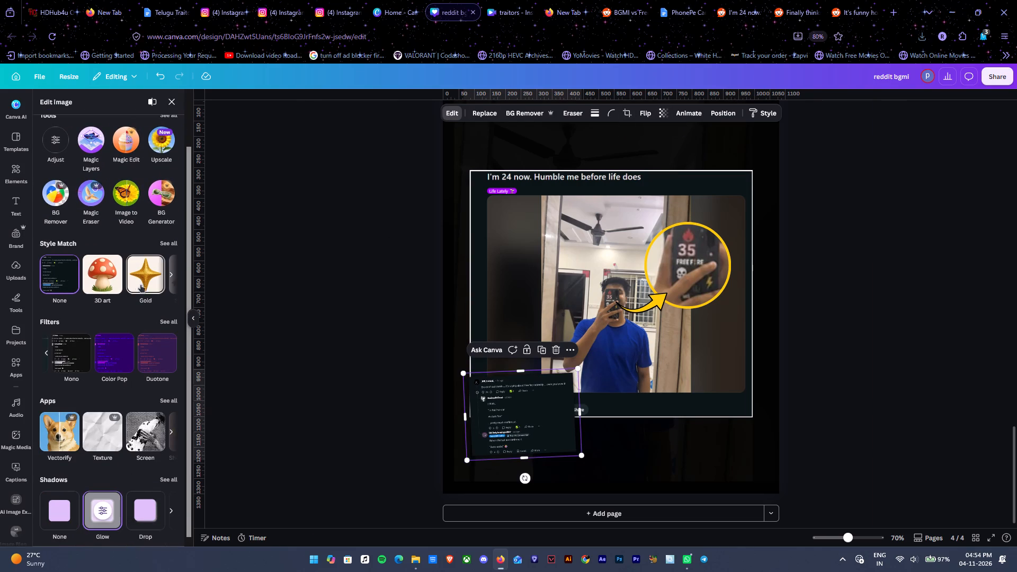
click(102, 512)
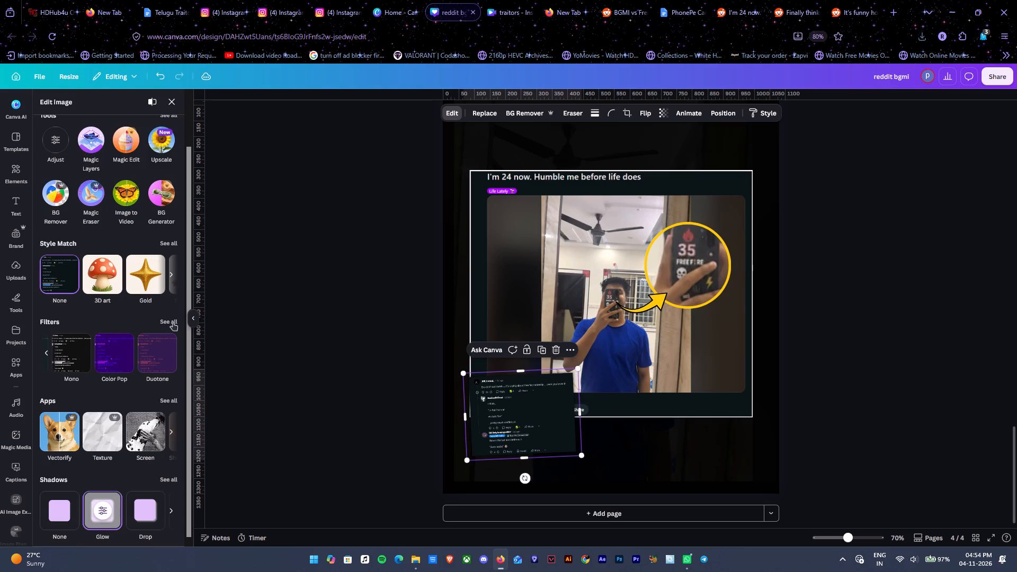
click(183, 200)
drag(239, 235, 136, 172)
click(49, 99)
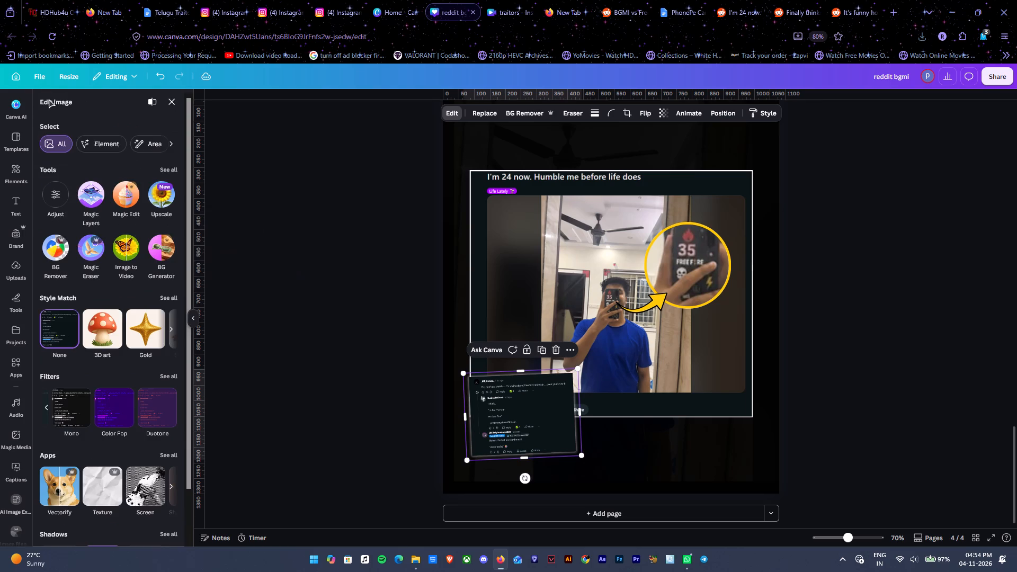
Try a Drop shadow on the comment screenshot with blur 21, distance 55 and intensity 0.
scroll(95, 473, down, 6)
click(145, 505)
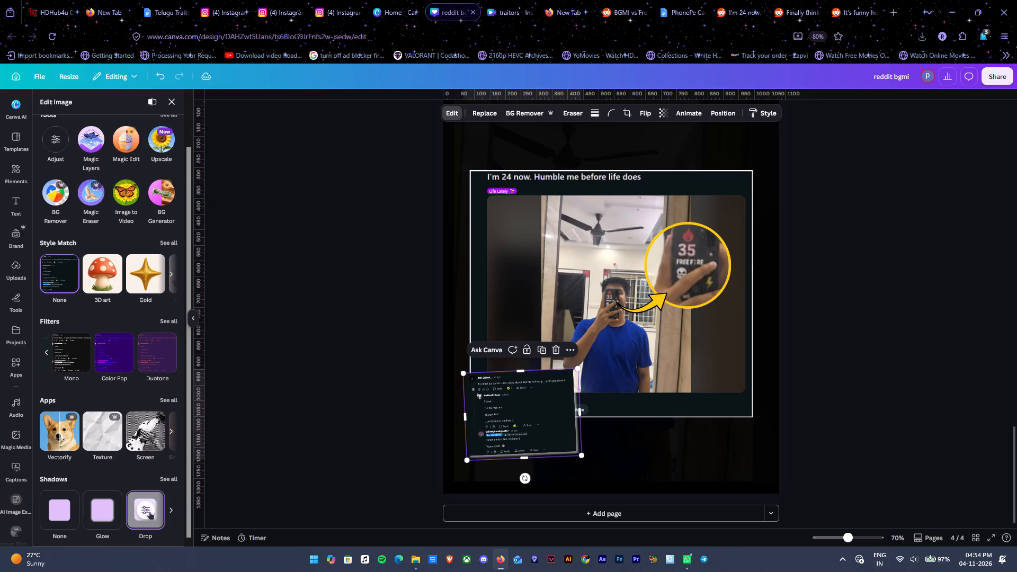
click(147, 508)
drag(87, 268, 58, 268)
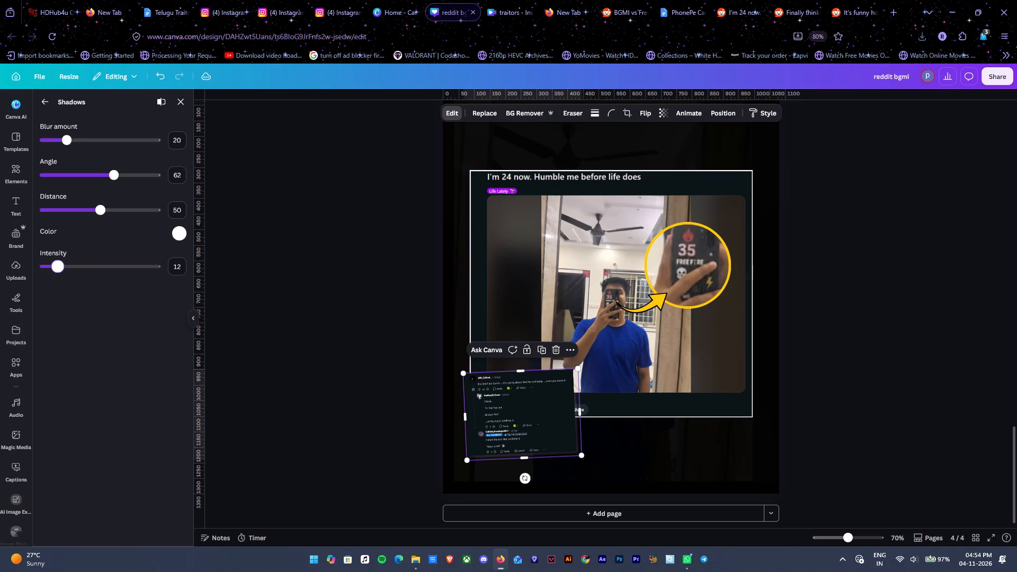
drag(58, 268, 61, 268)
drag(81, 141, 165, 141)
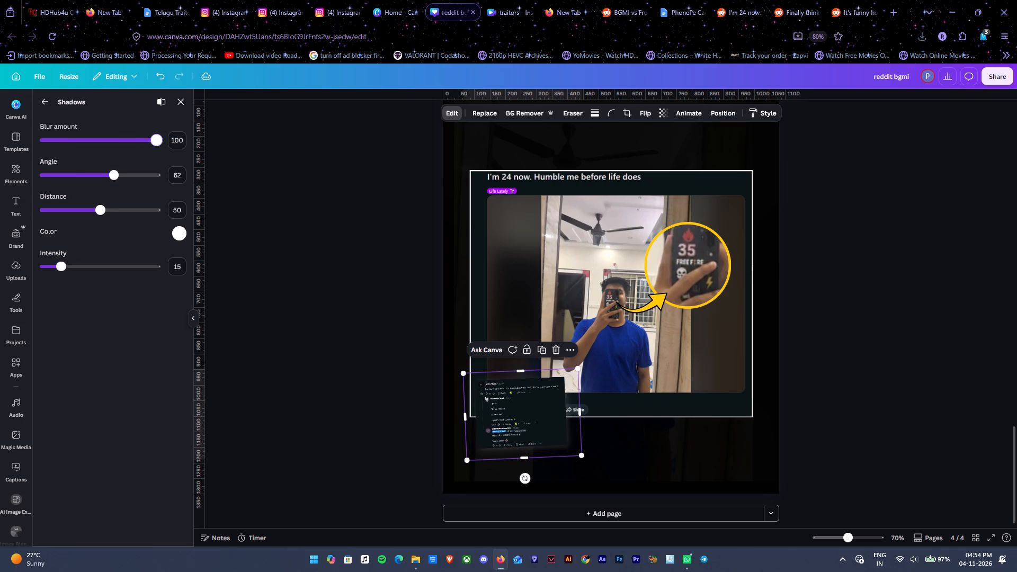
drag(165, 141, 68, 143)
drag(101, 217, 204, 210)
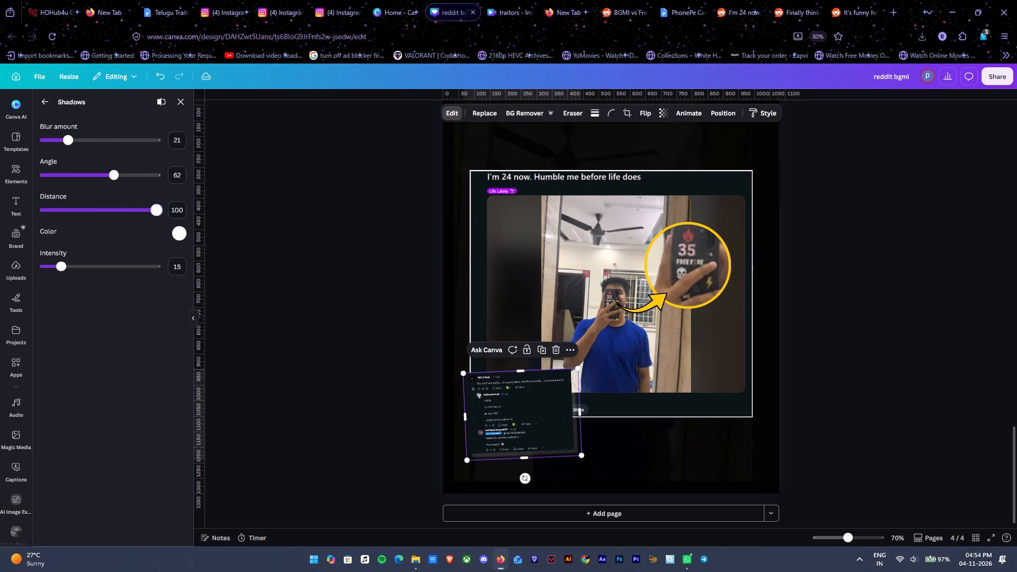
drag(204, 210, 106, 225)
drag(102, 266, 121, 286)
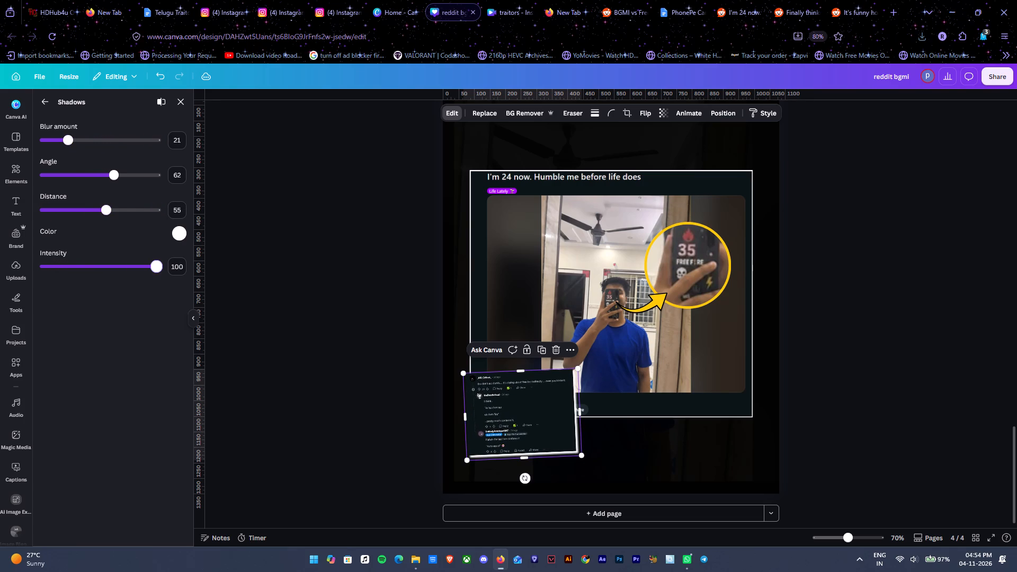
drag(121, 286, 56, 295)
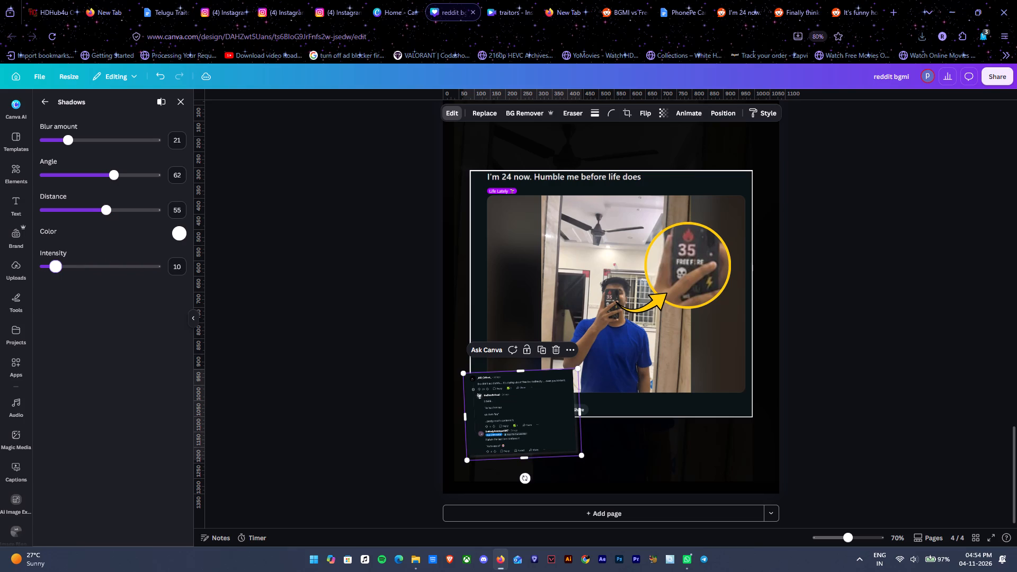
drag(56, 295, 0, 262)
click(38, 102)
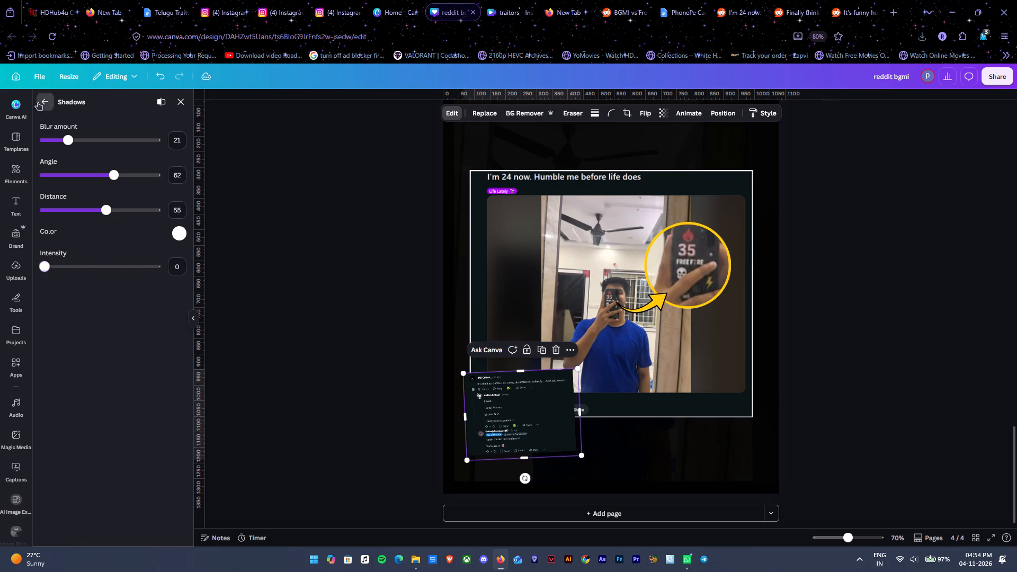
Switch the comment screenshot's shadow to Glow with size 0, blur 0 and intensity 47.
scroll(122, 432, down, 3)
click(112, 515)
click(104, 516)
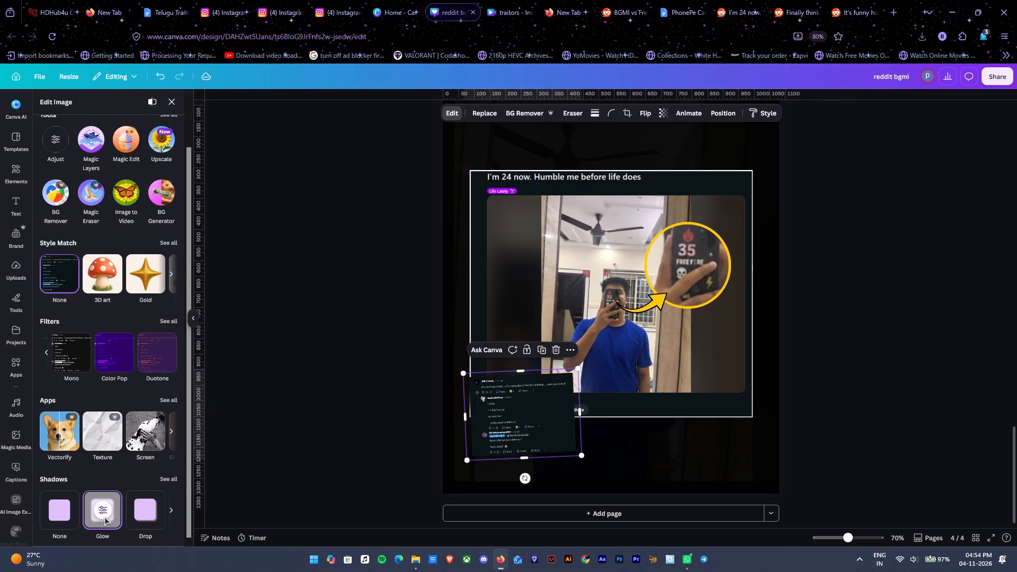
drag(81, 172, 80, 178)
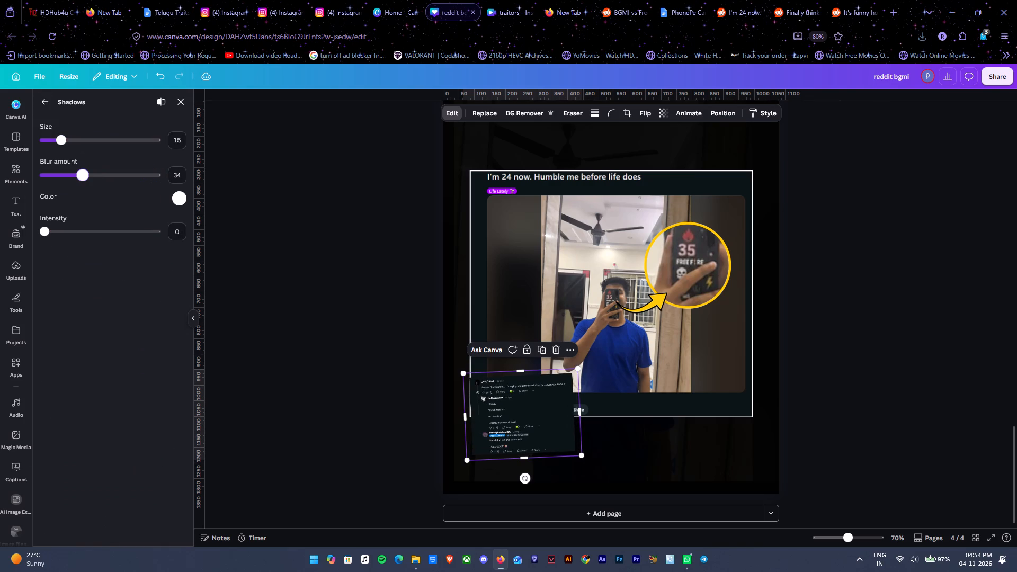
drag(80, 178, 77, 178)
drag(73, 231, 97, 241)
drag(69, 142, 0, 164)
drag(87, 177, 0, 177)
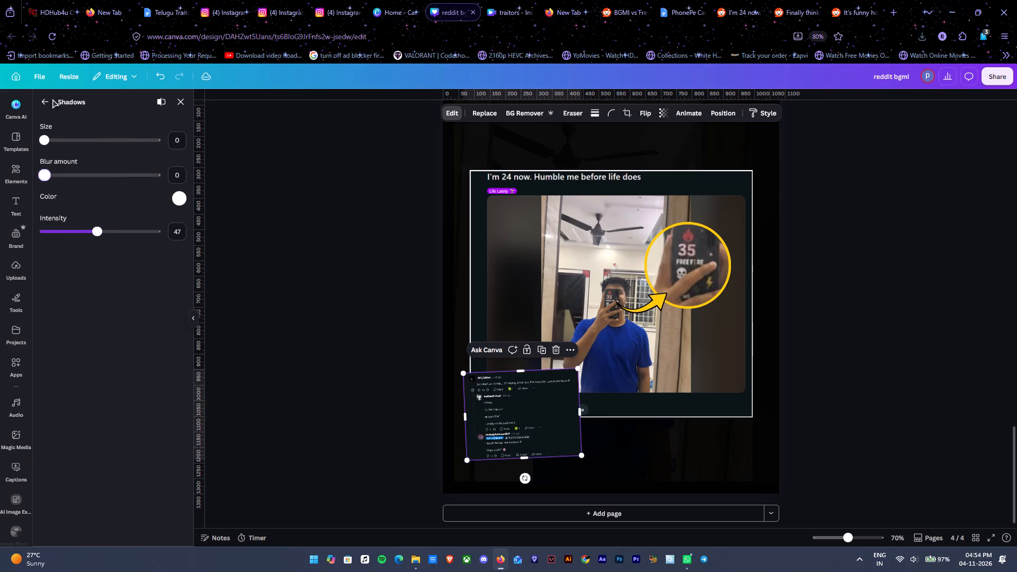
click(45, 104)
scroll(115, 506, down, 3)
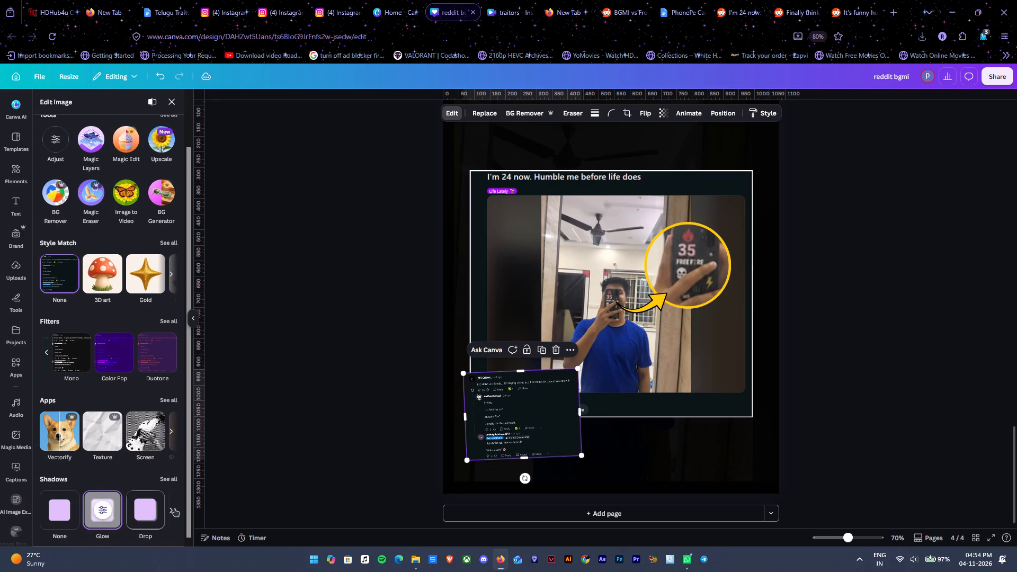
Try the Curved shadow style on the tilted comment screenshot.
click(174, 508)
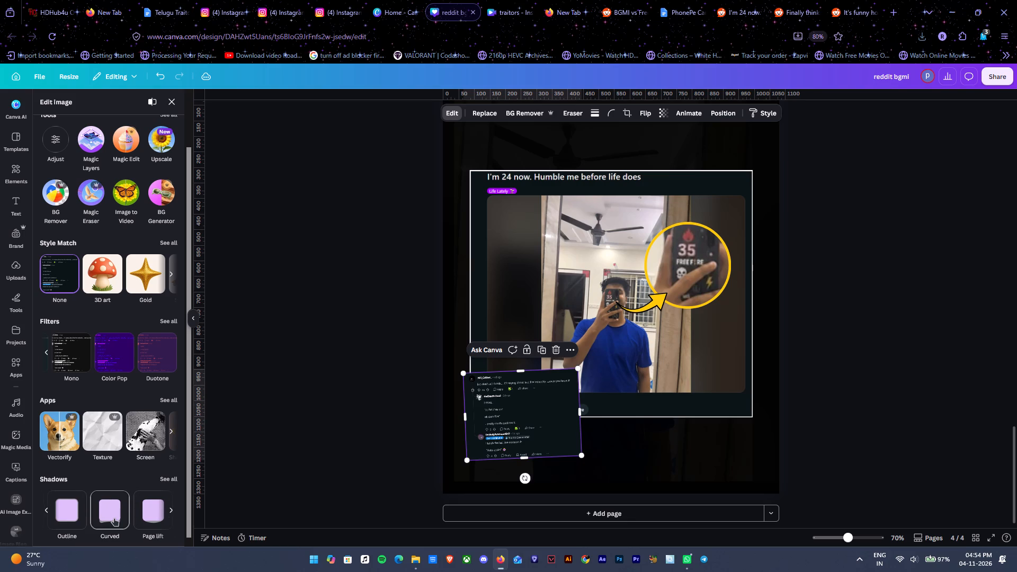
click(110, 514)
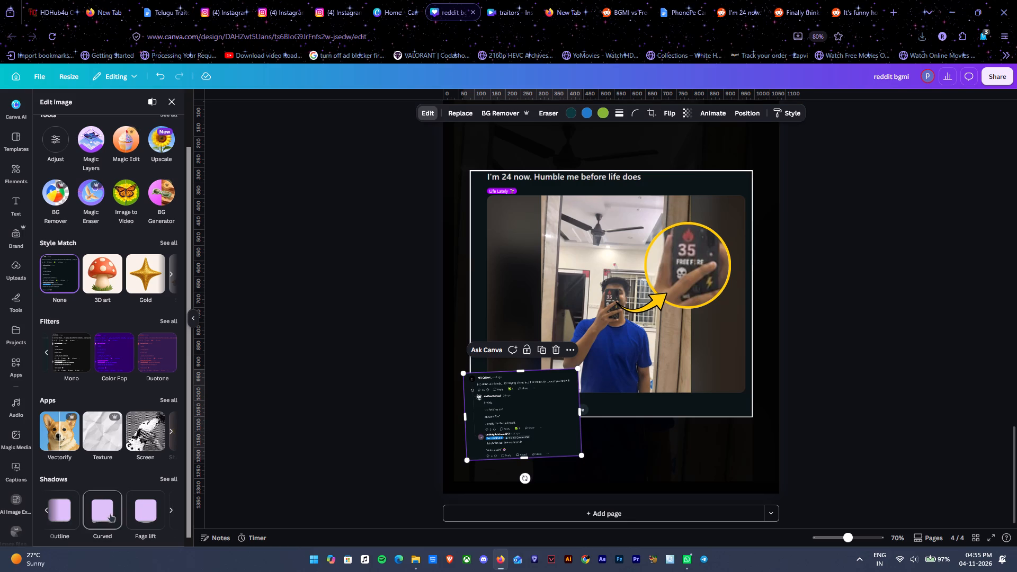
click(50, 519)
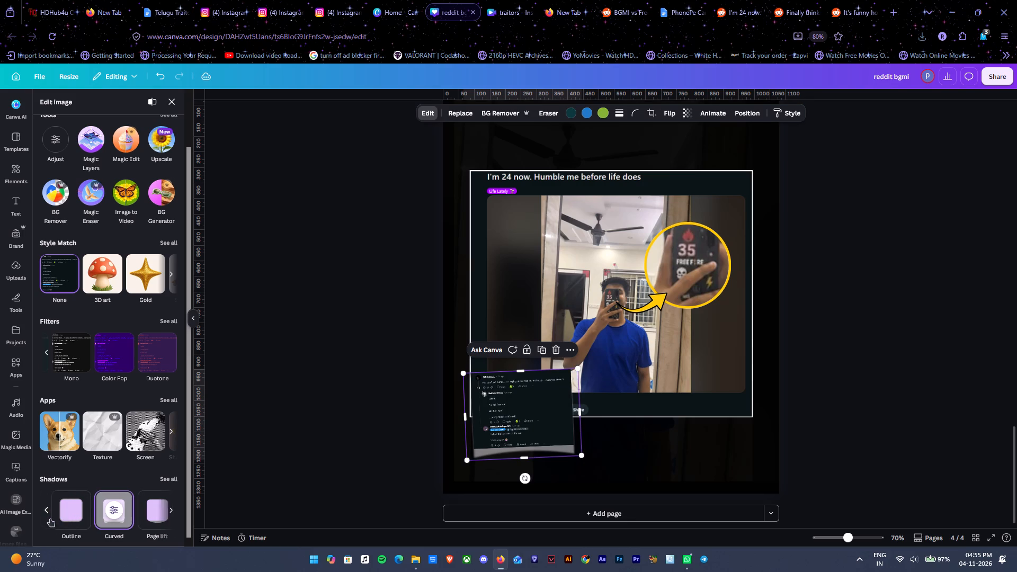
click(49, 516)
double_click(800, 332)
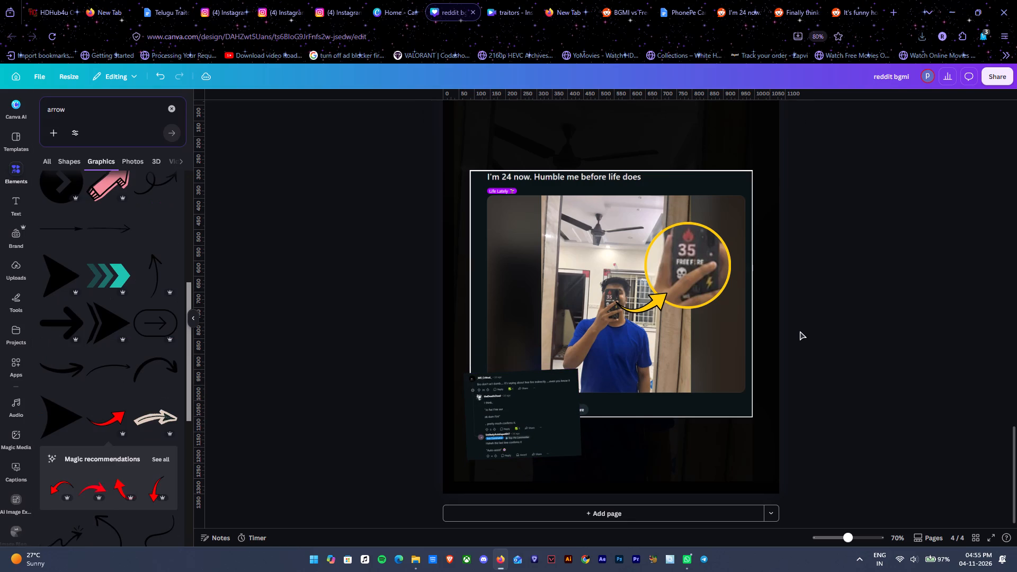
Capture a screenshot of the "Look at the phone s back cover" comment from the BGMI Reddit thread.
click(858, 0)
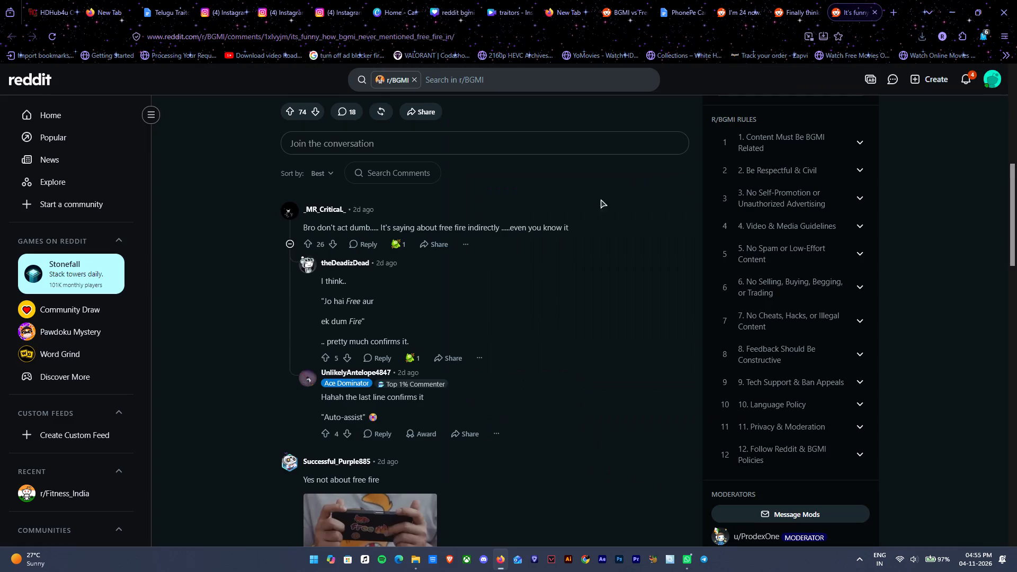
scroll(525, 434, down, 4)
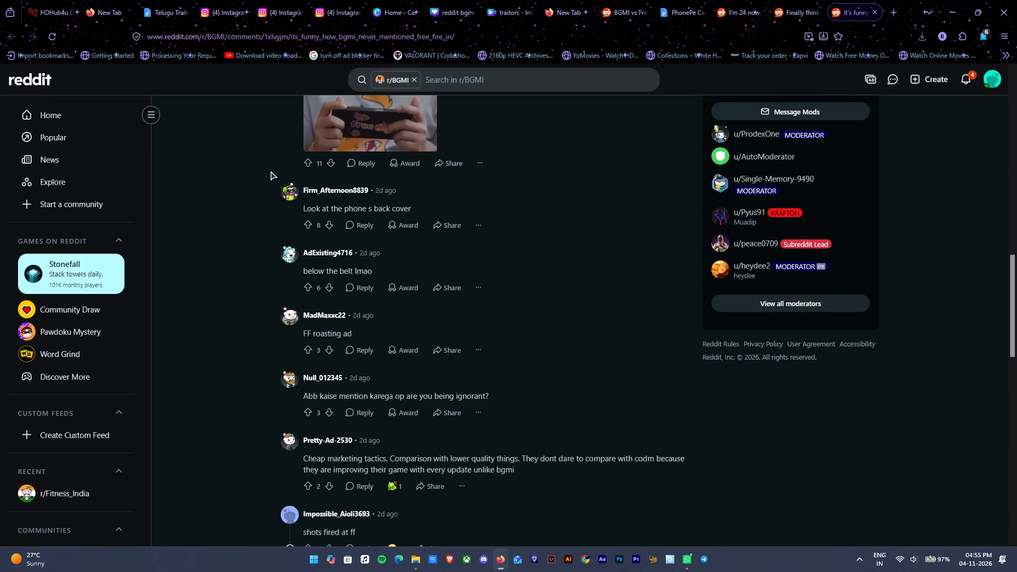
key(Print)
drag(271, 178, 496, 244)
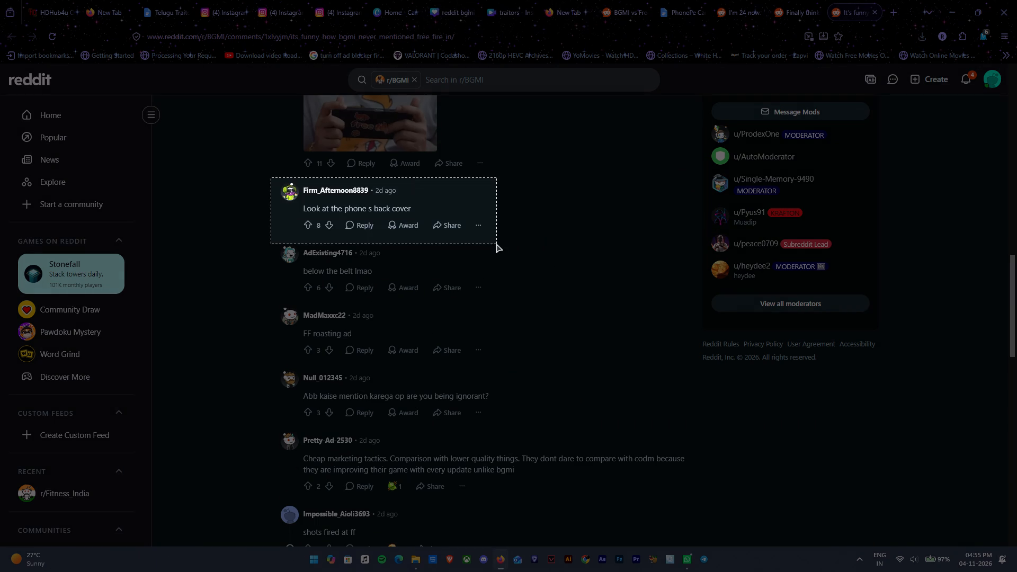
drag(496, 244, 502, 239)
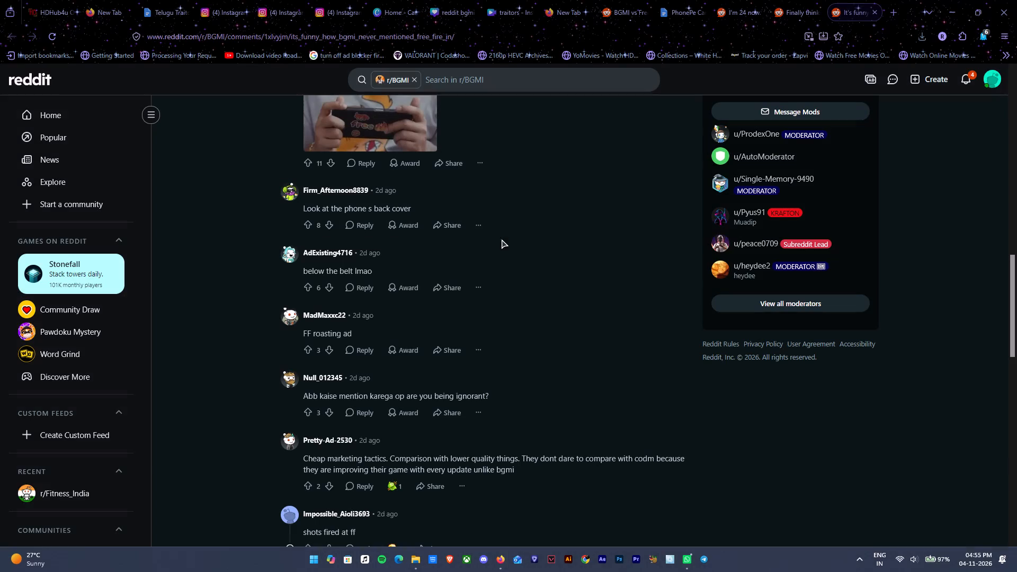
Paste the captured comment into the Canva page, shrink it, tilt it about 2° clockwise and place it over the post card's lower-right corner.
click(447, 0)
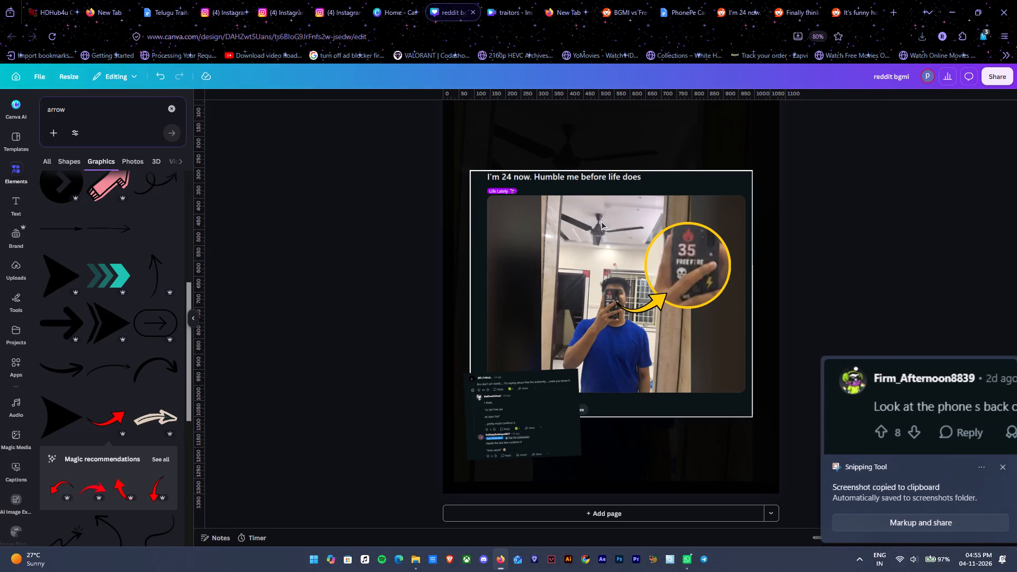
key(ctrl+v)
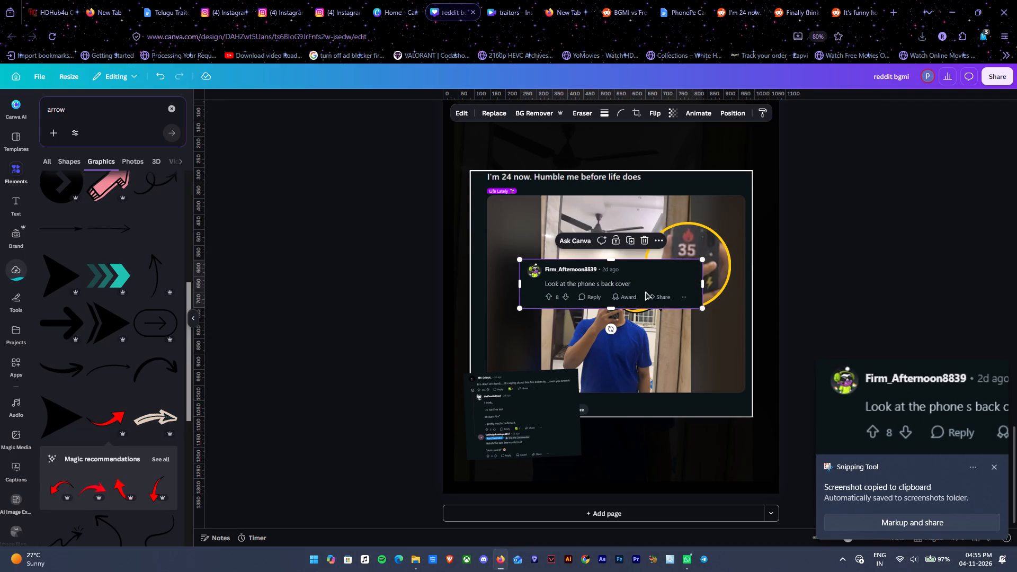
drag(645, 291, 695, 443)
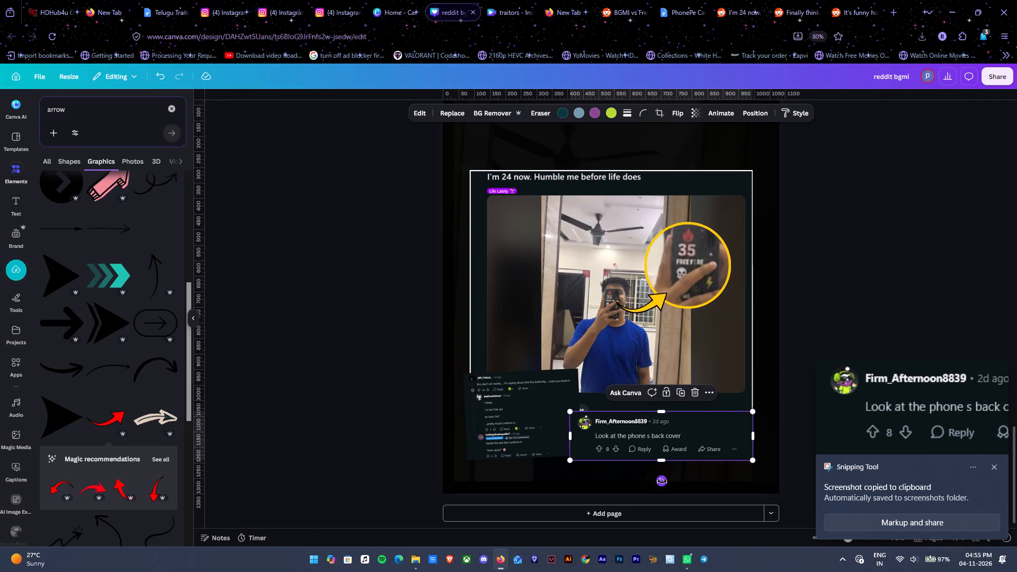
drag(662, 481, 655, 480)
drag(575, 400, 592, 412)
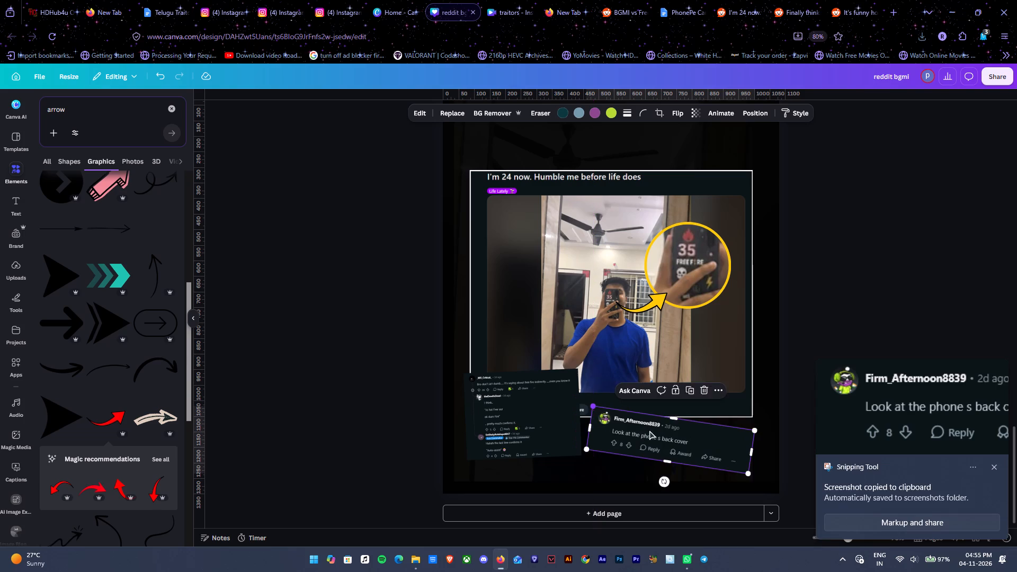
drag(692, 446, 685, 430)
drag(659, 466, 664, 464)
click(677, 432)
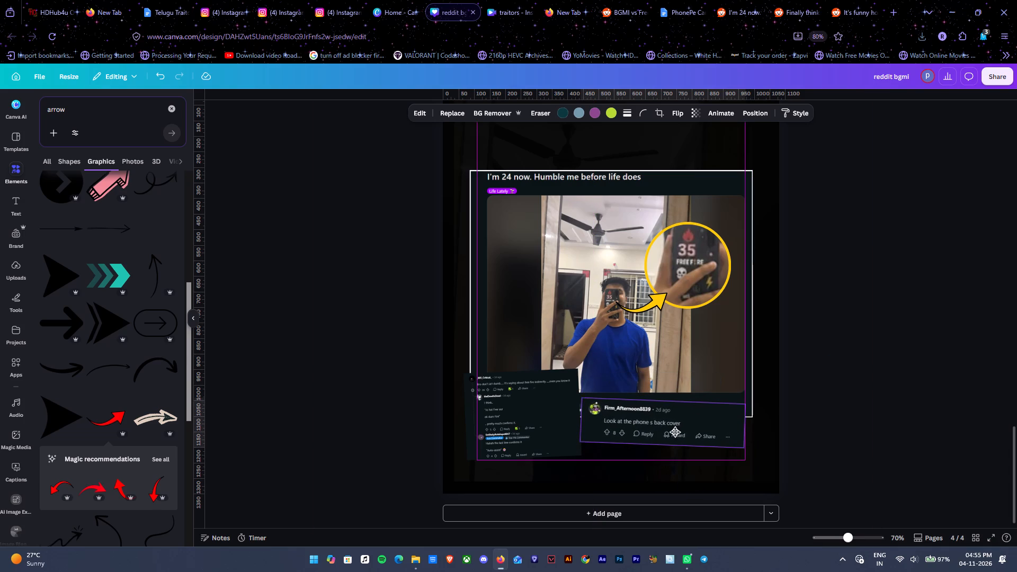
Search the graphics elements for "white glow".
drag(102, 106, 20, 109)
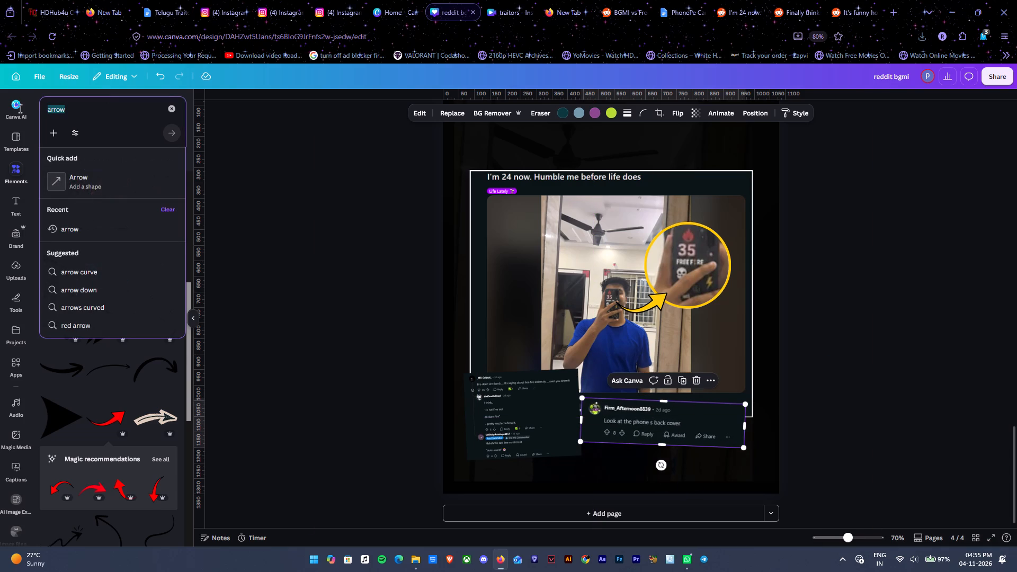
text(white f)
key(BackSpace)
text(glow)
key(Return)
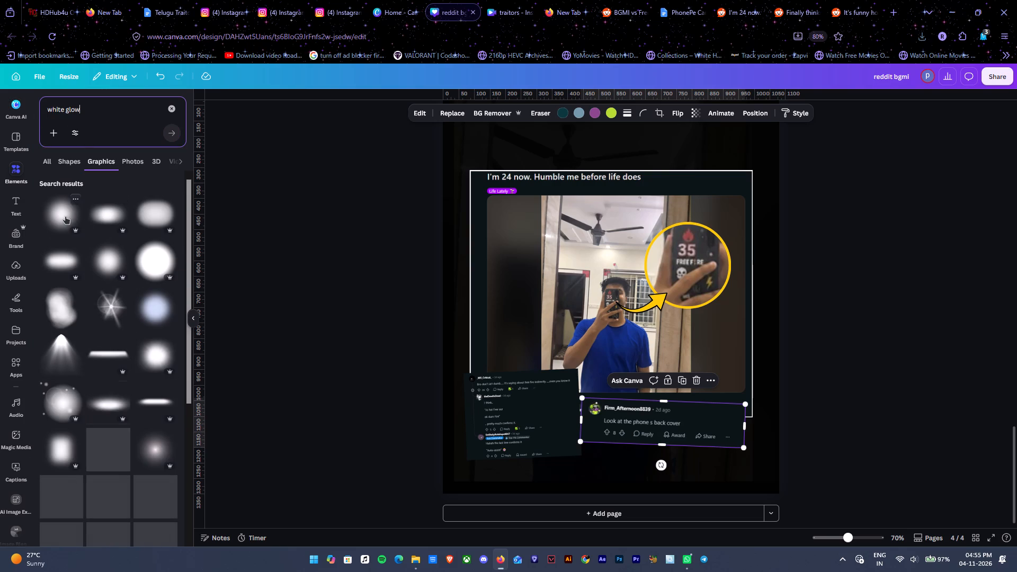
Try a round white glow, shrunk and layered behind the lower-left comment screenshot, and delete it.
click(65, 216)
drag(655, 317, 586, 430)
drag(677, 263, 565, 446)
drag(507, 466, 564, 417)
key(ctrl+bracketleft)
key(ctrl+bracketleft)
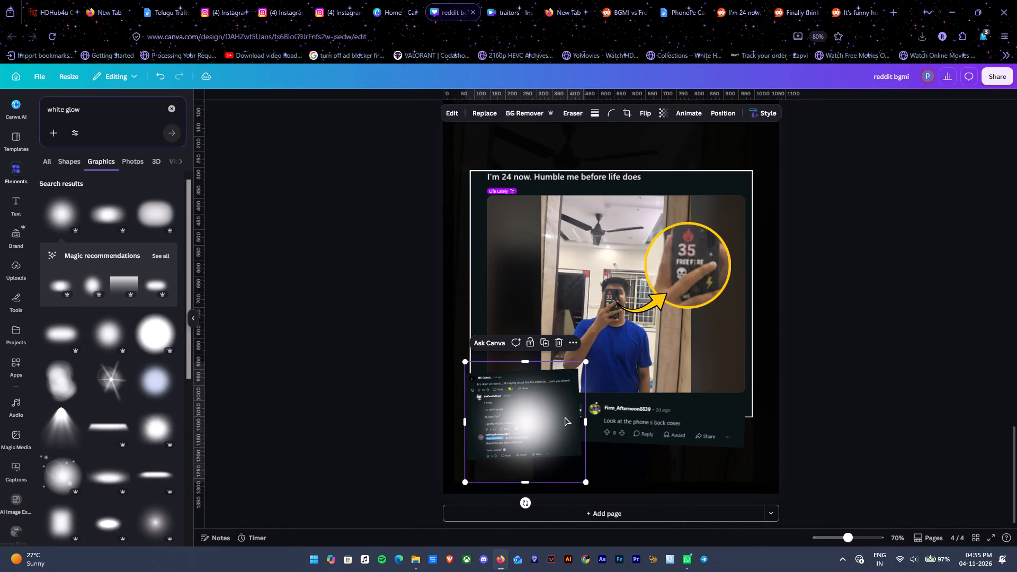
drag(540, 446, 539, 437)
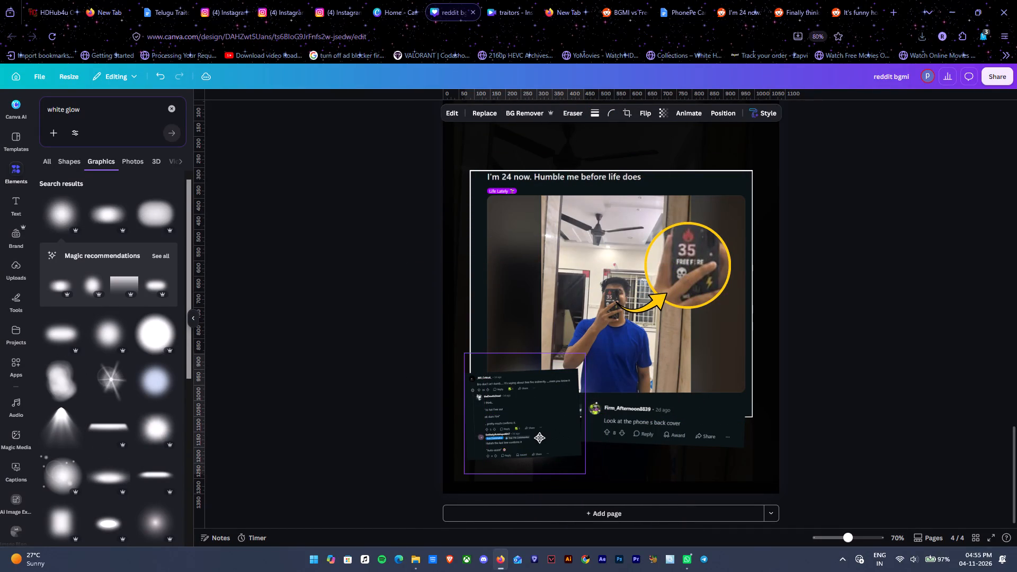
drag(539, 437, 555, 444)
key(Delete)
Add a flat horizontal white glow, shrink it, and layer it behind the lower-left comment's bottom edge, tilted 4° counter-clockwise.
click(152, 477)
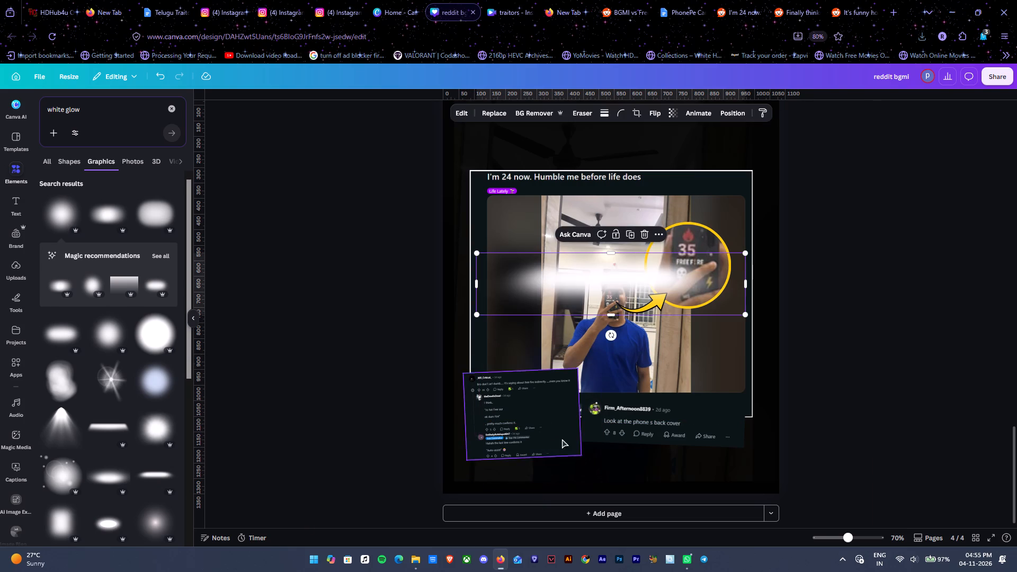
drag(602, 287, 529, 448)
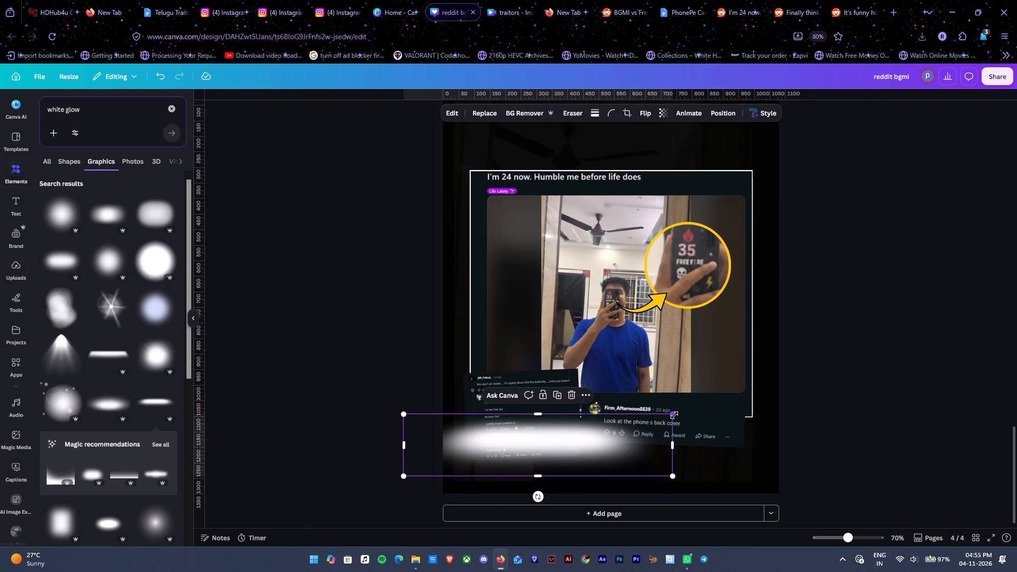
drag(674, 415, 558, 464)
drag(492, 462, 535, 458)
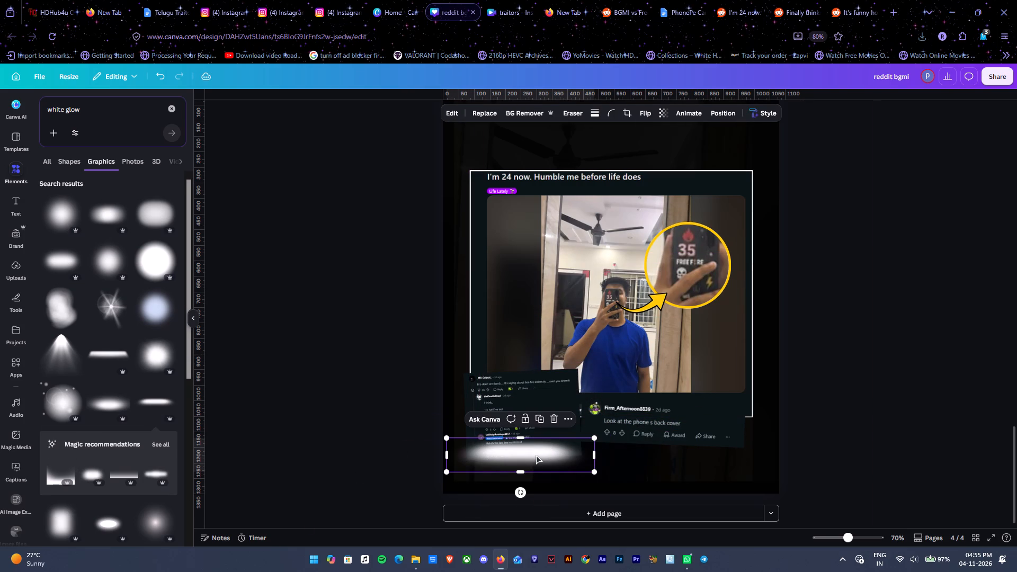
key(ctrl+bracketleft)
key(ctrl+bracketleft)
key(ctrl+bracketleft)
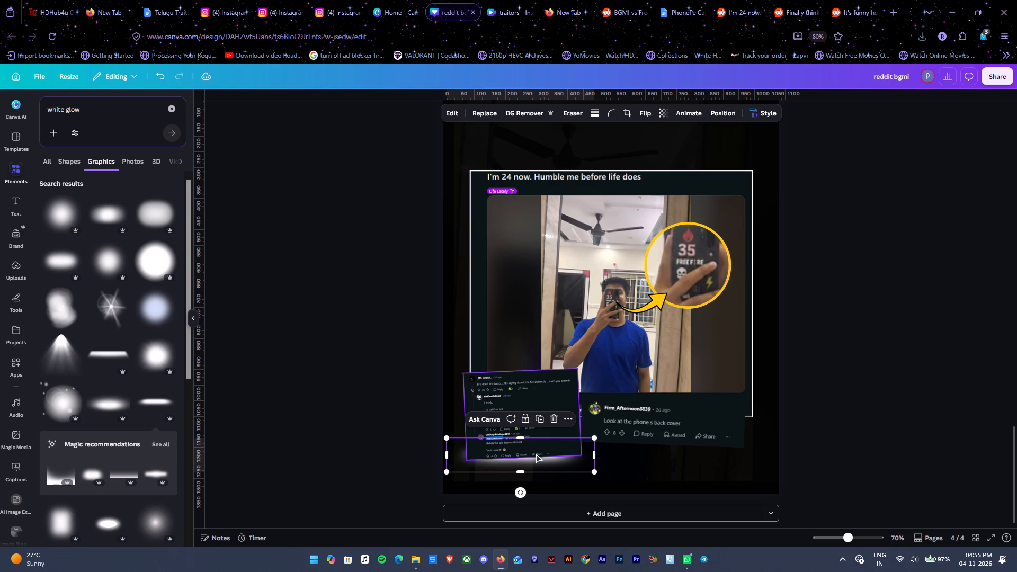
click(518, 496)
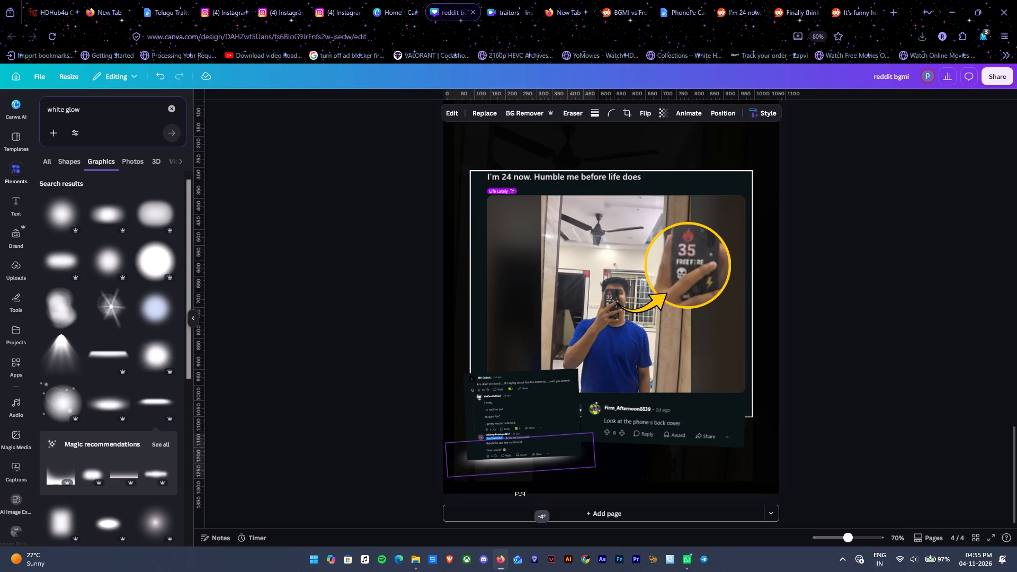
drag(530, 457, 539, 454)
Set the white glow's transparency to 30.
drag(673, 114, 666, 112)
click(665, 112)
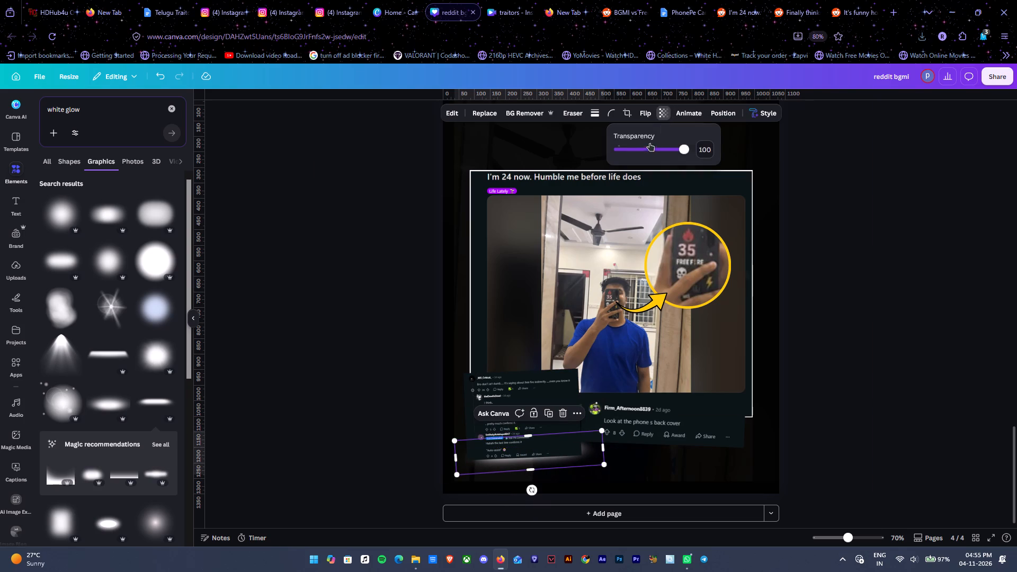
drag(647, 145, 638, 147)
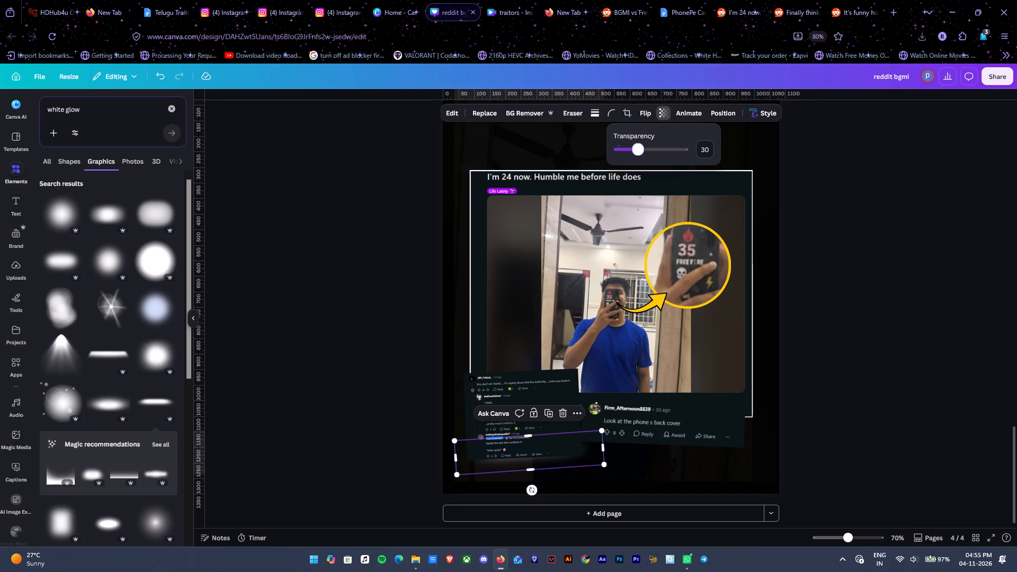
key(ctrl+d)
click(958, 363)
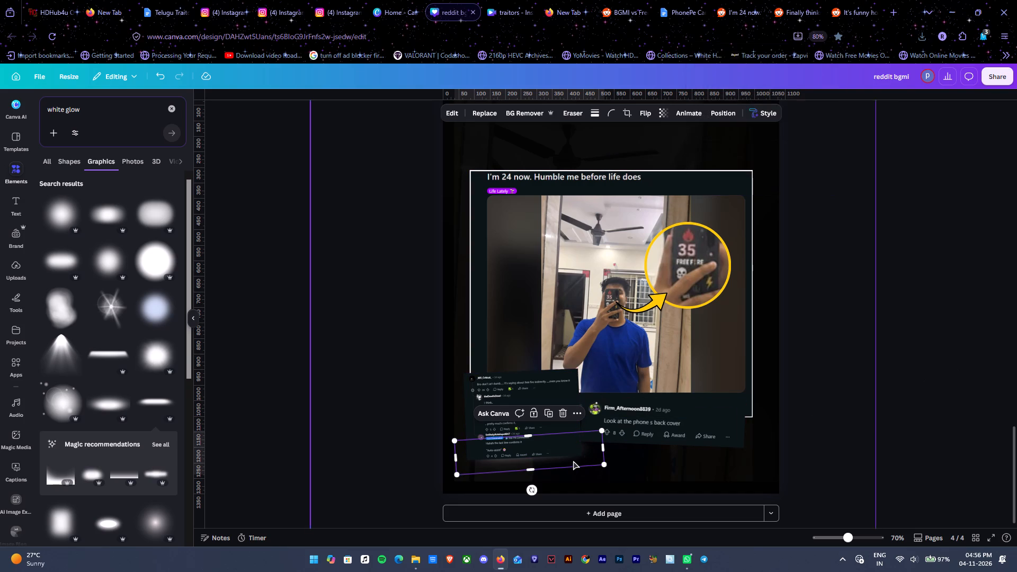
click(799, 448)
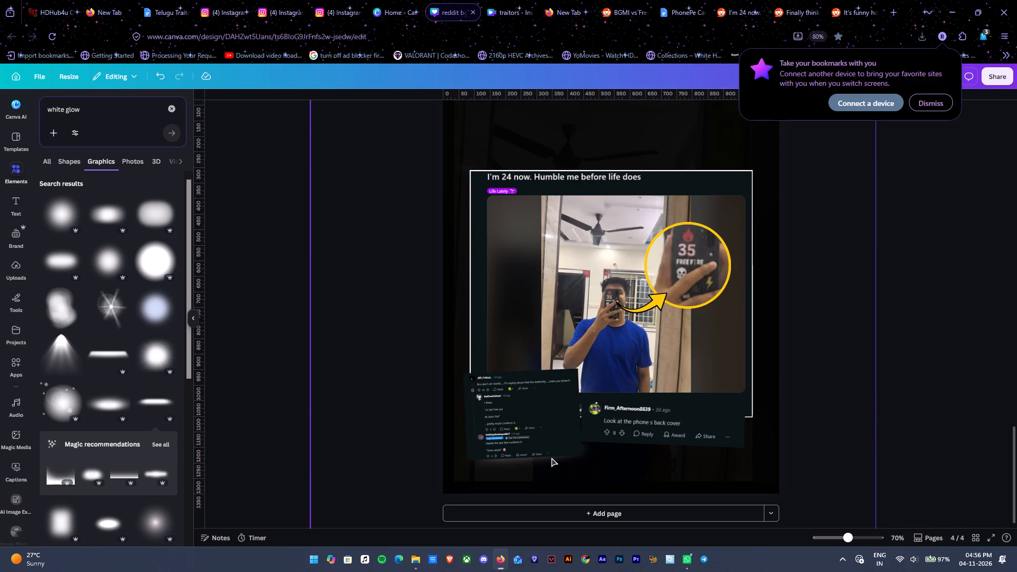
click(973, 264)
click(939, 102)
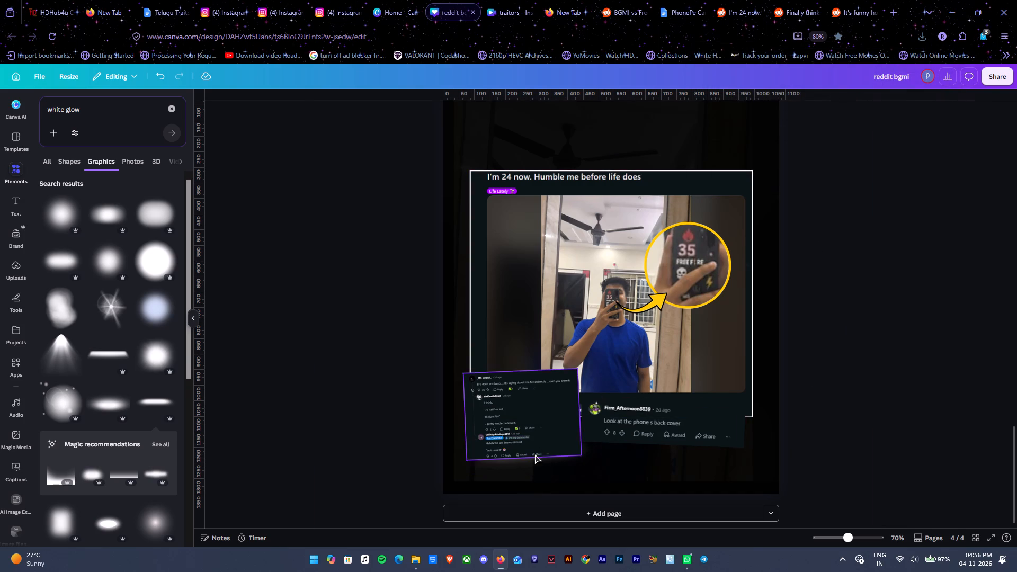
Duplicate the faint white glow from the page's layers and place the copy behind the lower-right comment screenshot's bottom edge.
click(530, 462)
key(alt+1)
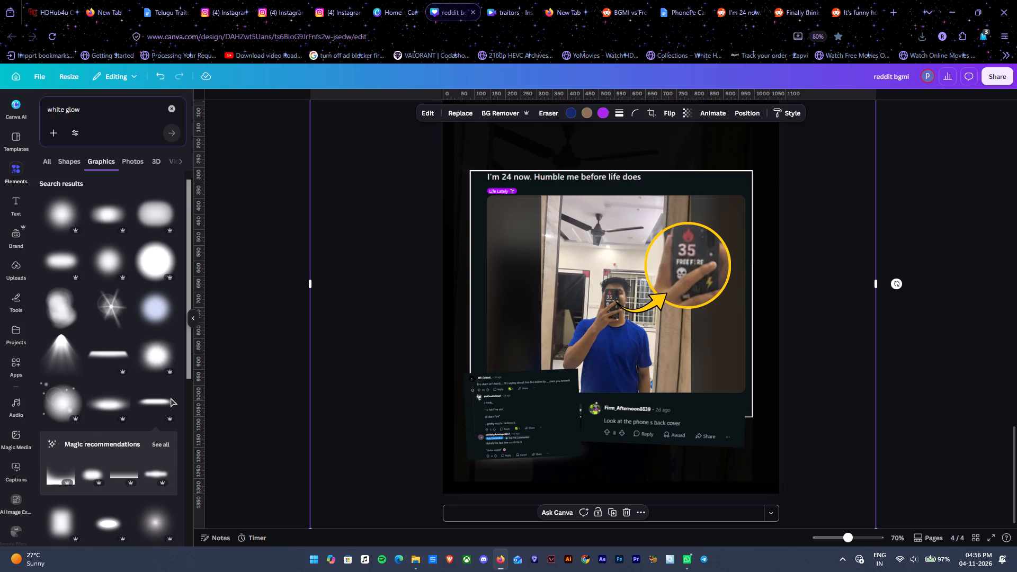
click(128, 356)
key(ctrl+d)
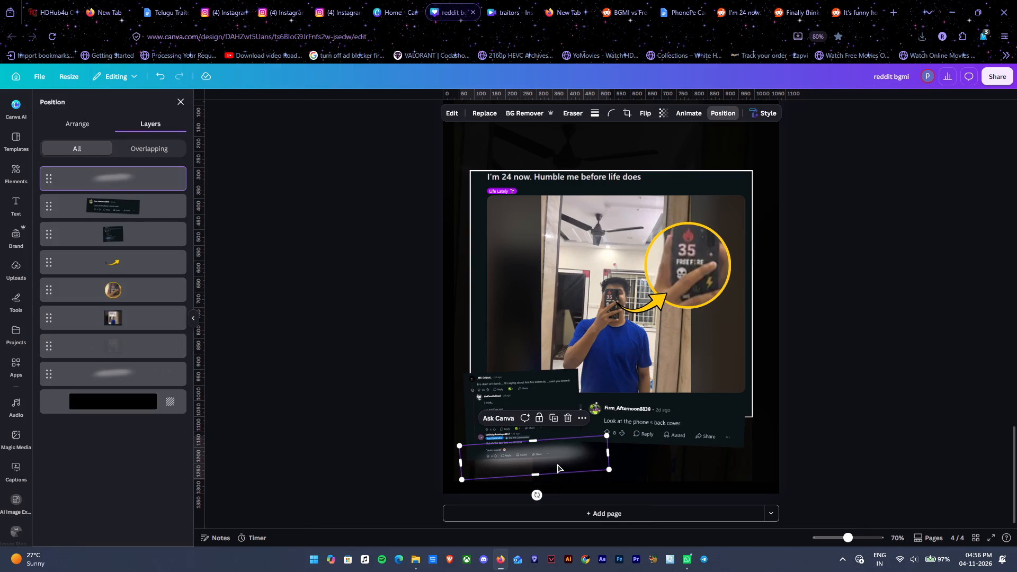
drag(557, 463, 684, 450)
key(ctrl+bracketleft)
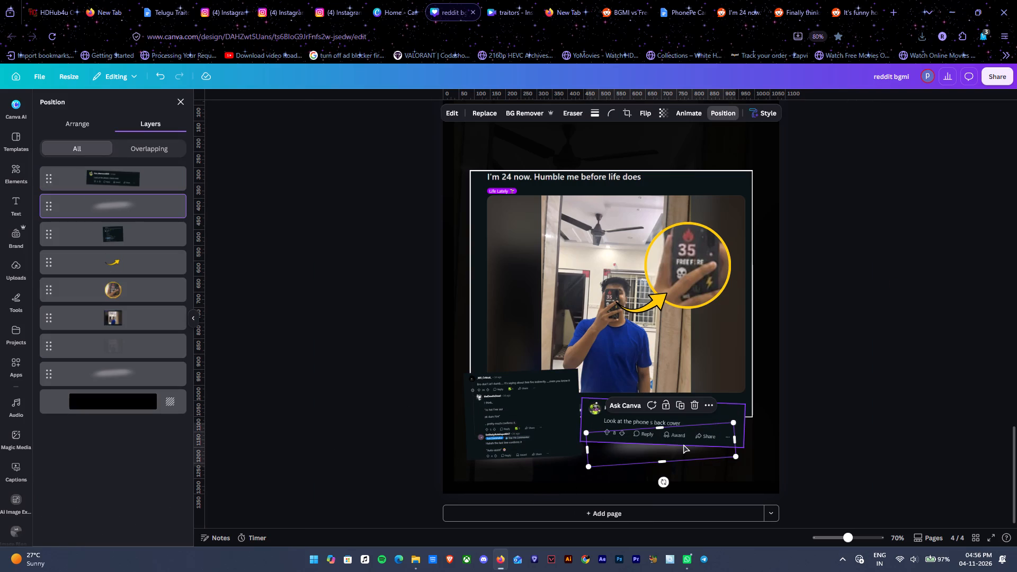
Tilt the duplicated white glow clockwise to match the lower-right comment screenshot, enlarge it slightly, and align it behind the comment's bottom edge.
drag(664, 484, 655, 480)
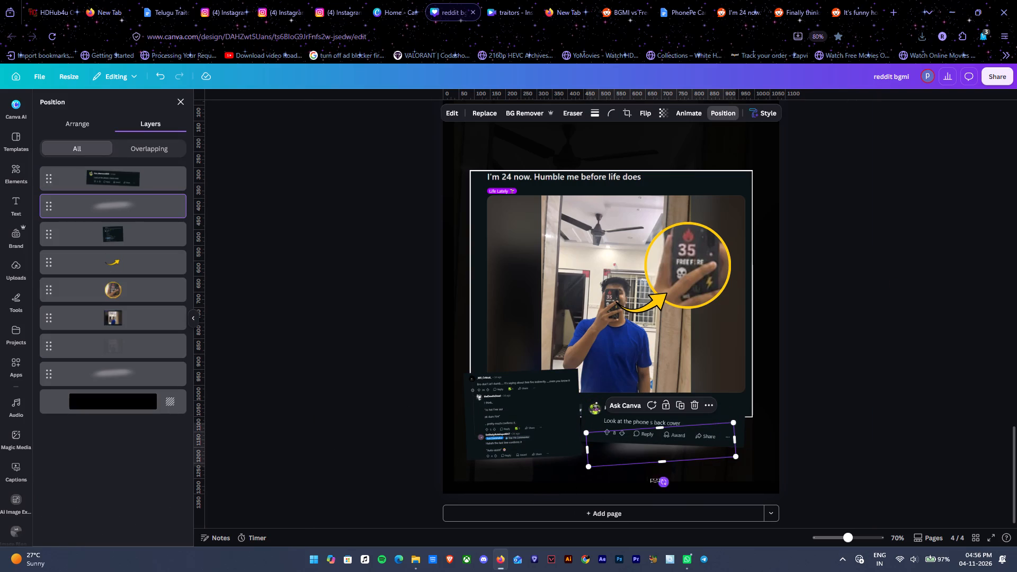
drag(655, 480, 659, 480)
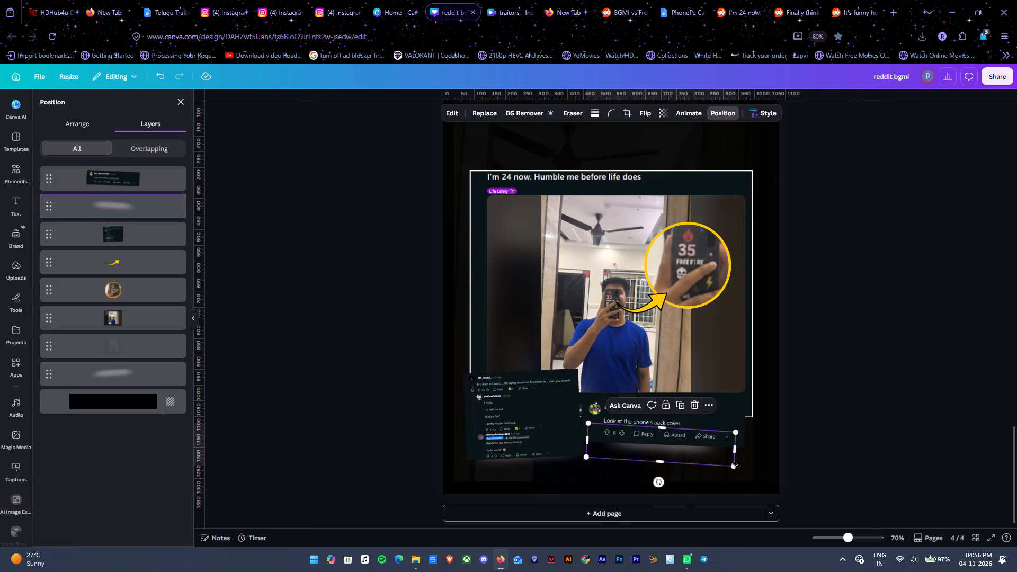
drag(735, 463, 750, 469)
drag(713, 450, 704, 445)
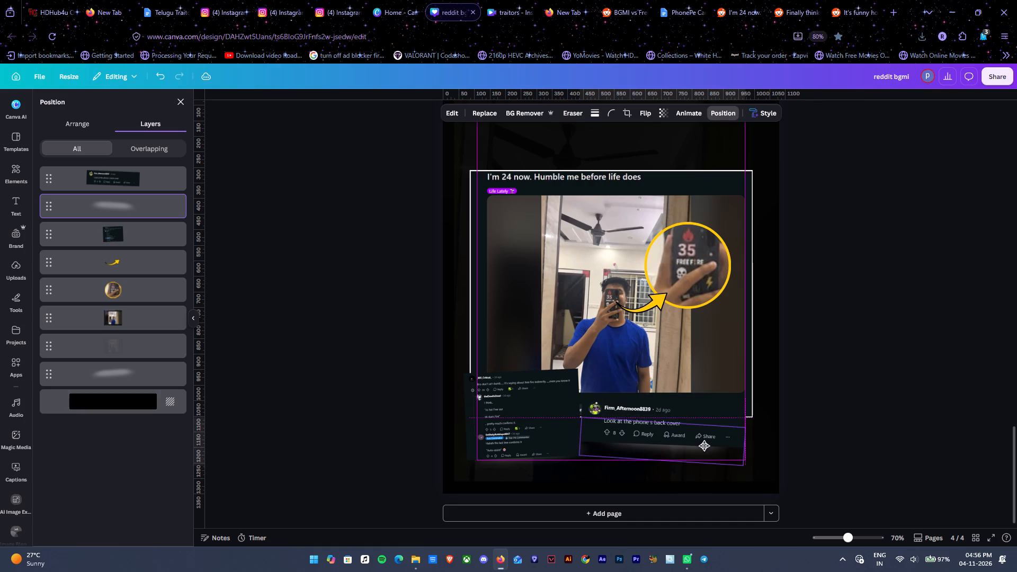
drag(704, 445, 686, 444)
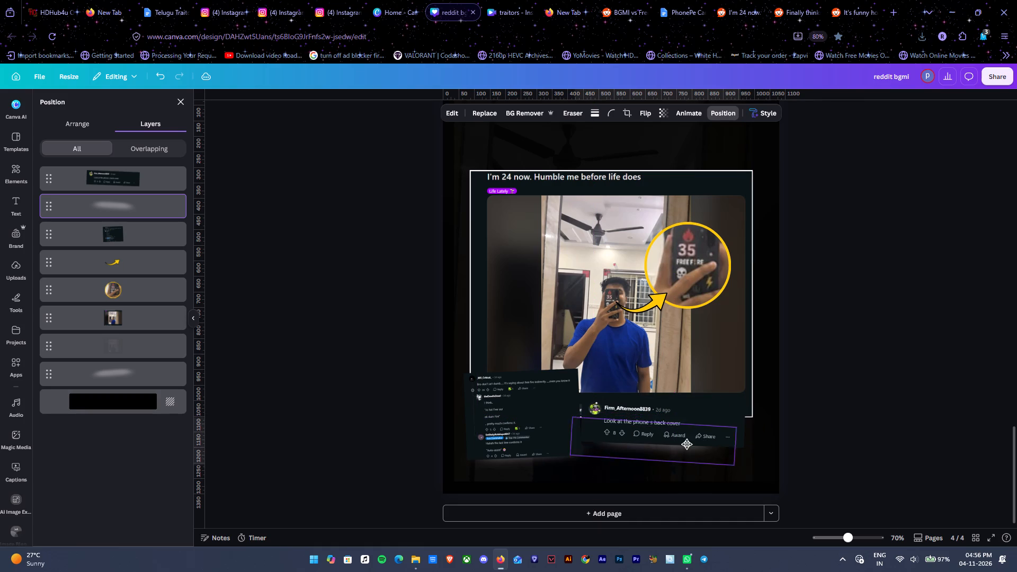
drag(686, 444, 692, 443)
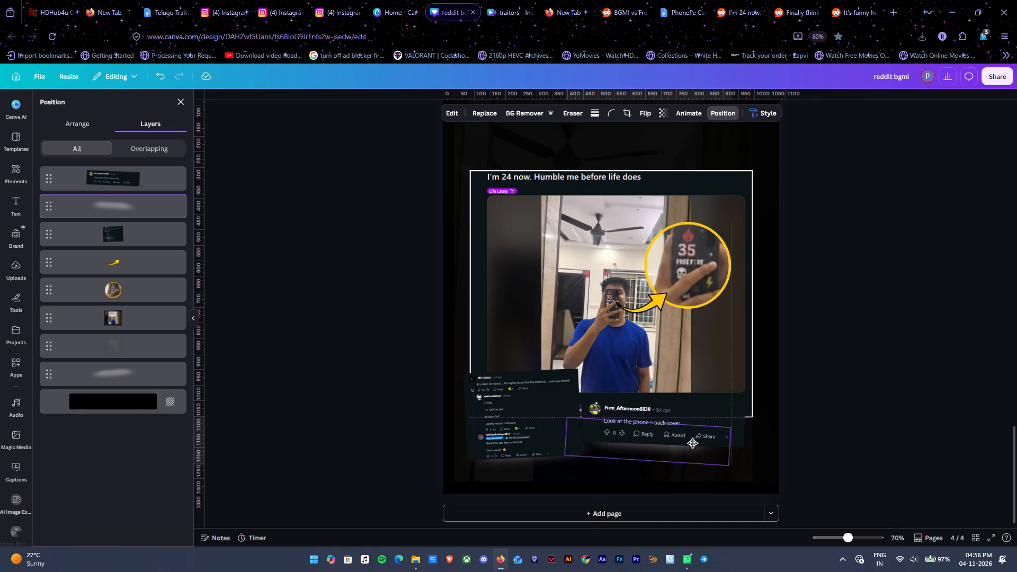
click(845, 419)
click(850, 409)
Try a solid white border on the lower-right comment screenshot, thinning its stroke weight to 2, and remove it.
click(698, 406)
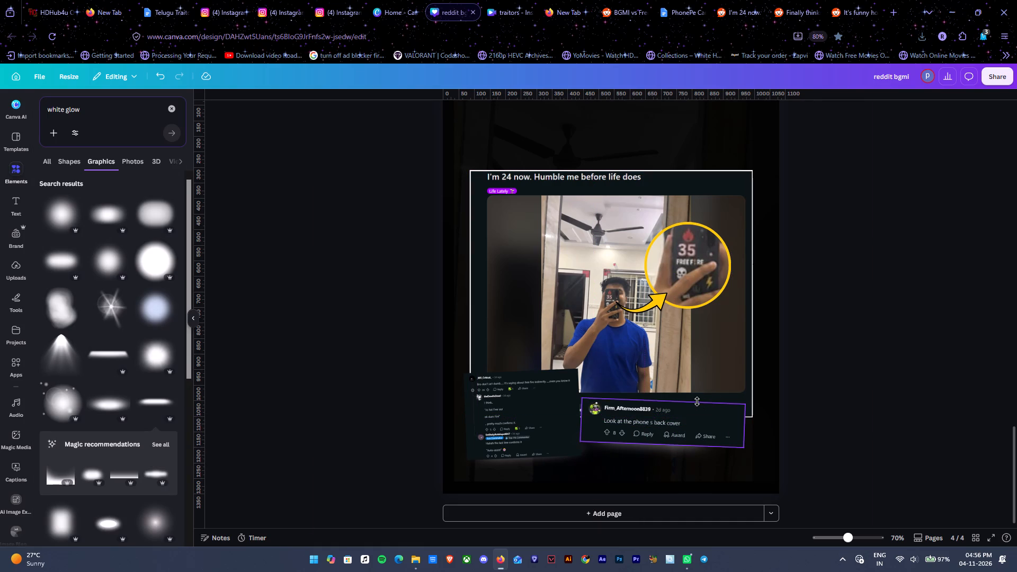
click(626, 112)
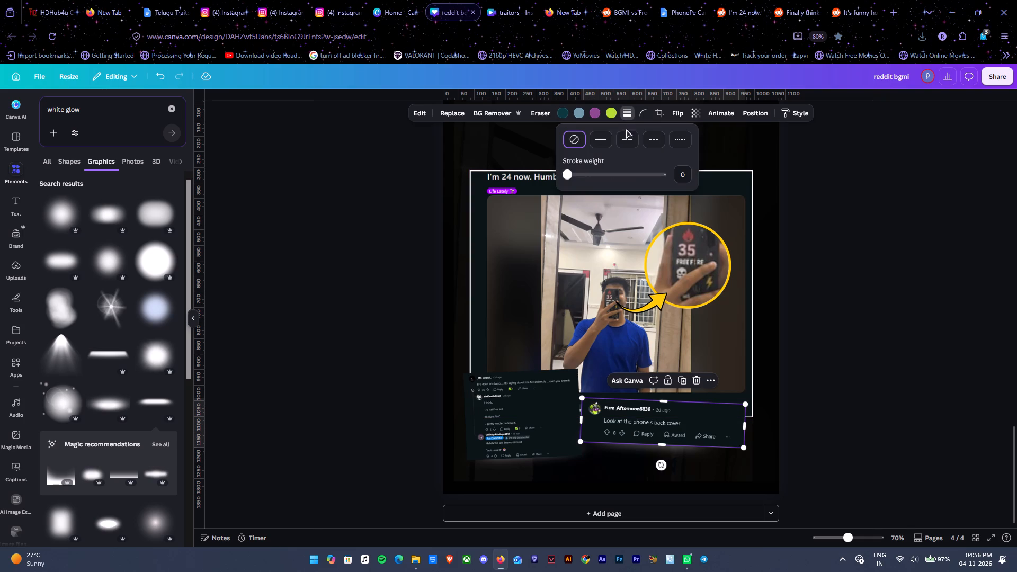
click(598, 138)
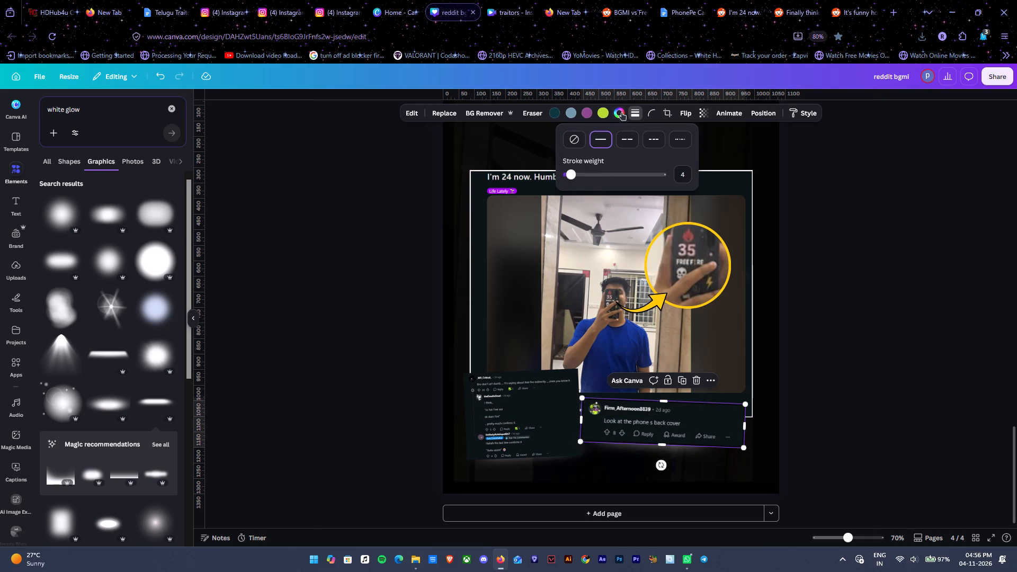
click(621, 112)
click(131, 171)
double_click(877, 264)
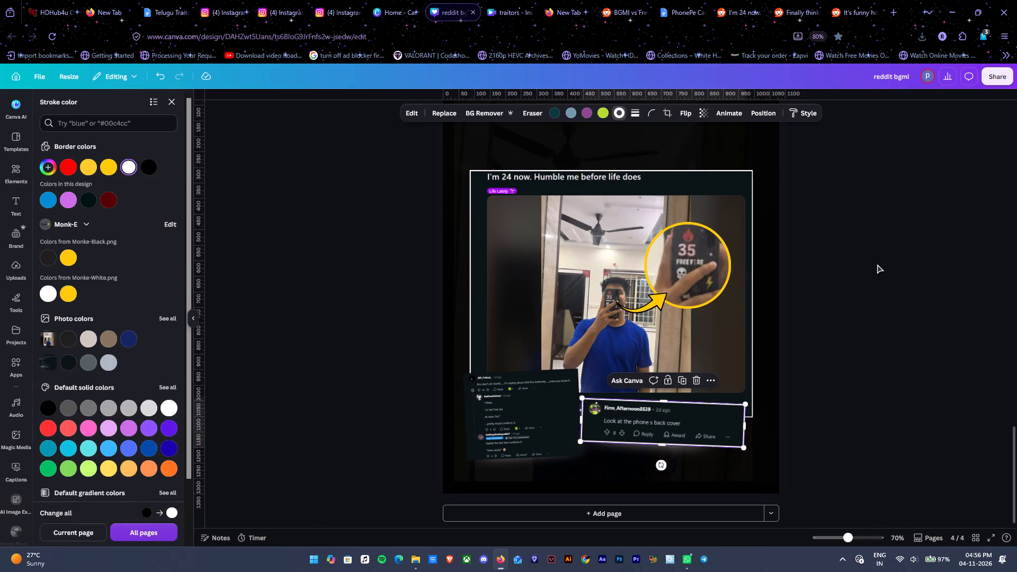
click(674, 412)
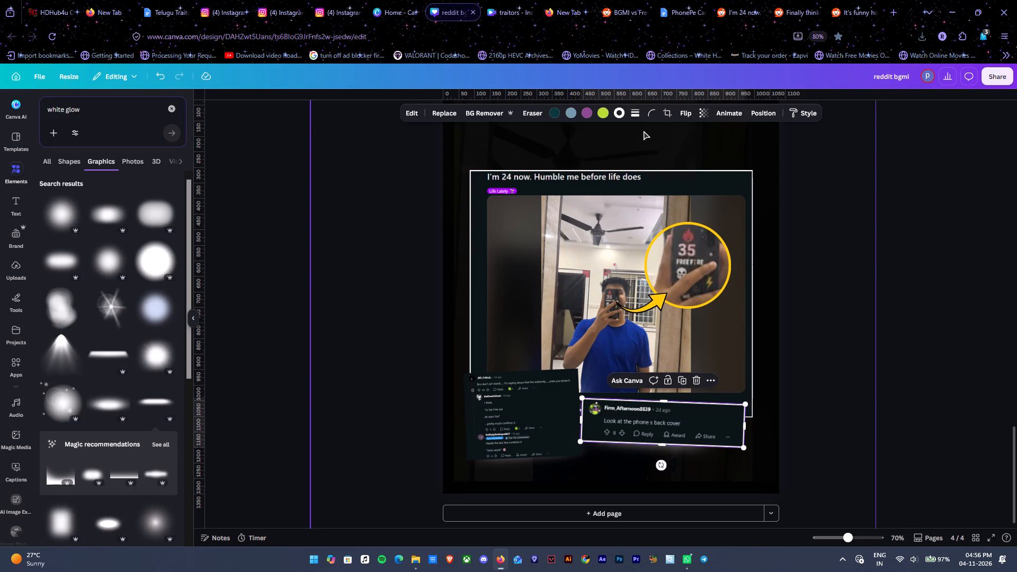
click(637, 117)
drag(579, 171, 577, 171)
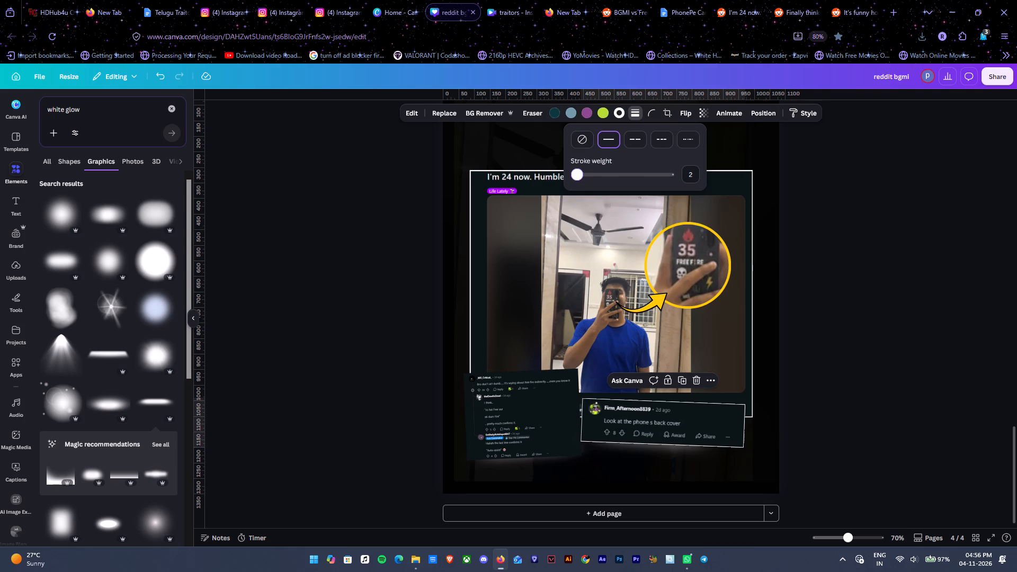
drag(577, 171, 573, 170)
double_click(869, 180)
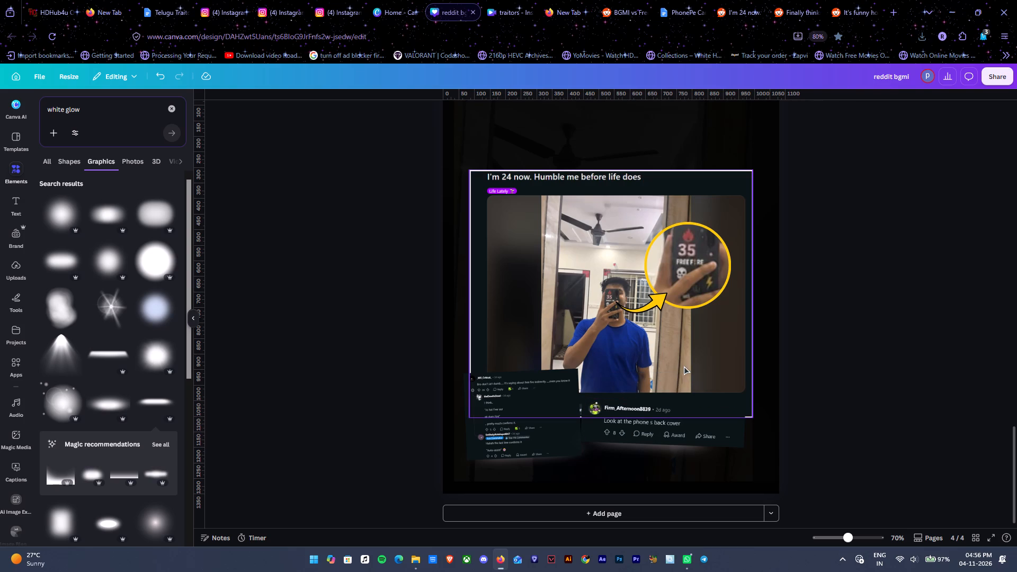
Duplicate the lower-right comment's white glow, send the copy one layer backward, and position it along the comment's top edge.
click(679, 453)
key(ctrl+d)
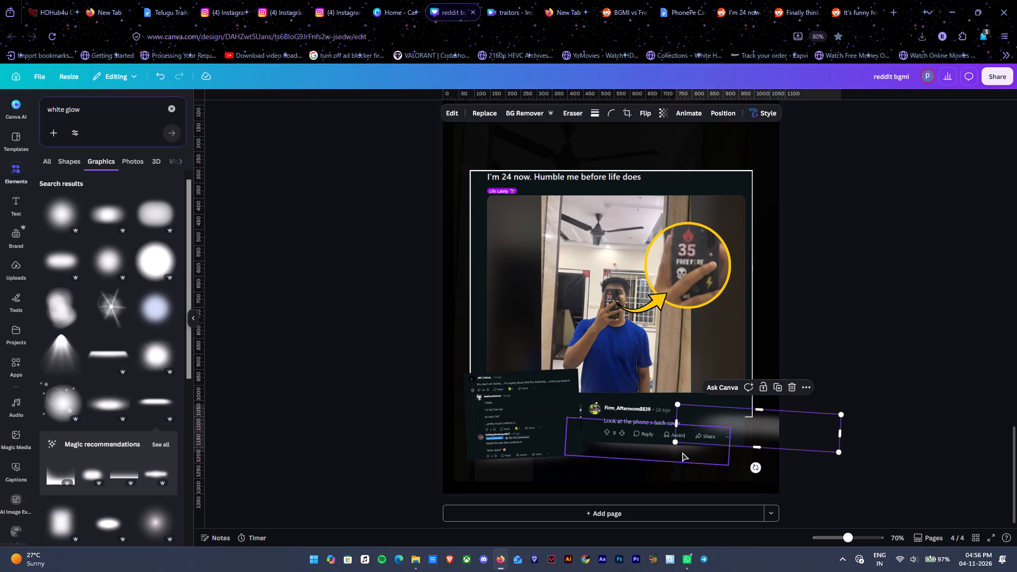
drag(757, 425, 665, 400)
key(ctrl+bracketleft)
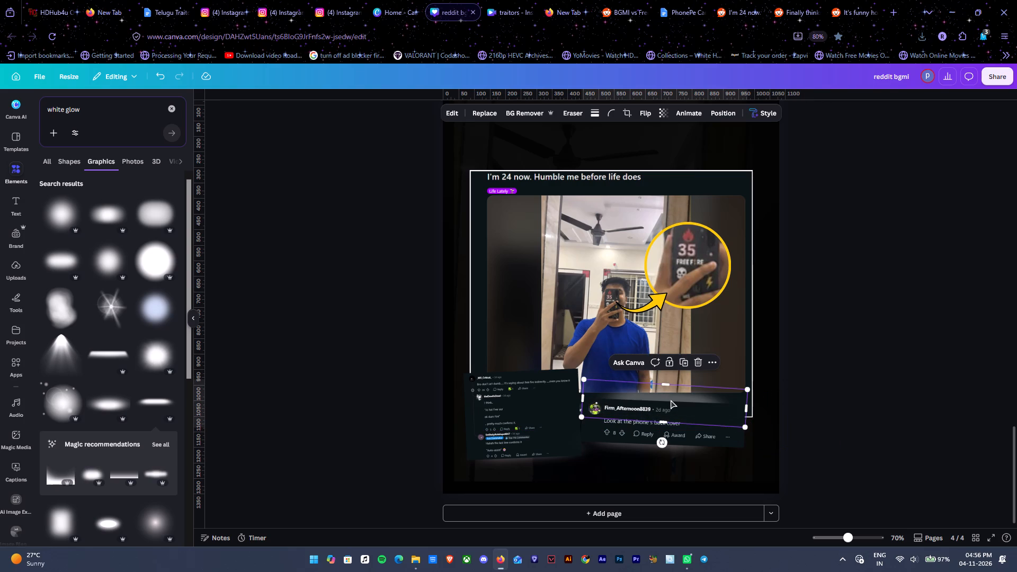
drag(680, 399, 684, 403)
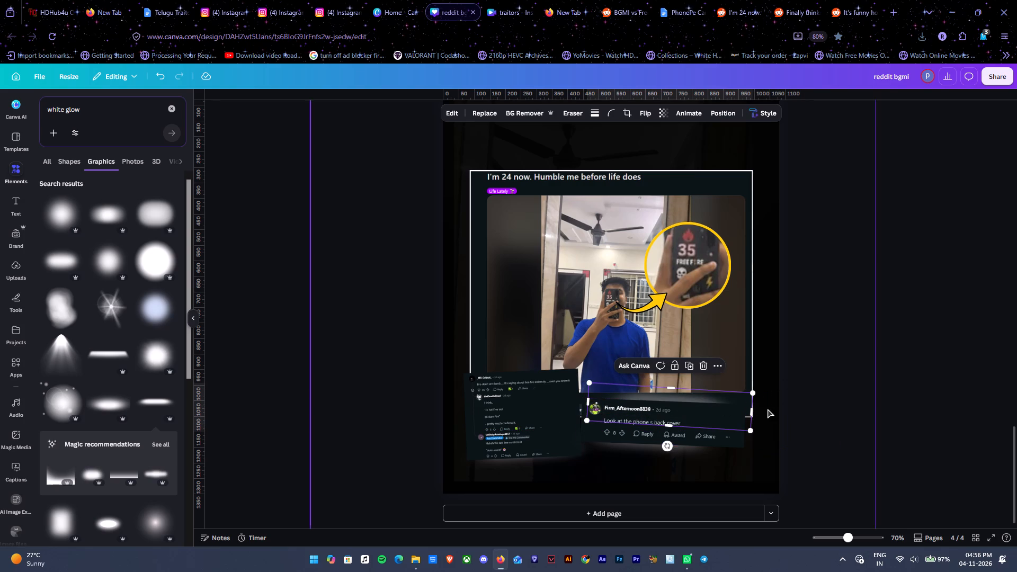
click(909, 371)
ctrl+alt+scroll(908, 391, up, 3)
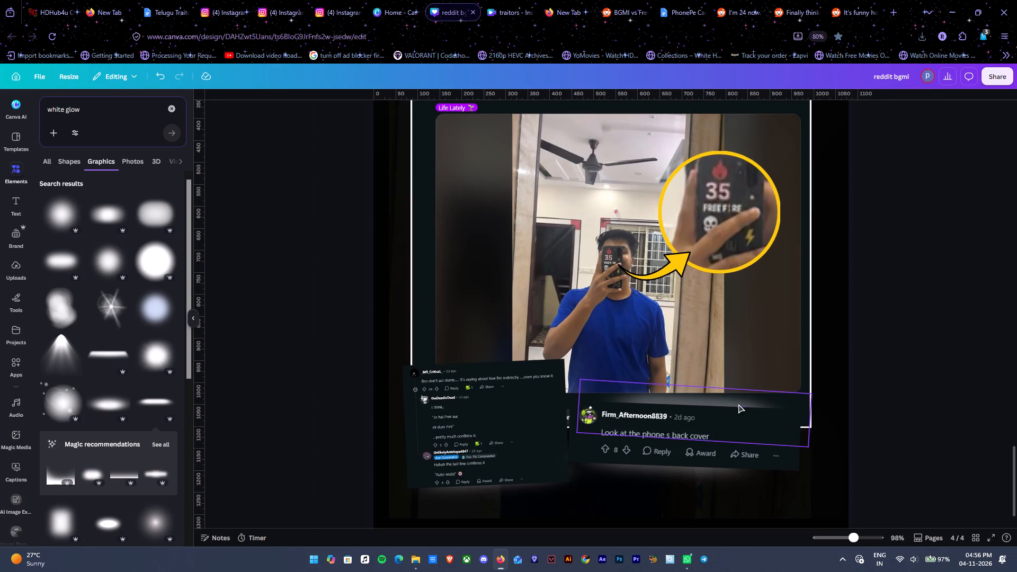
drag(738, 403, 736, 408)
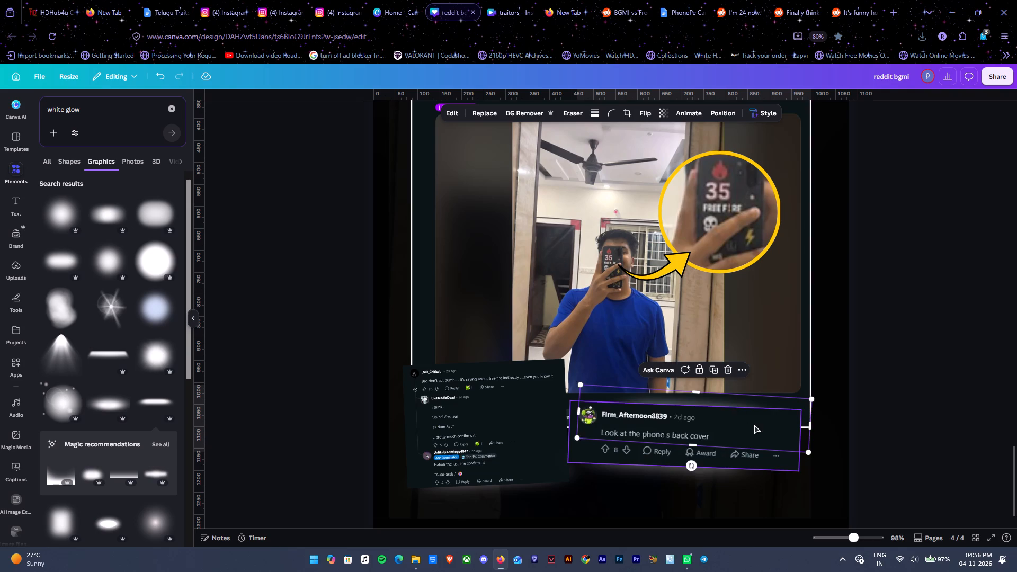
click(914, 414)
ctrl+alt+scroll(872, 390, down, 3)
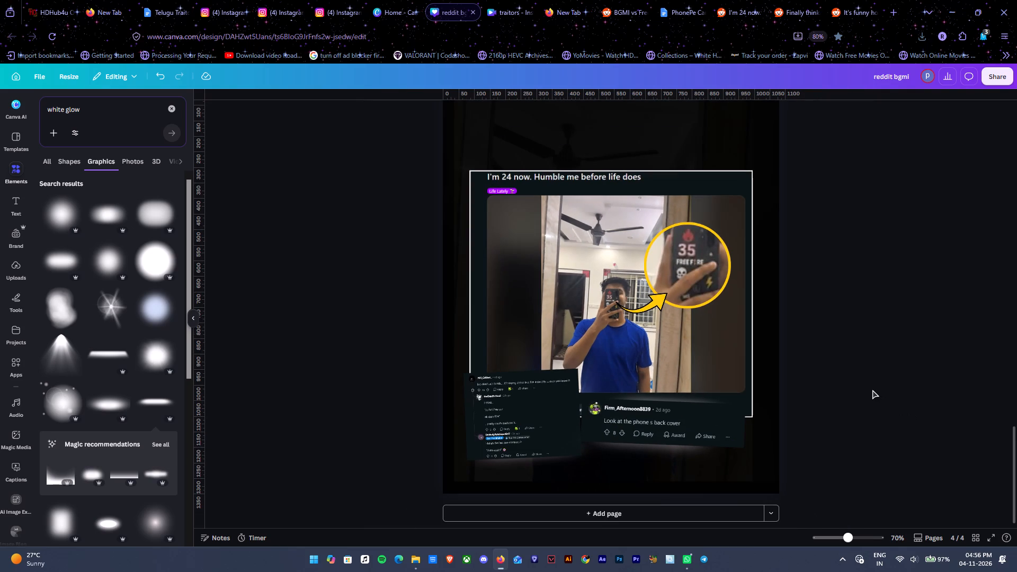
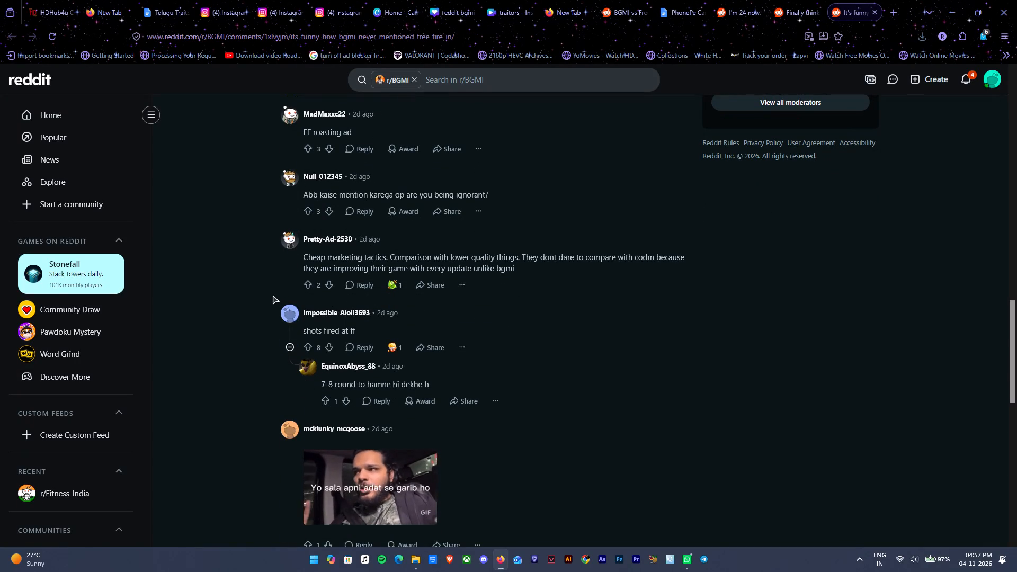
Capture the "shots fired at ff" comment with its "7-8 round to hamne hi dekhe h" reply and paste it into the Canva design.
key(Print)
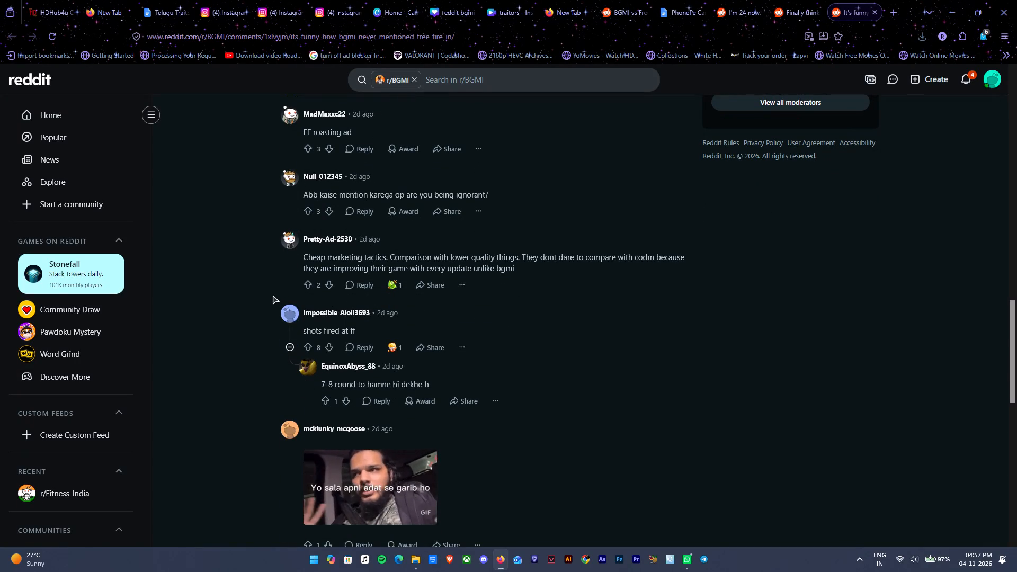
drag(269, 296, 520, 416)
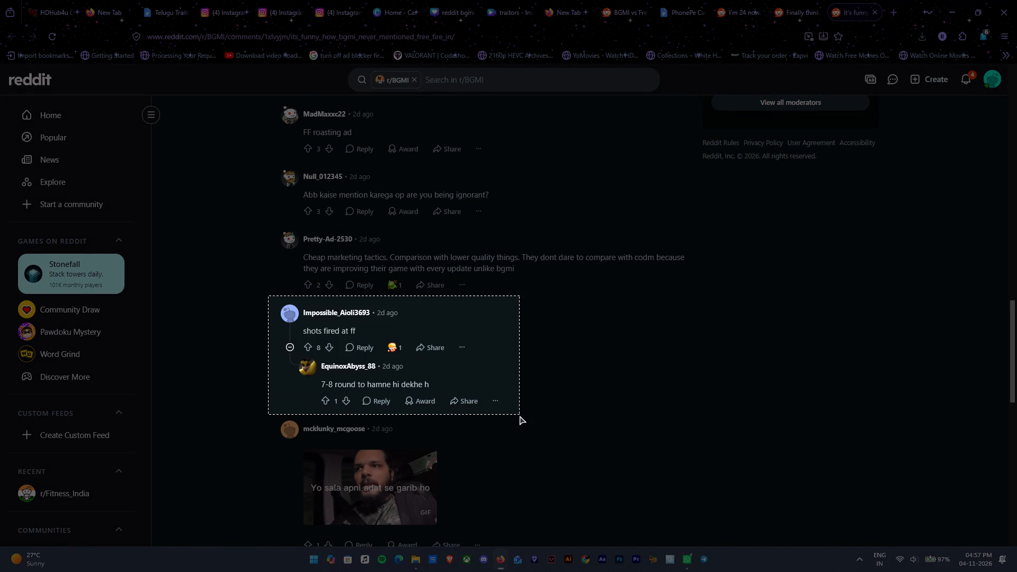
drag(520, 416, 520, 416)
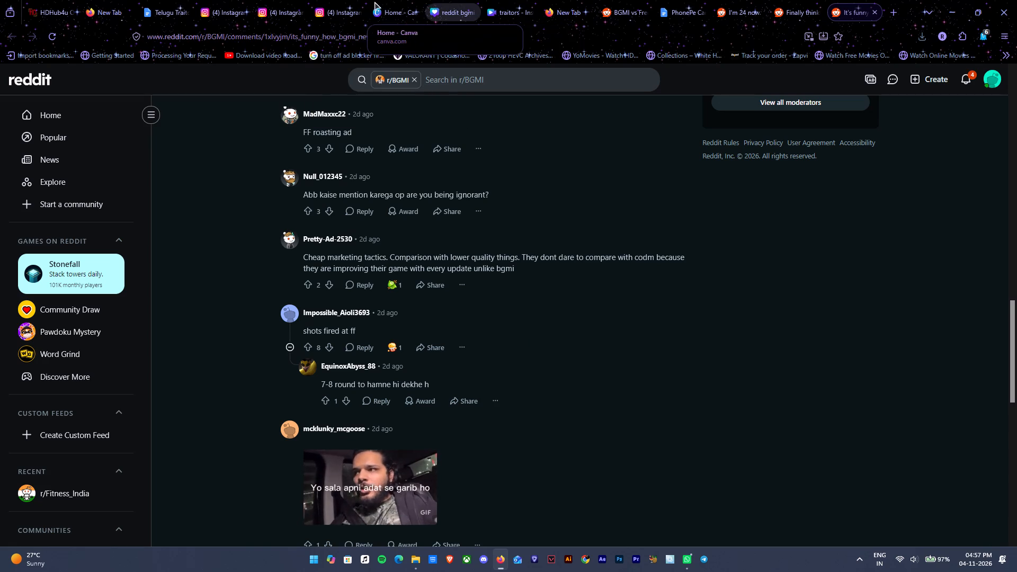
click(450, 0)
key(ctrl+v)
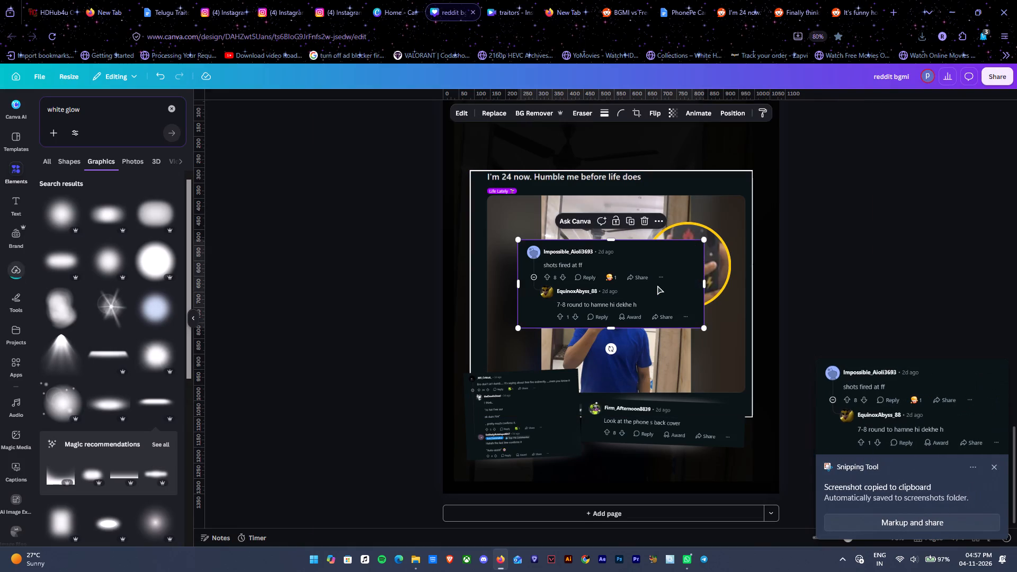
Shrink the pasted comment screenshot and place it in page 4's upper-left area, above the post title.
scroll(657, 285, up, 1)
drag(706, 291, 657, 311)
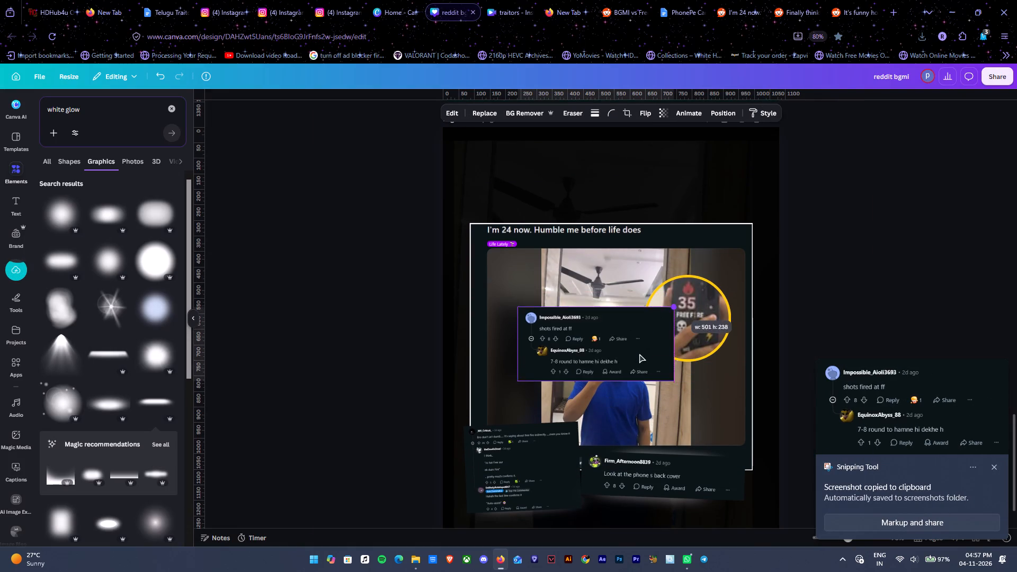
drag(638, 354, 585, 202)
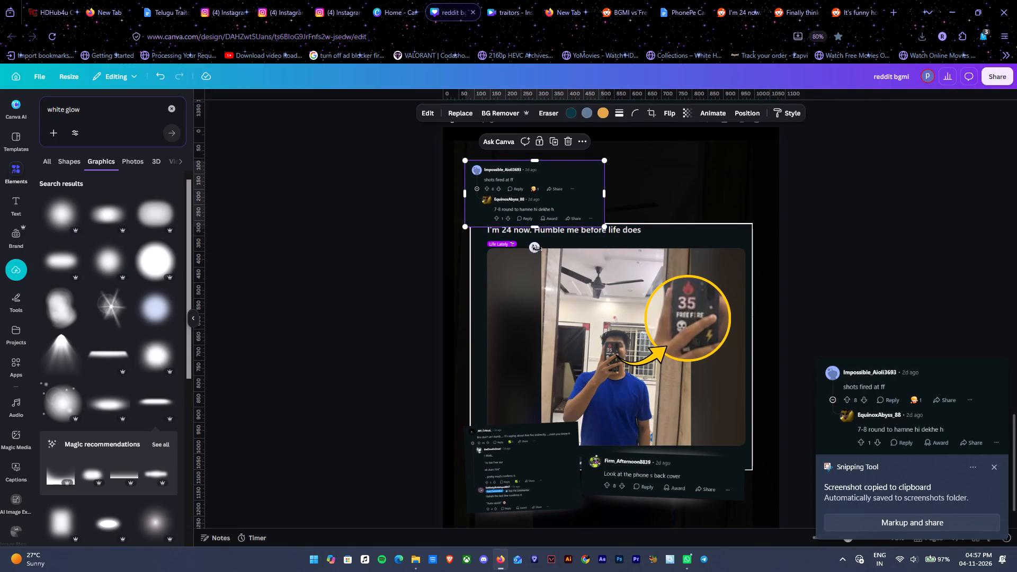
Tilt the upper-left comment screenshot slightly counterclockwise and settle it just above the white-framed post.
drag(536, 248, 543, 248)
drag(550, 195, 546, 186)
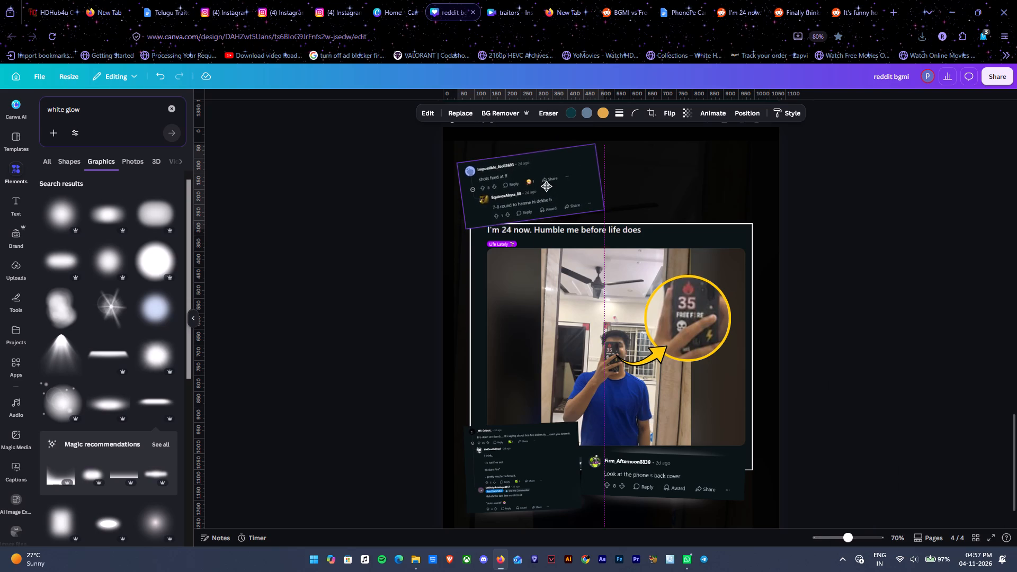
drag(546, 186, 545, 185)
click(539, 240)
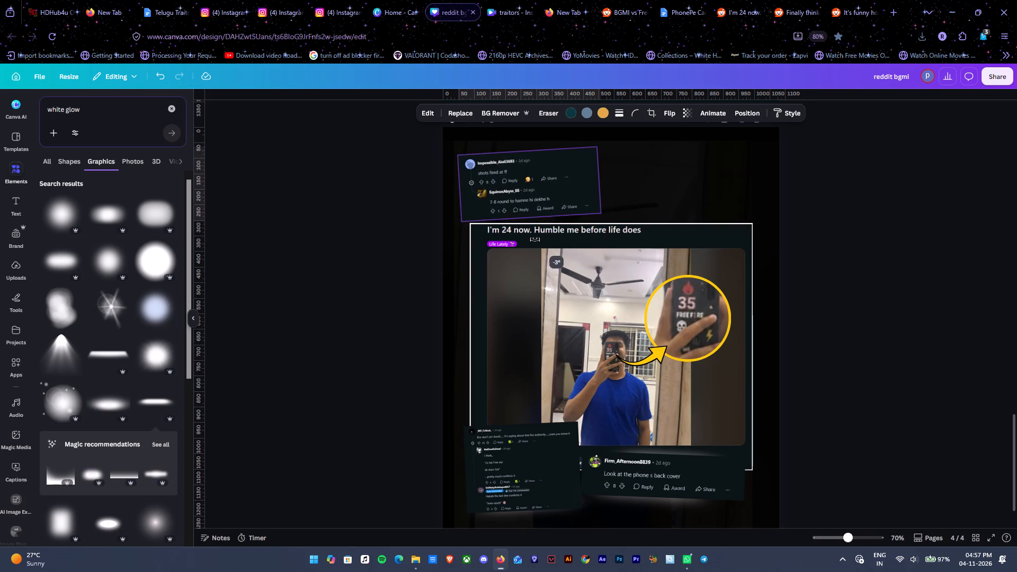
drag(536, 183, 541, 183)
click(791, 167)
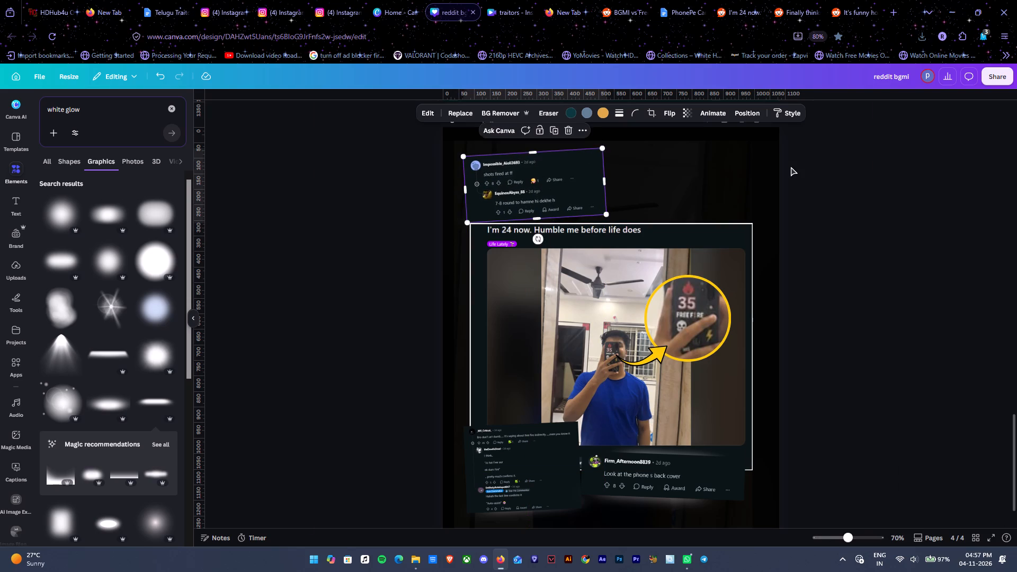
click(573, 182)
click(814, 190)
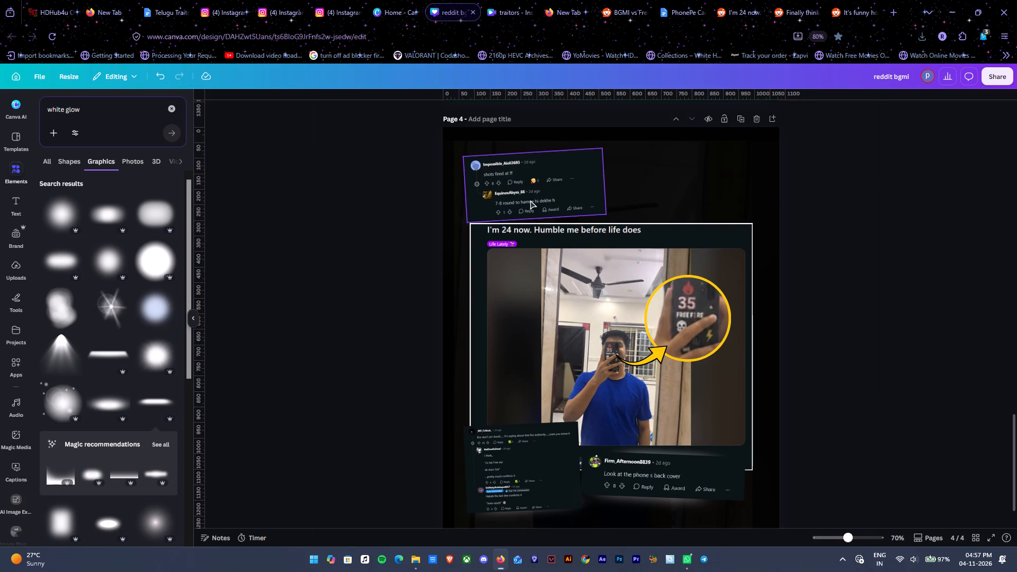
click(533, 199)
click(534, 240)
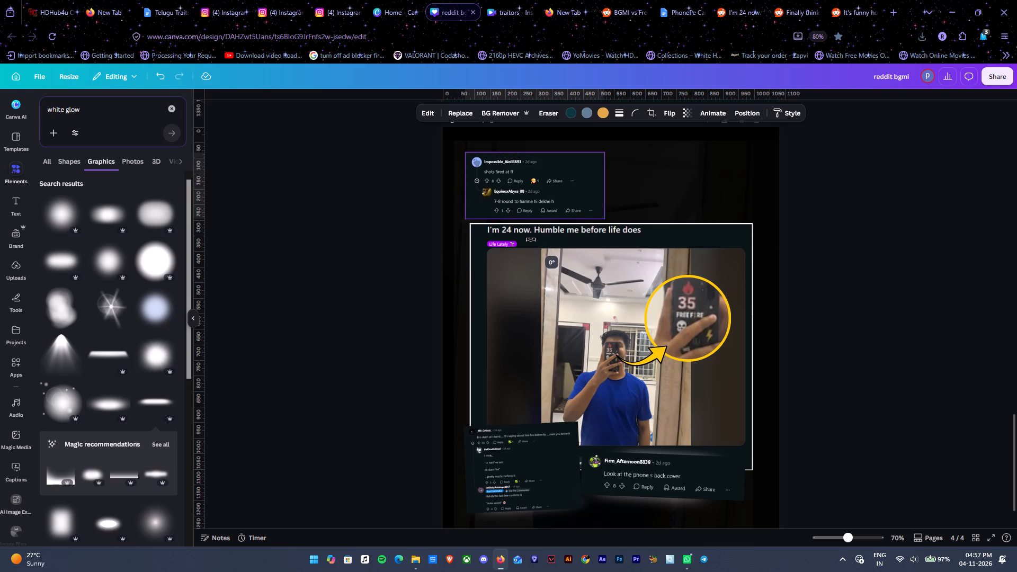
click(552, 189)
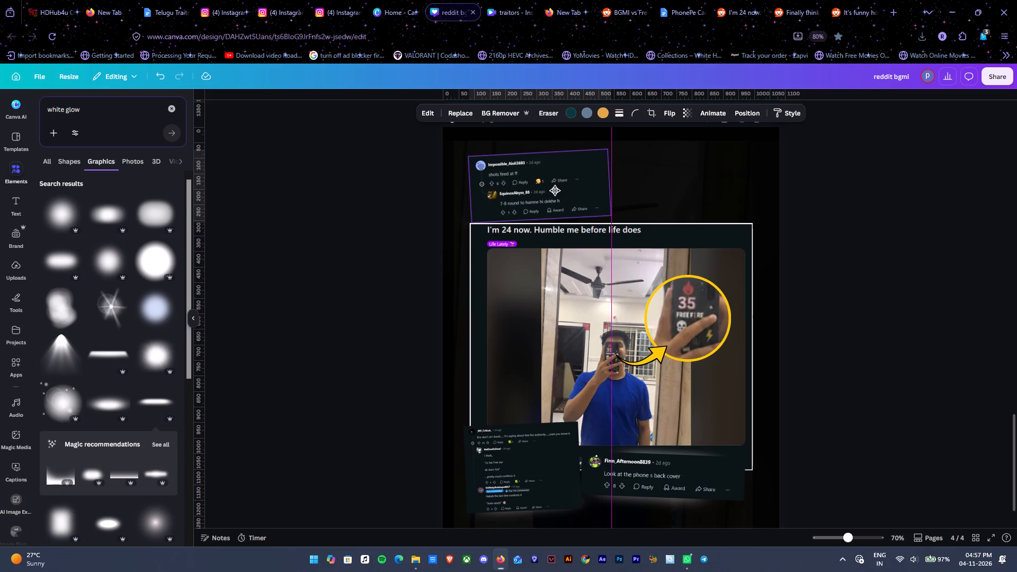
click(857, 180)
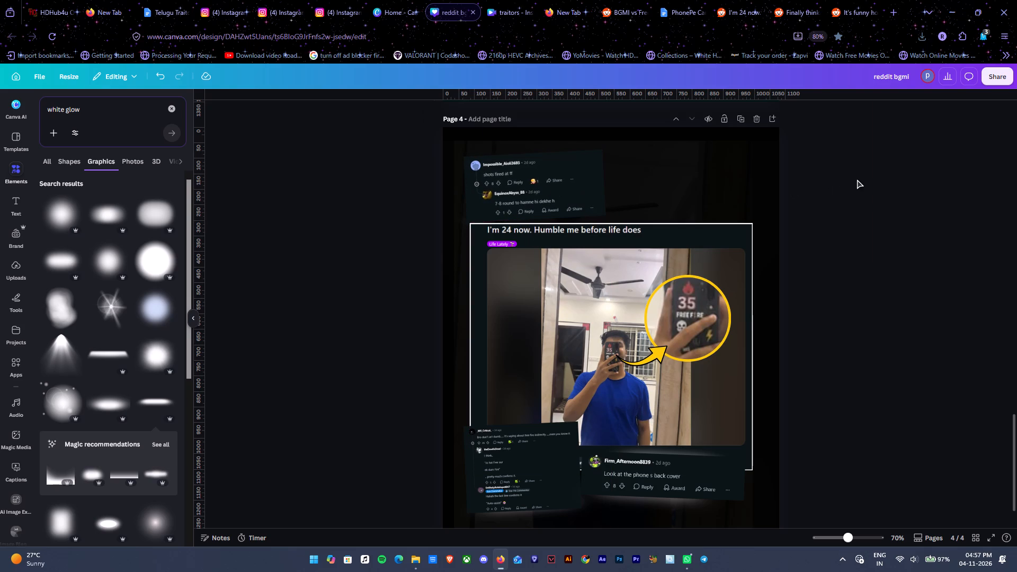
Duplicate the lower-right comment's white glow, tilt the copy counterclockwise, and place it one layer back behind the upper-left comment's bottom edge.
click(689, 449)
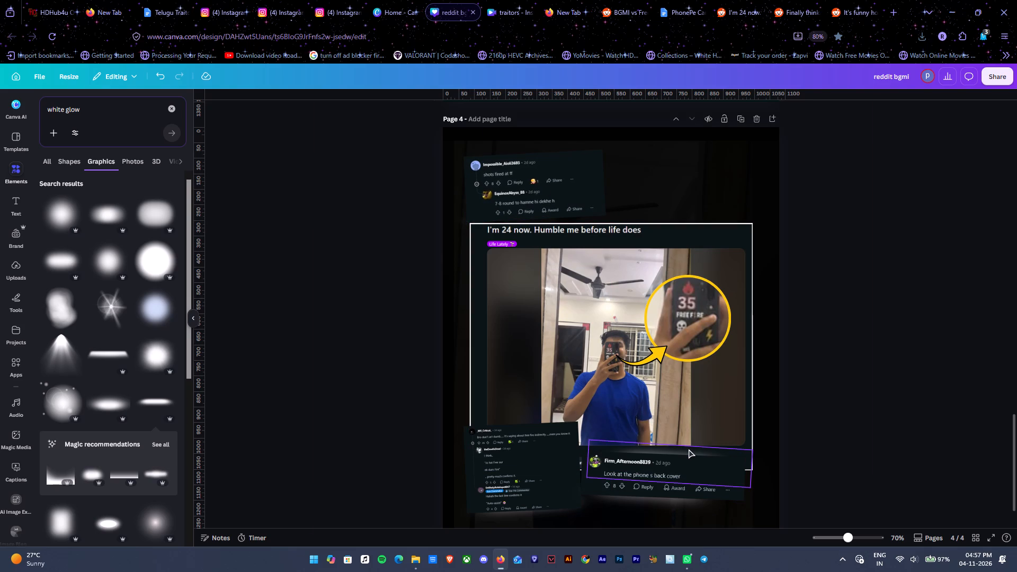
key(ctrl+d)
drag(727, 435, 546, 236)
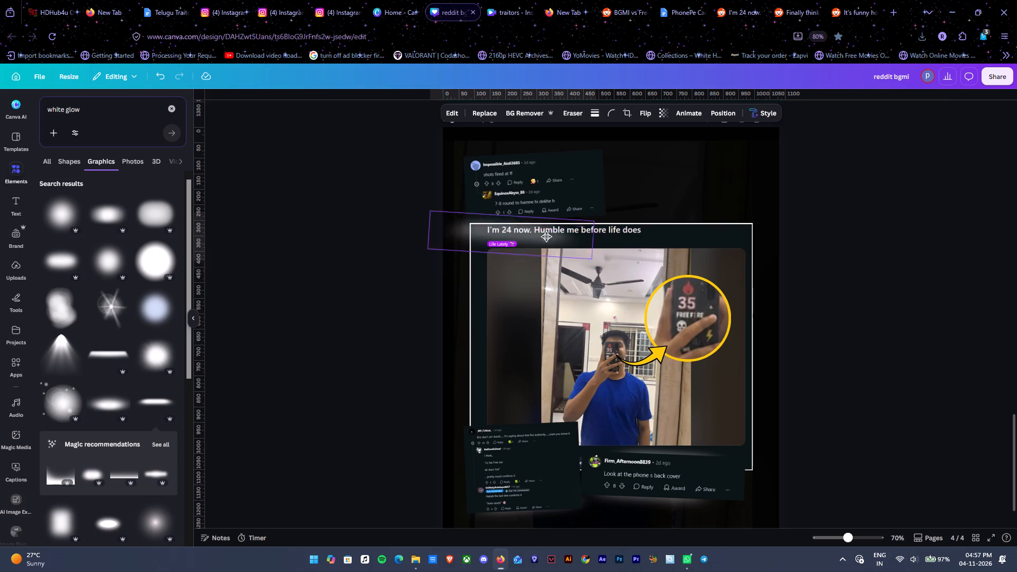
drag(546, 236, 577, 217)
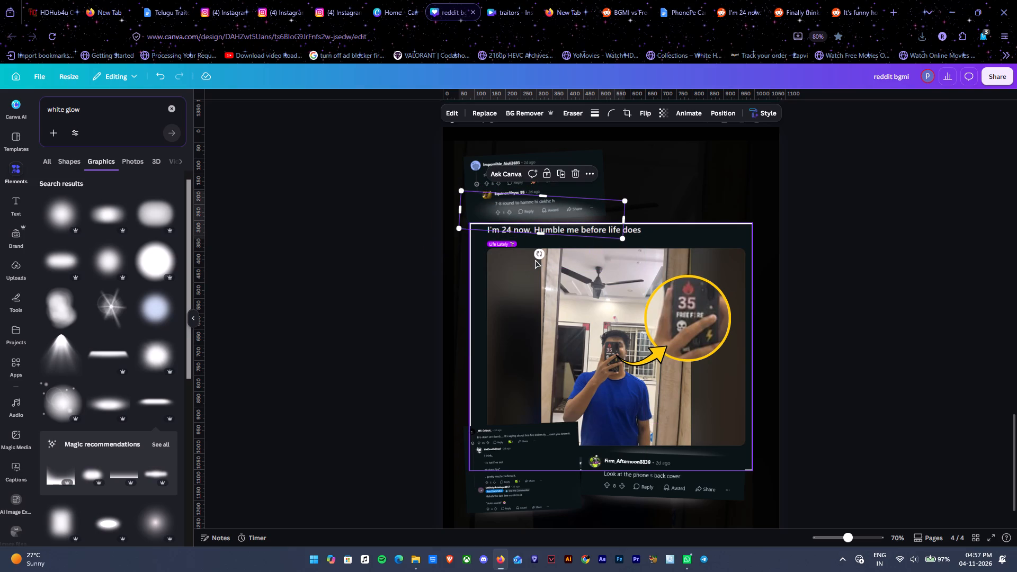
click(539, 254)
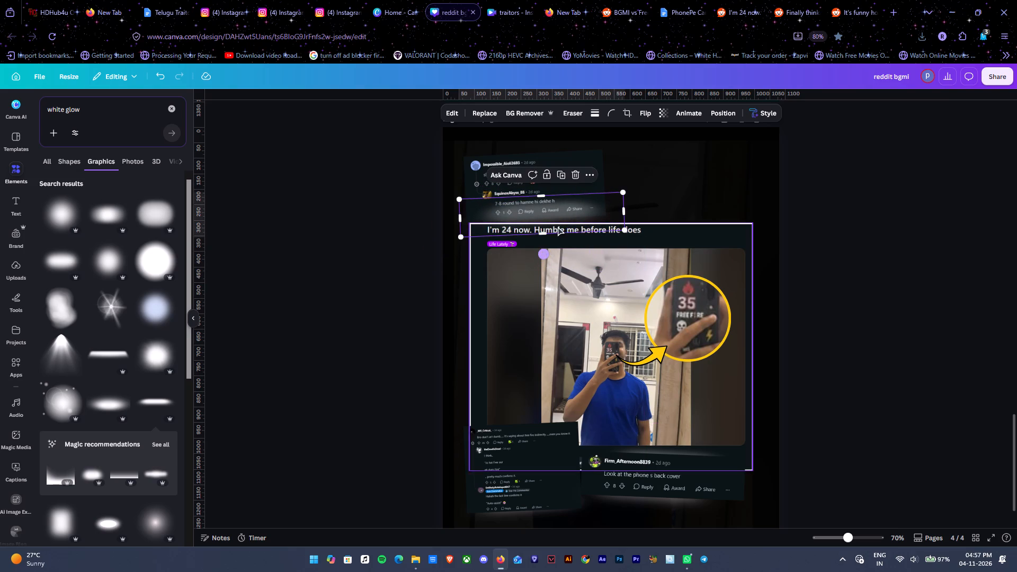
click(556, 221)
key(ctrl+bracketleft)
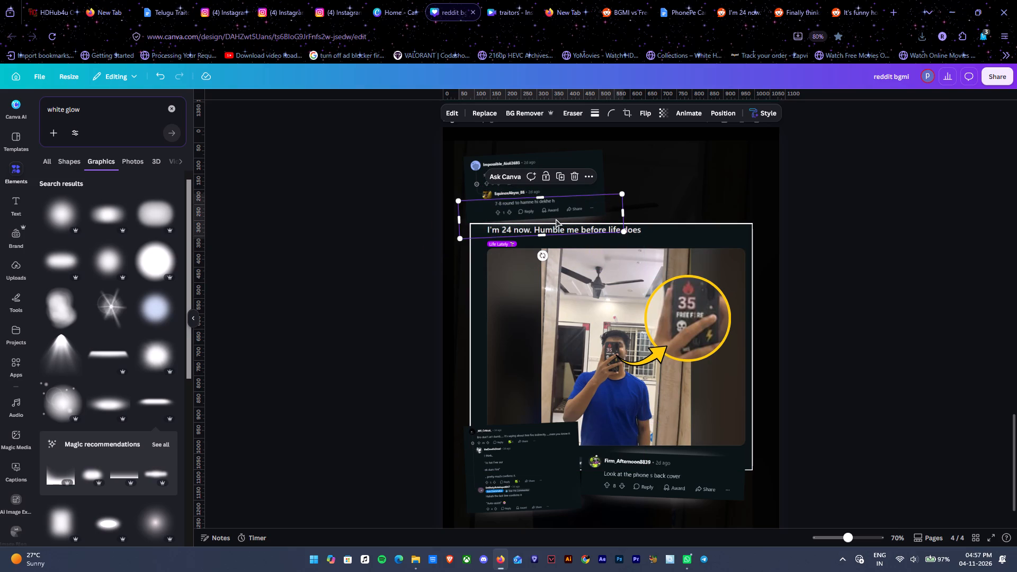
Duplicate the upper-left comment's white glow, move the copy to the comment's top edge, and send it one layer backward.
key(ctrl+d)
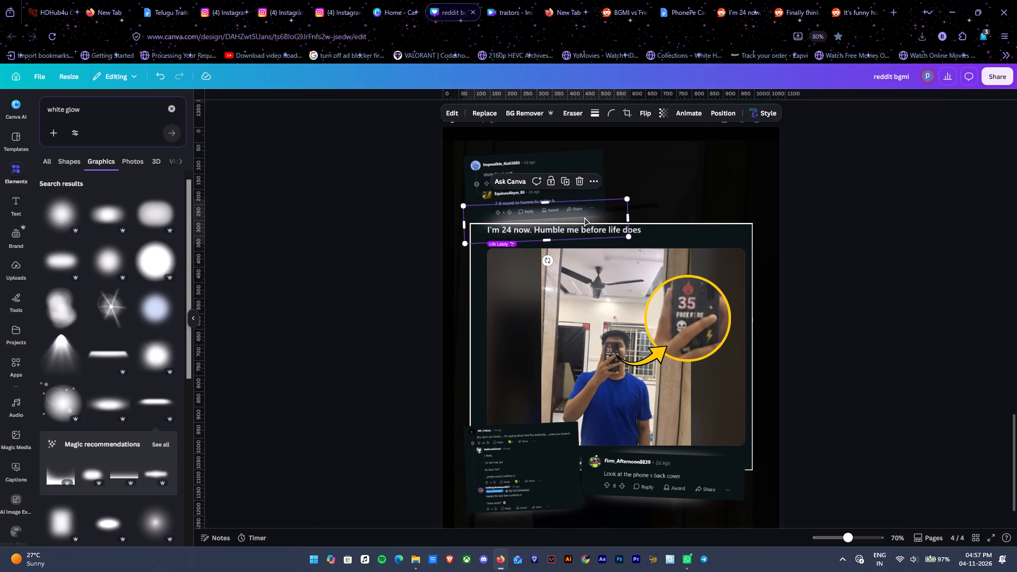
drag(584, 217, 572, 152)
key(ctrl+bracketleft)
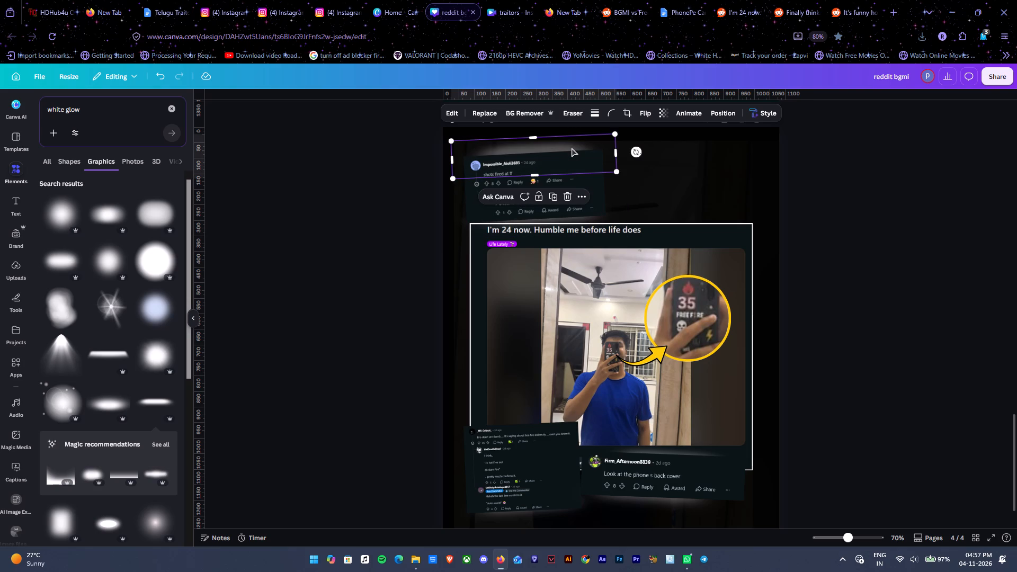
Rotate the copied glow clockwise to near vertical, scale it to the upper-left comment's height, and place it along the comment's right edge.
drag(585, 152, 596, 189)
drag(550, 235, 506, 204)
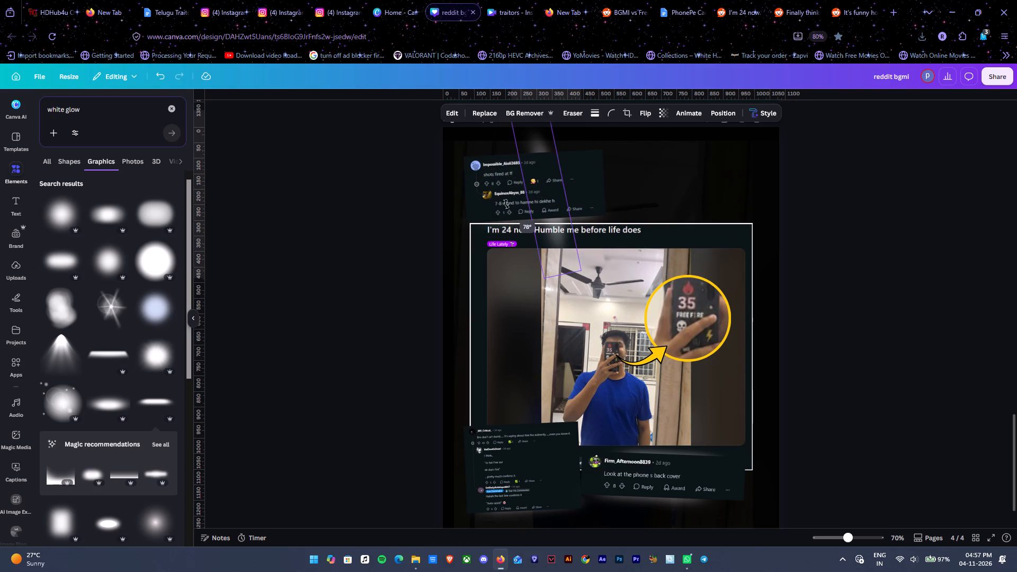
drag(506, 204, 500, 202)
drag(539, 279, 547, 190)
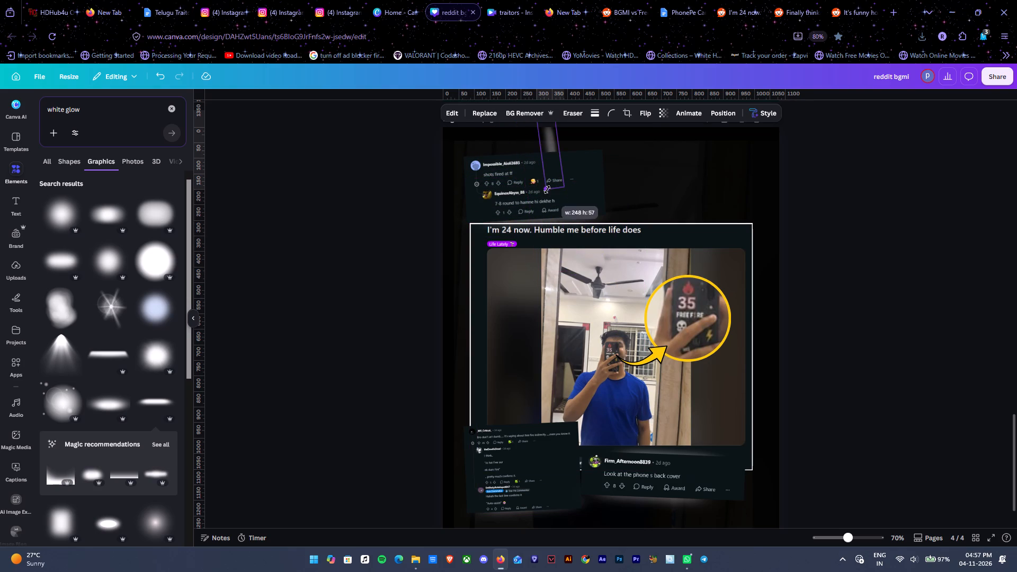
drag(547, 190, 550, 171)
drag(551, 139, 602, 179)
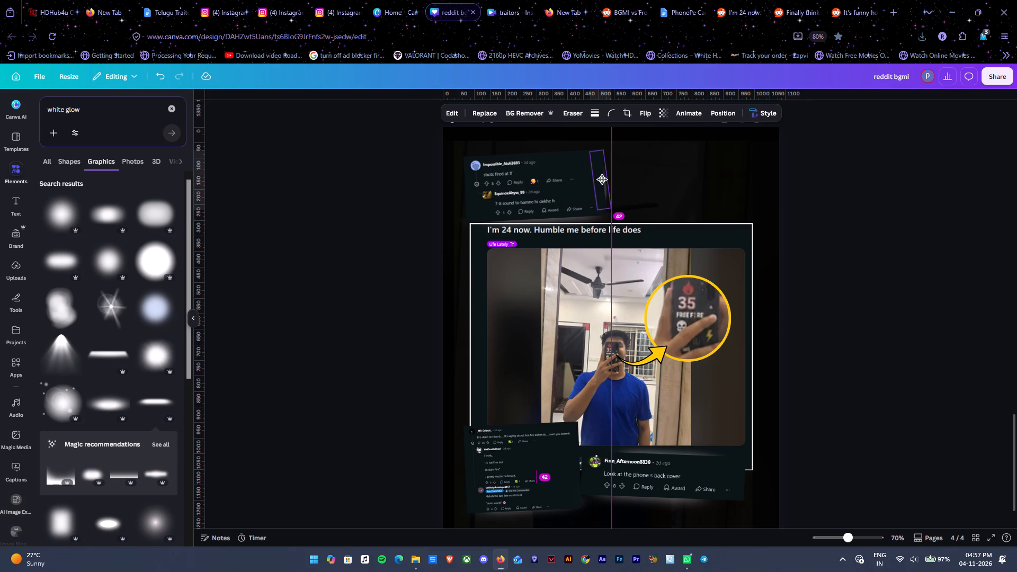
drag(602, 179, 602, 179)
drag(612, 209, 623, 216)
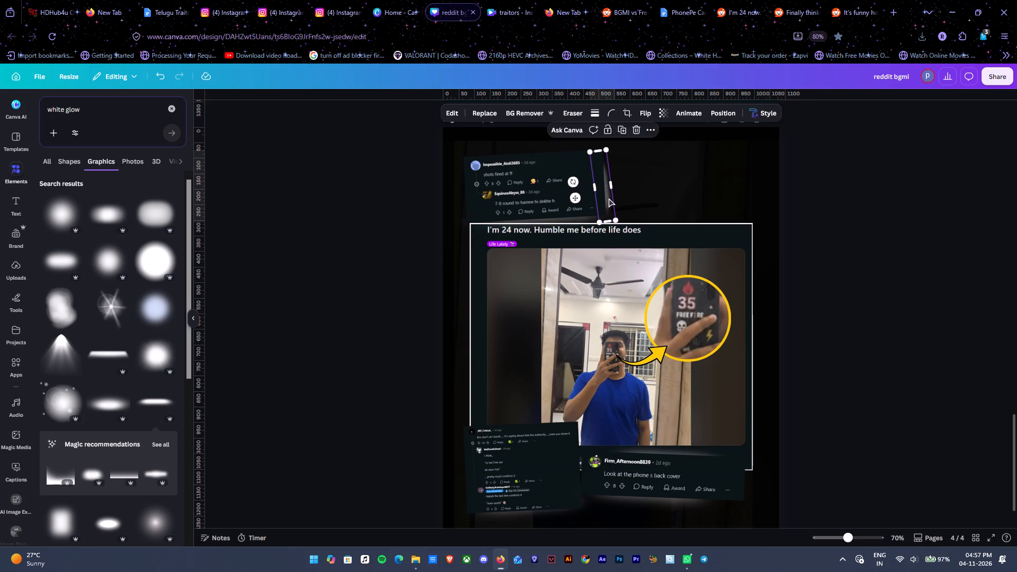
click(609, 198)
double_click(915, 204)
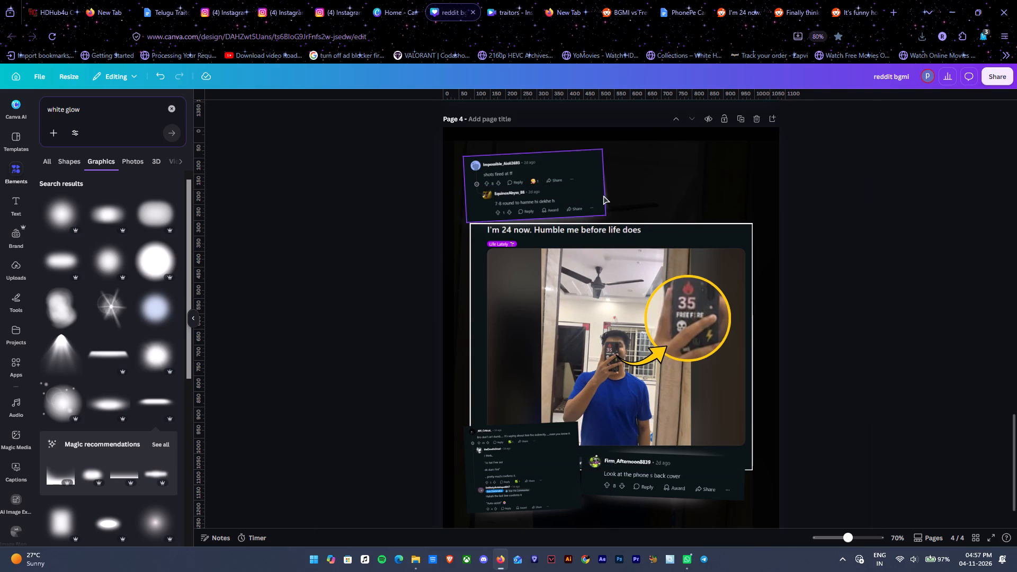
drag(606, 186, 452, 190)
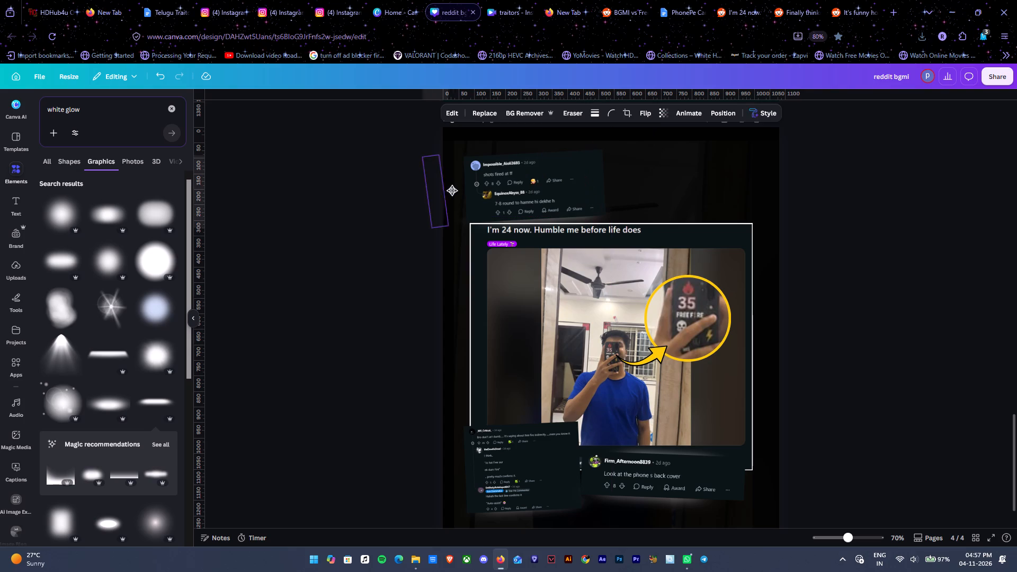
drag(452, 190, 470, 189)
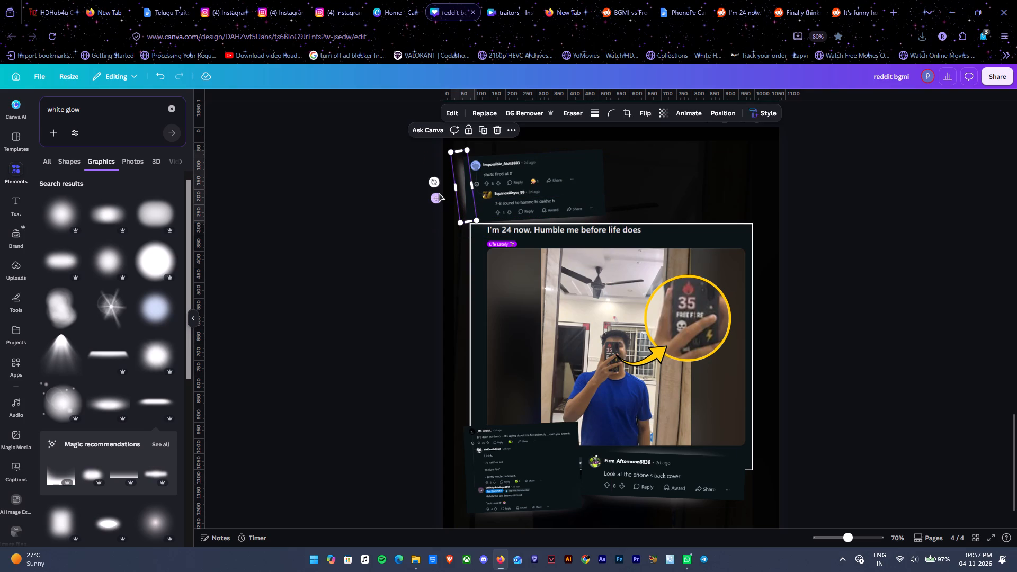
click(433, 184)
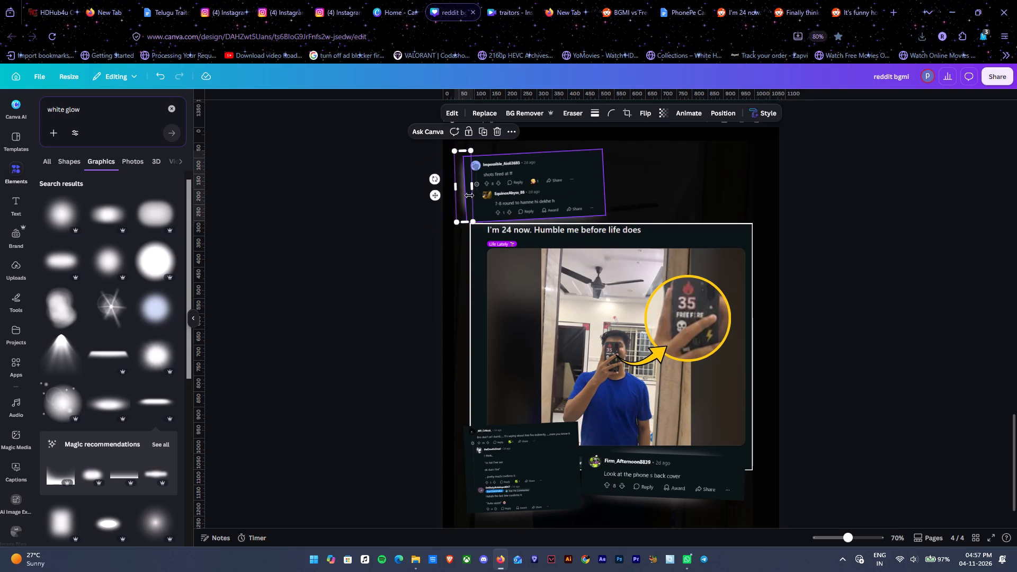
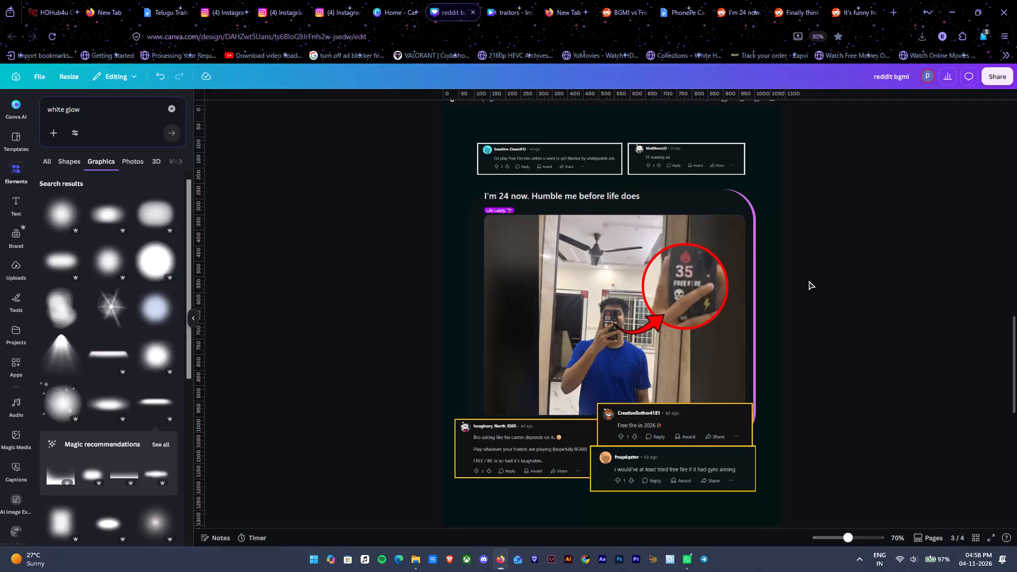
On page 4, recolor the outline of the yellow arrow pointing to the phone close-up to red.
scroll(809, 281, up, 3)
scroll(809, 281, down, 12)
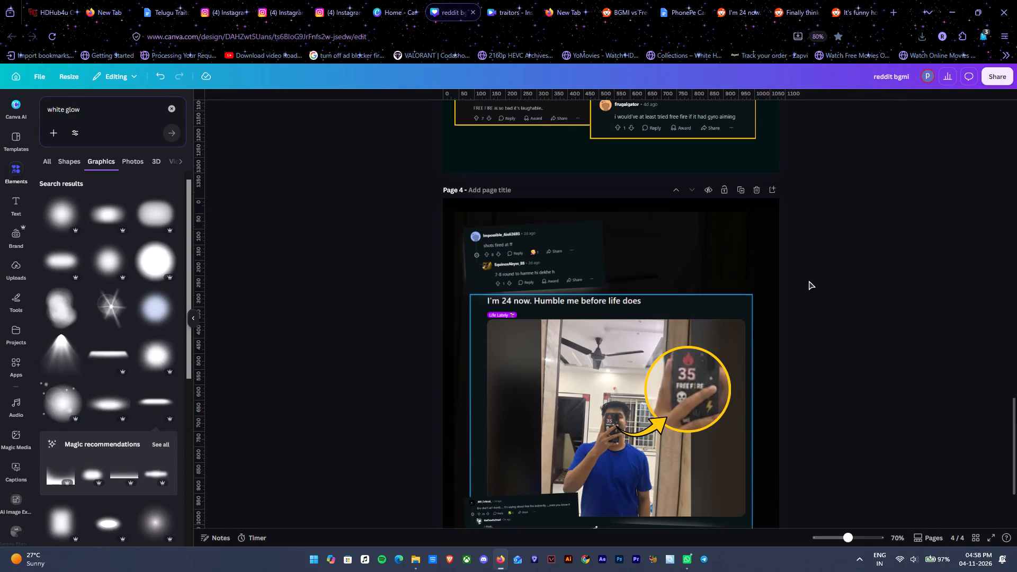
click(647, 306)
click(530, 112)
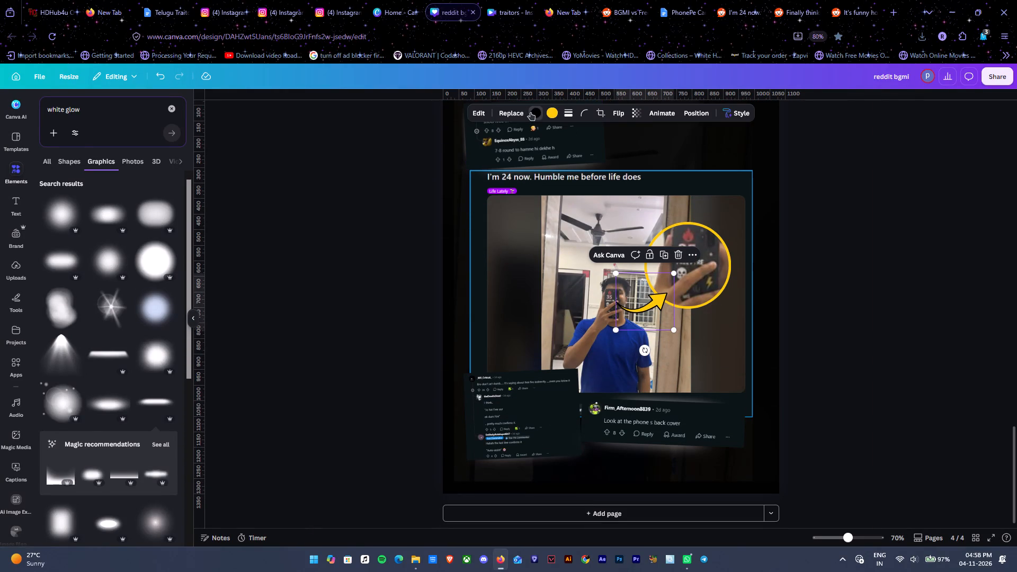
click(109, 167)
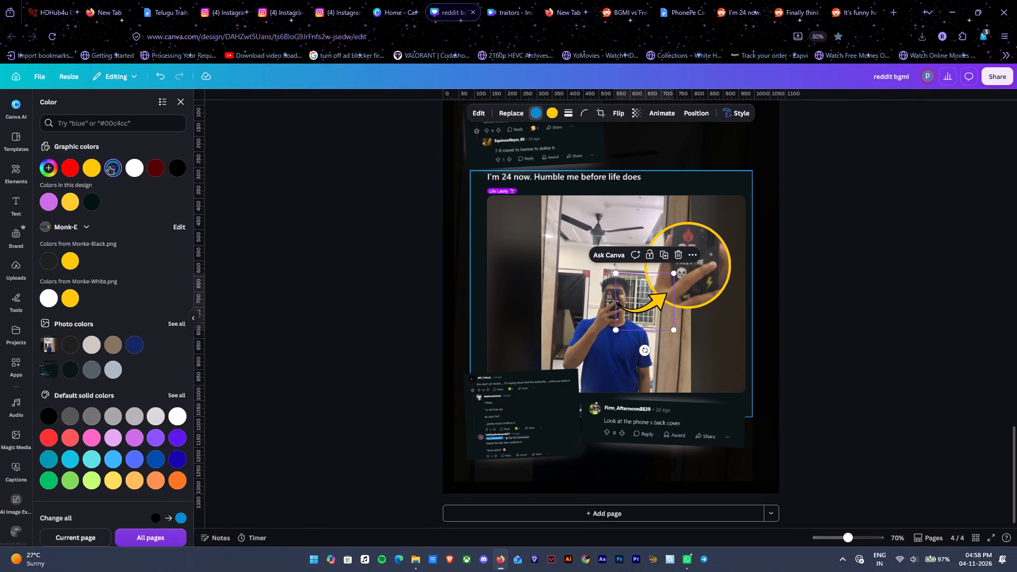
click(66, 175)
double_click(807, 198)
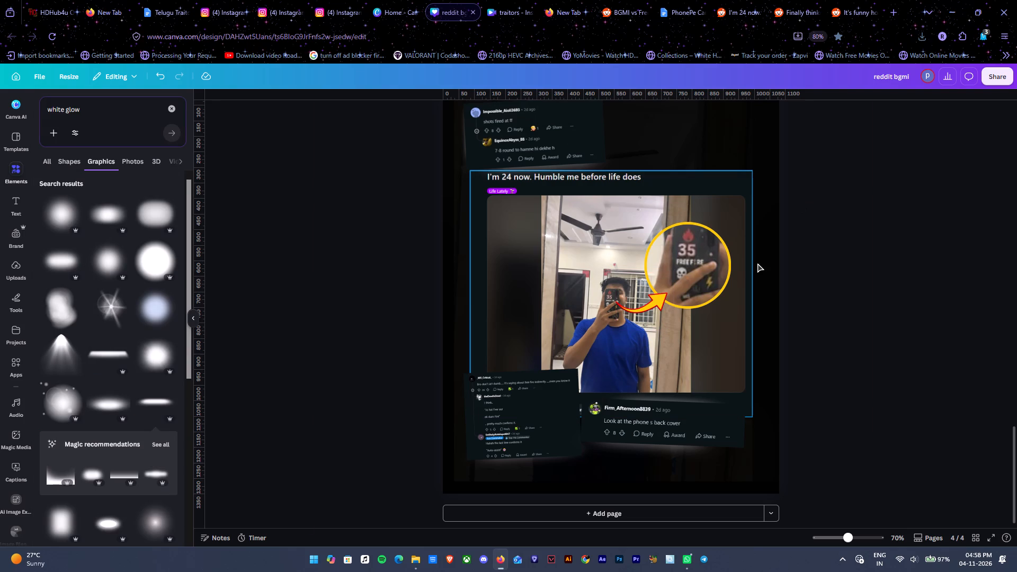
Nudge the curved arrow slightly downward and reposition the yellow-ringed phone close-up against the mirror photo's right edge, just beyond the arrowhead.
drag(637, 310, 638, 318)
click(716, 252)
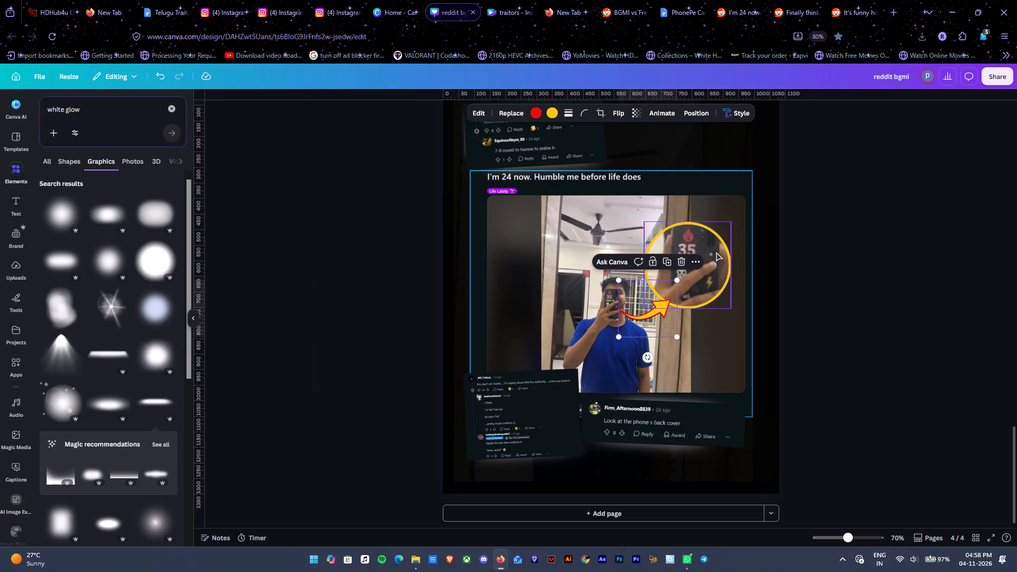
drag(715, 256, 563, 252)
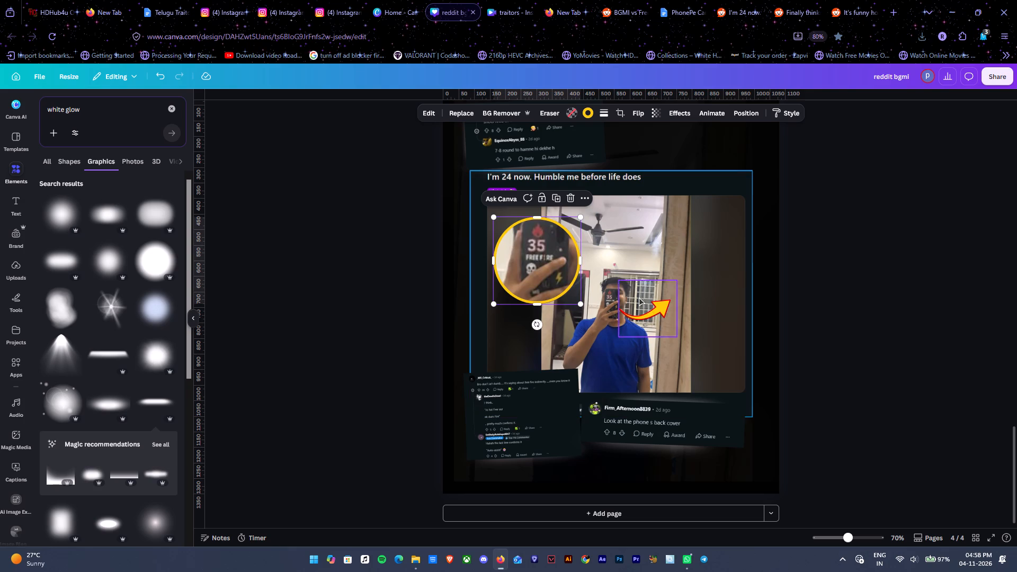
drag(537, 258, 701, 282)
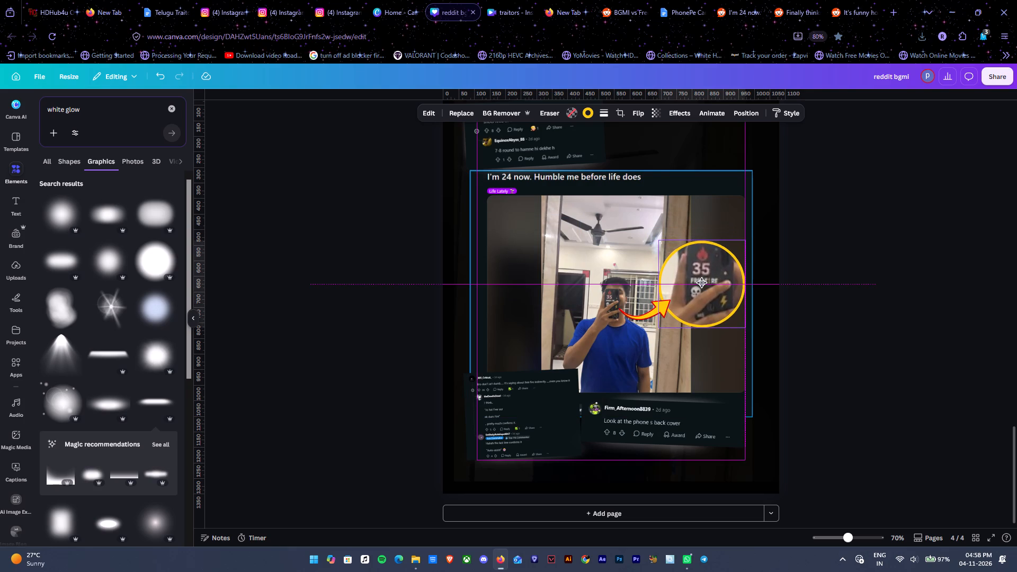
drag(701, 282, 701, 282)
click(924, 272)
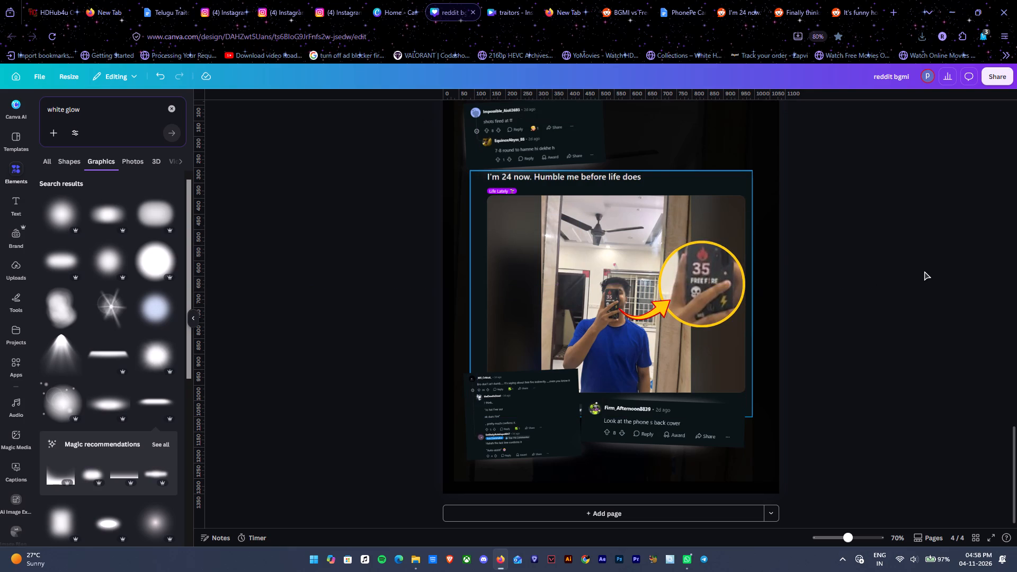
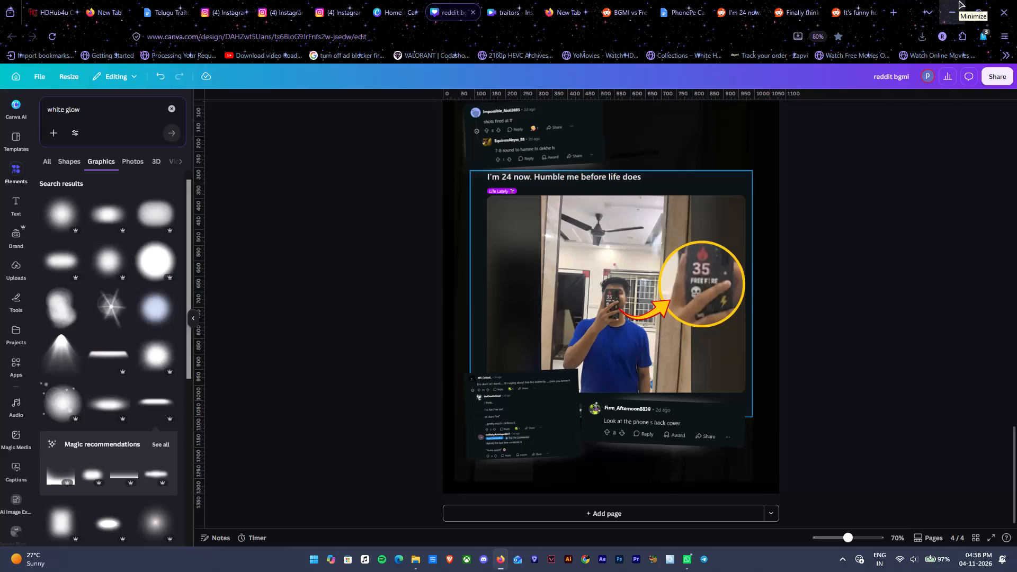
Switch to the r/BGMI Reddit thread about BGMI never mentioning Free Fire and look through its comments for more material for the post.
click(851, 0)
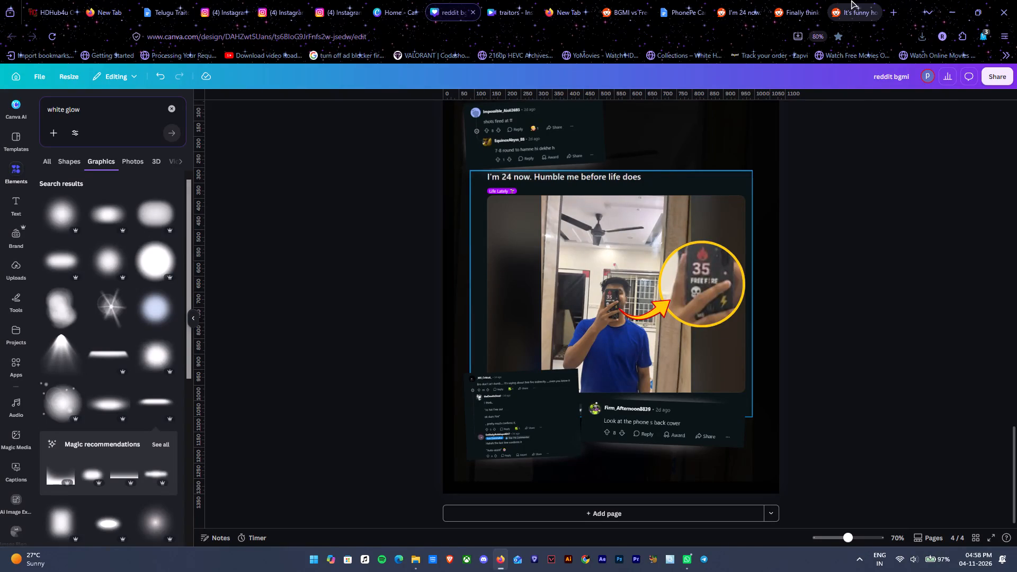
scroll(529, 267, down, 2)
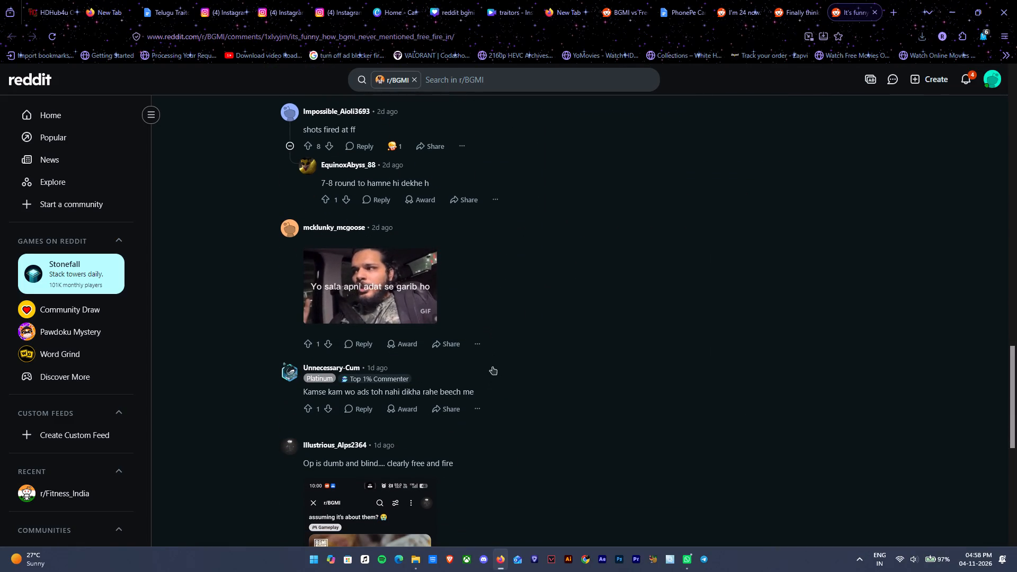
scroll(484, 359, down, 2)
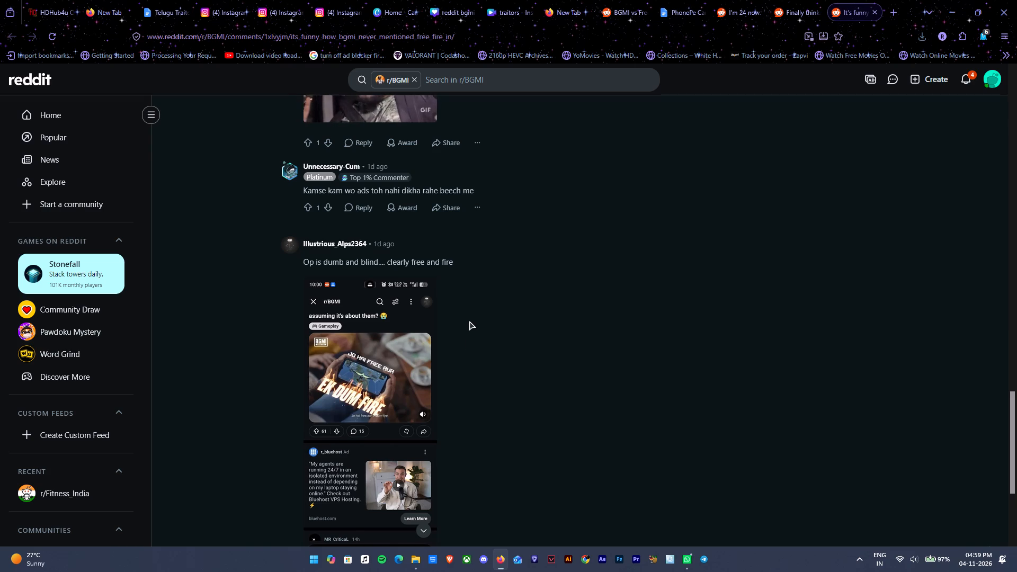
scroll(469, 321, down, 5)
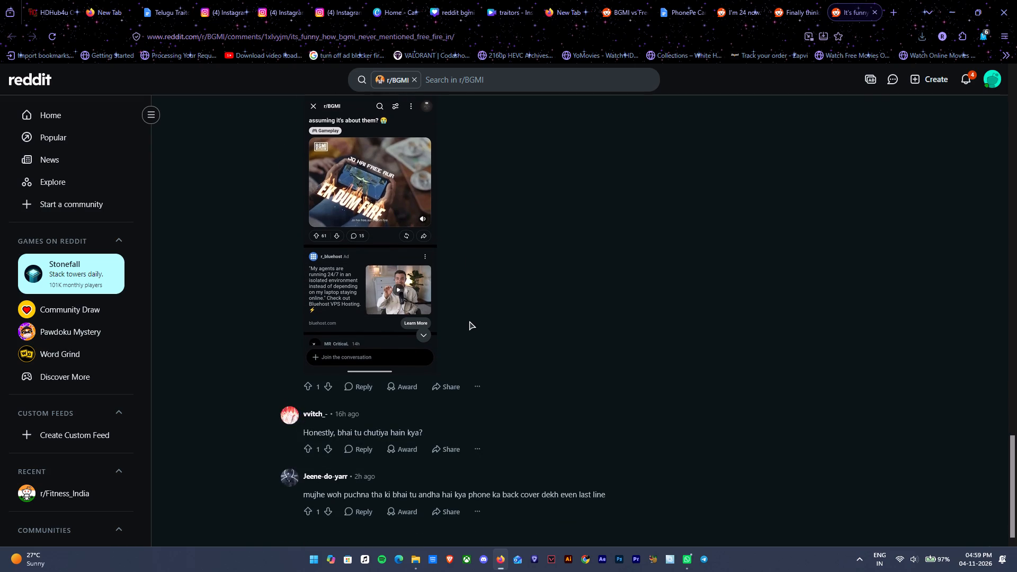
scroll(469, 320, up, 6)
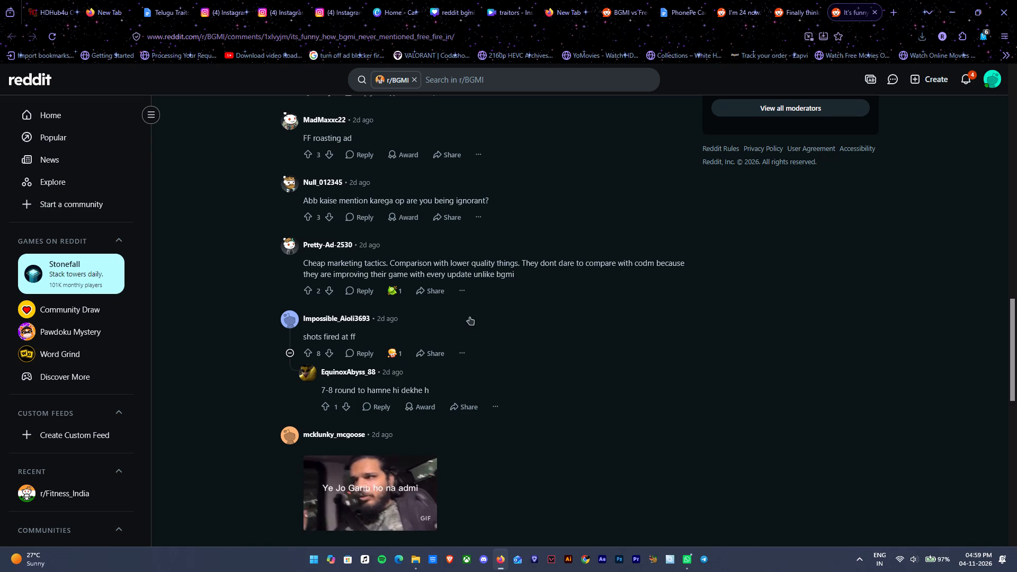
scroll(469, 317, up, 5)
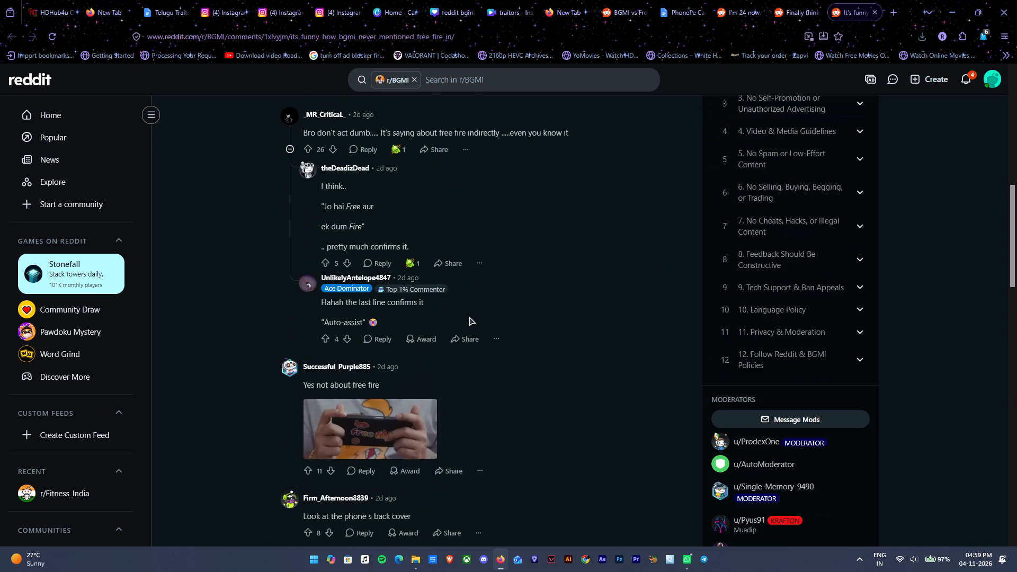
scroll(469, 317, down, 2)
scroll(469, 317, up, 1)
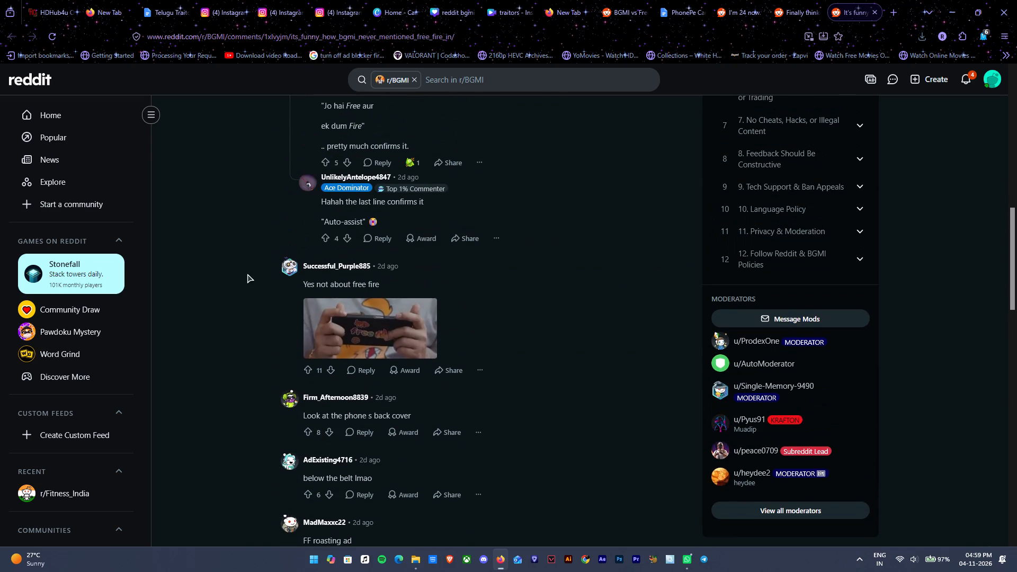
scroll(294, 406, down, 4)
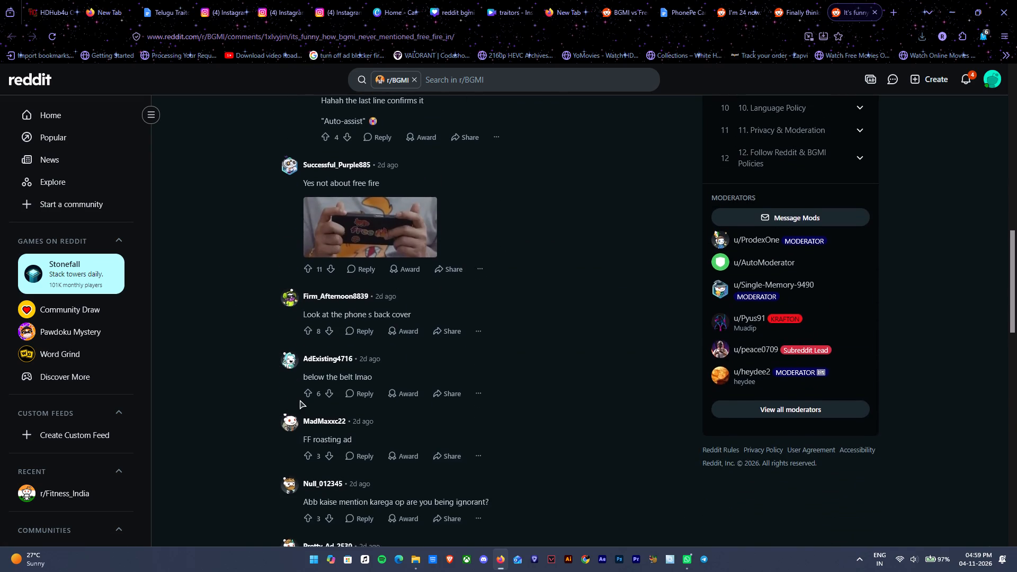
scroll(300, 400, down, 13)
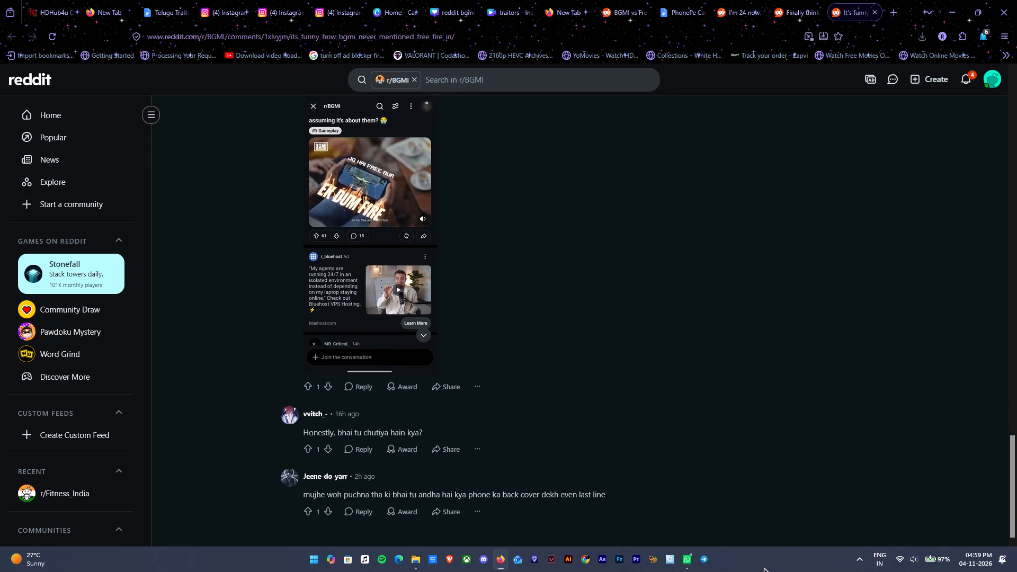
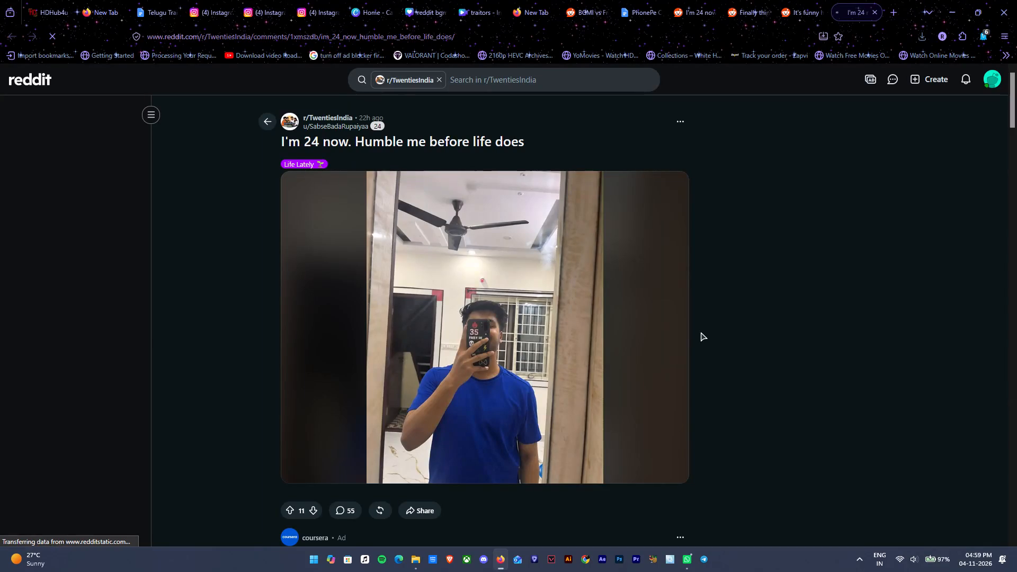
Look through the comments of the r/TwentiesIndia thread "I'm 24 now. Humble me before life does" for usable material, closing the thread when done.
scroll(701, 332, up, 2)
scroll(584, 350, down, 4)
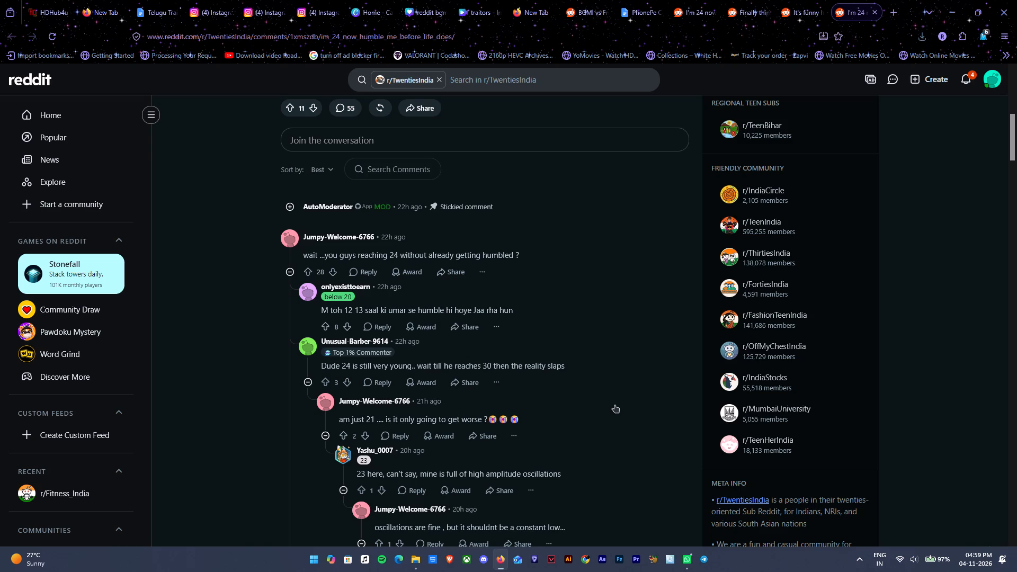
scroll(614, 405, down, 7)
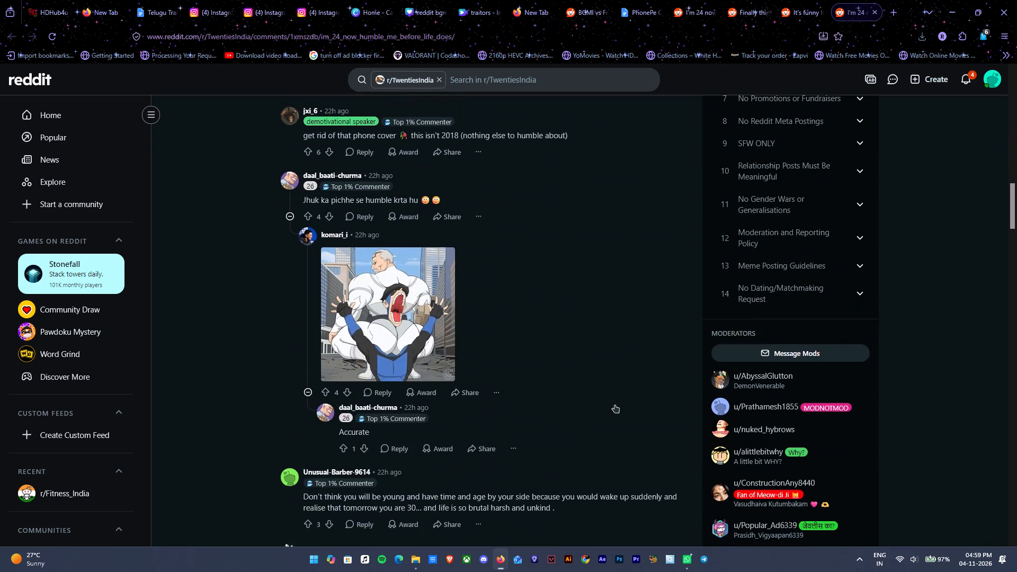
scroll(614, 405, down, 6)
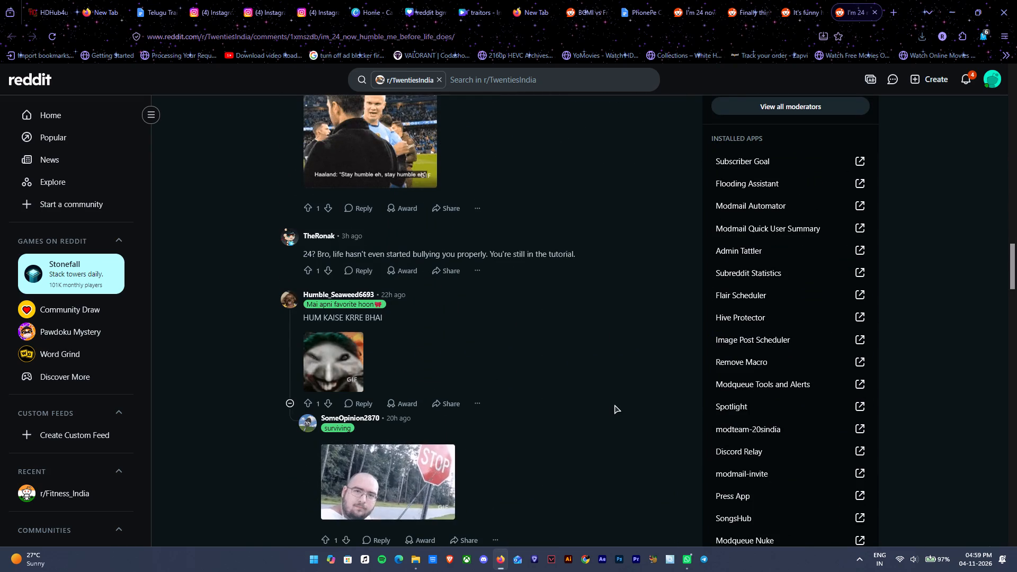
scroll(614, 405, down, 5)
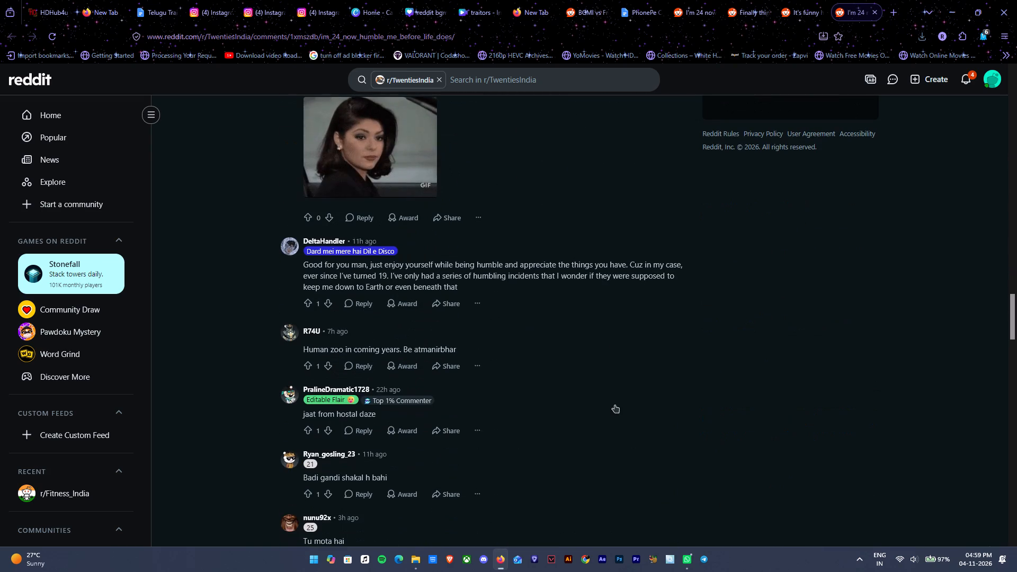
scroll(614, 405, down, 1)
scroll(614, 405, up, 1)
scroll(614, 405, down, 6)
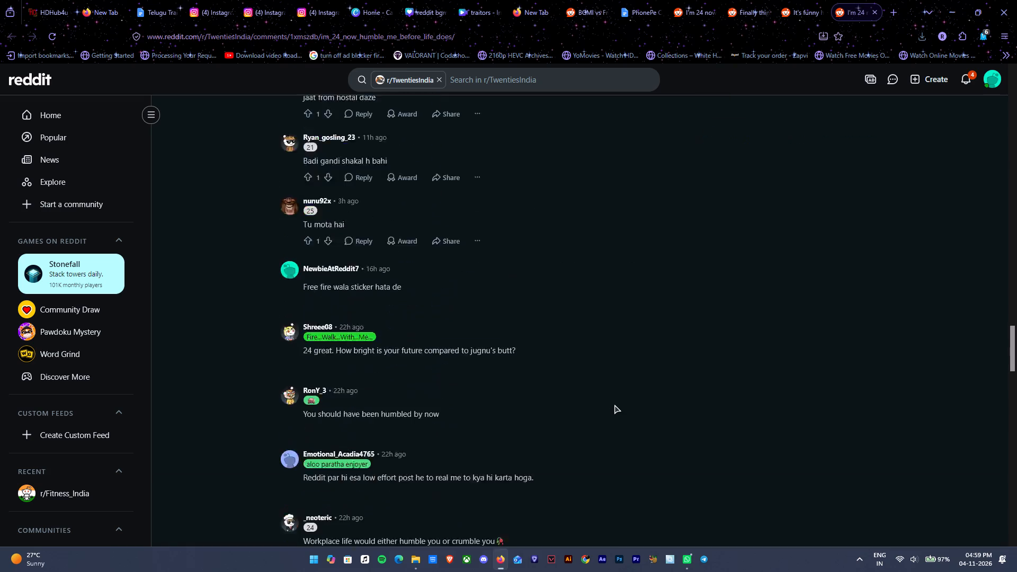
scroll(614, 405, down, 3)
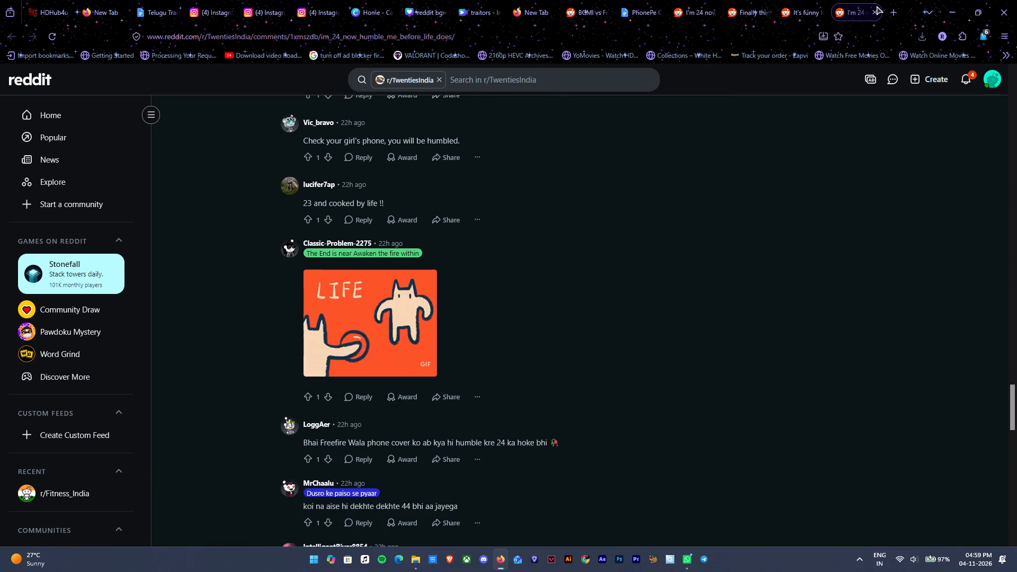
click(877, 8)
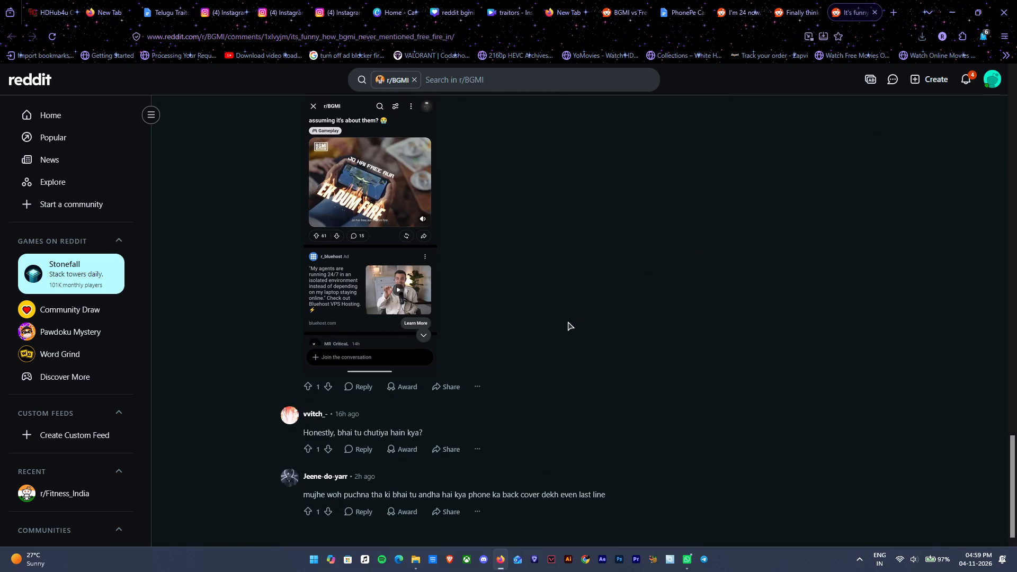
Switch to the r/BGMI thread about finally getting into mobile gaming and review its comments comparing BGMI and Free Fire.
scroll(587, 340, up, 6)
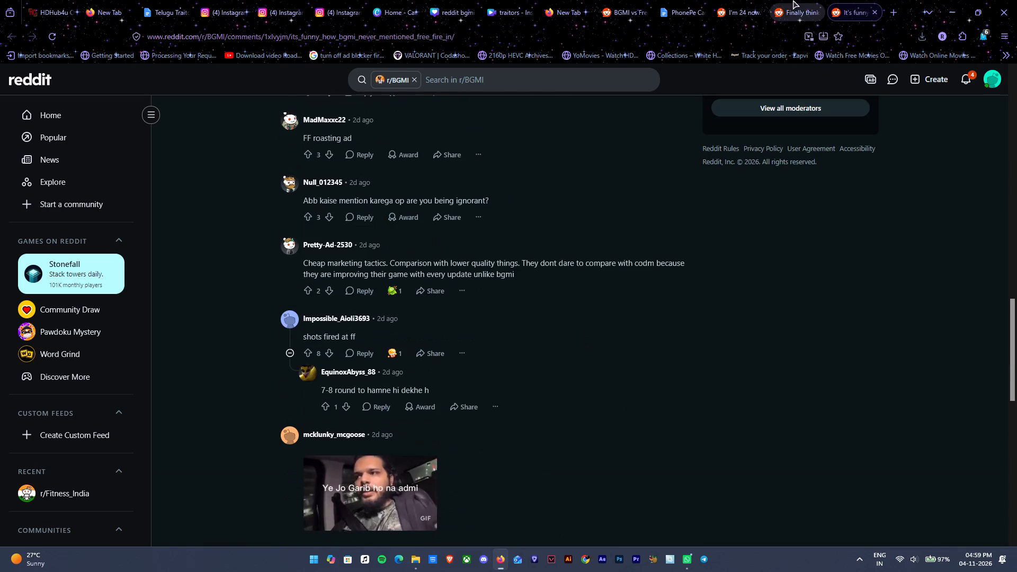
click(782, 0)
scroll(635, 276, up, 1)
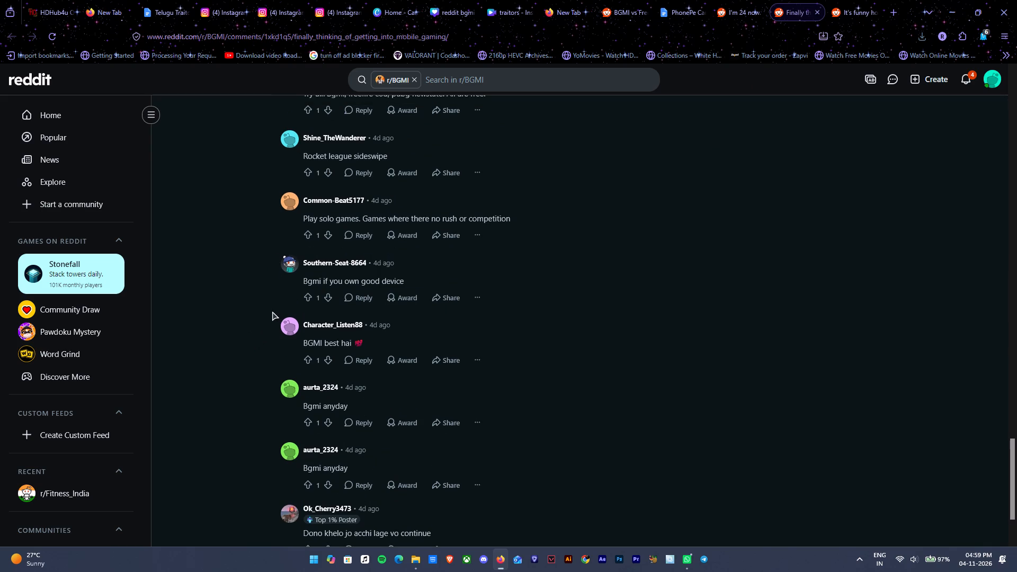
scroll(281, 330, up, 3)
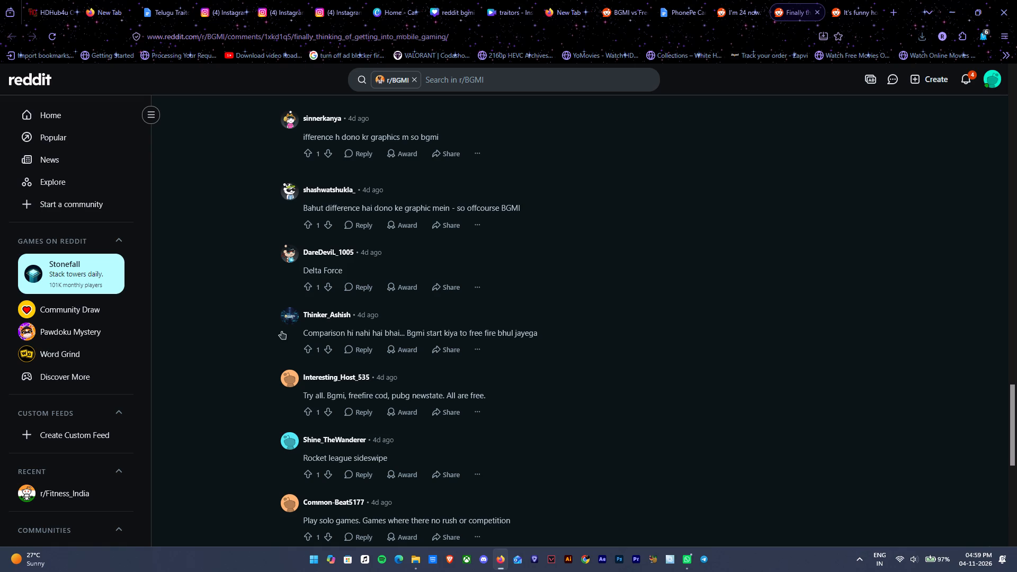
scroll(281, 331, up, 2)
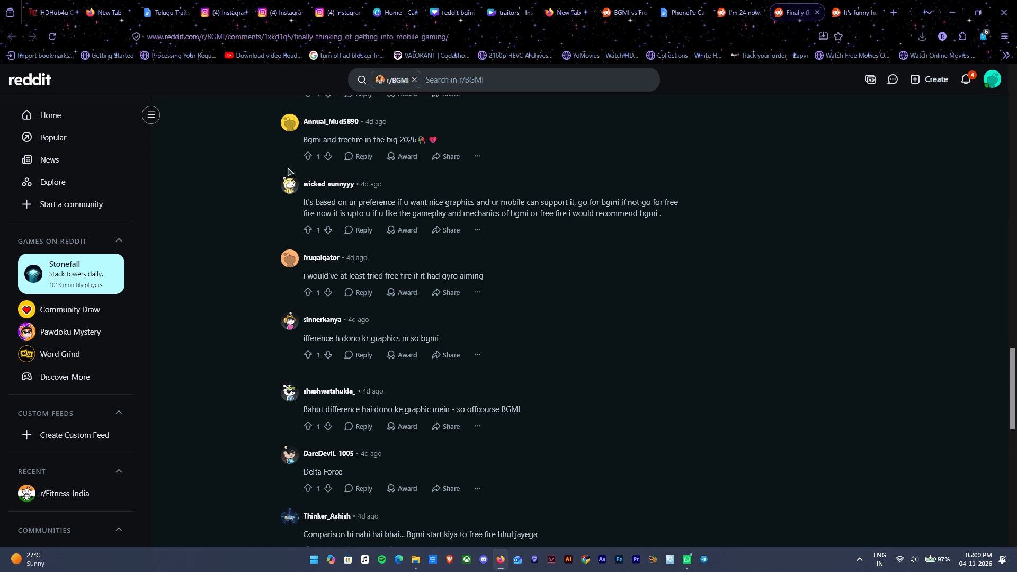
scroll(286, 249, up, 1)
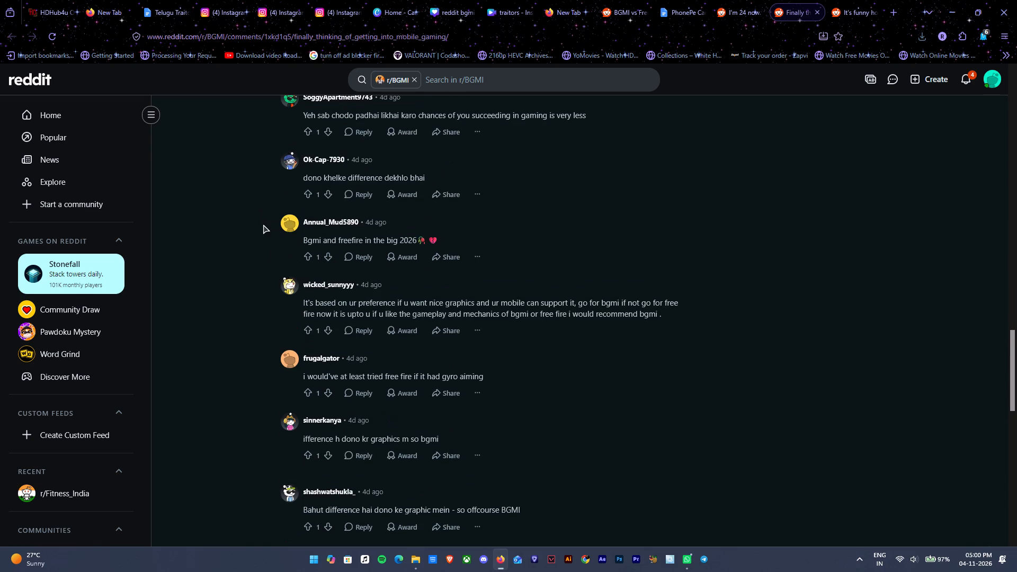
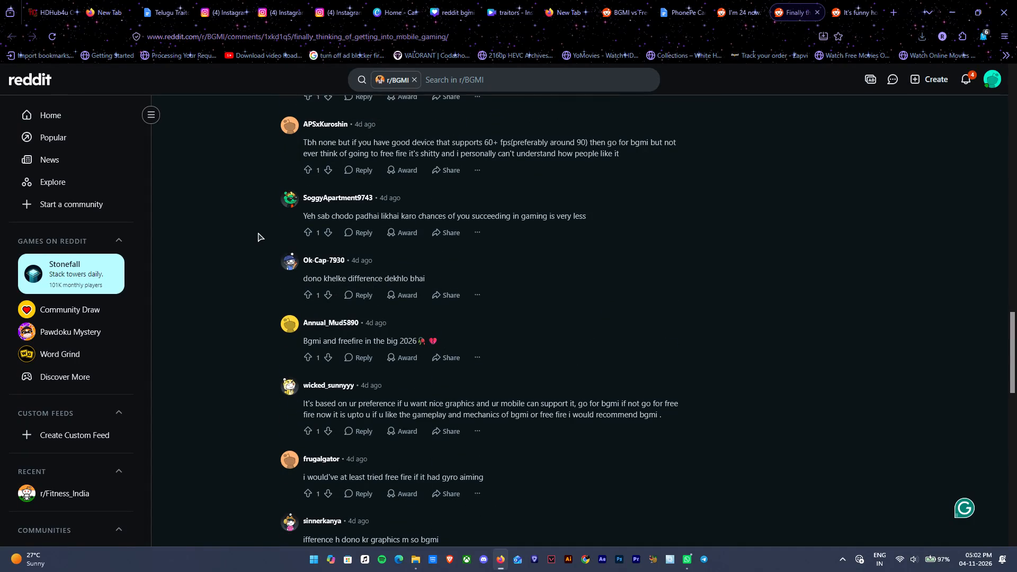
Re-read the r/BGMI mobile gaming thread's comments back up to the first ones, looking for usable BGMI versus Free Fire remarks.
scroll(258, 233, up, 2)
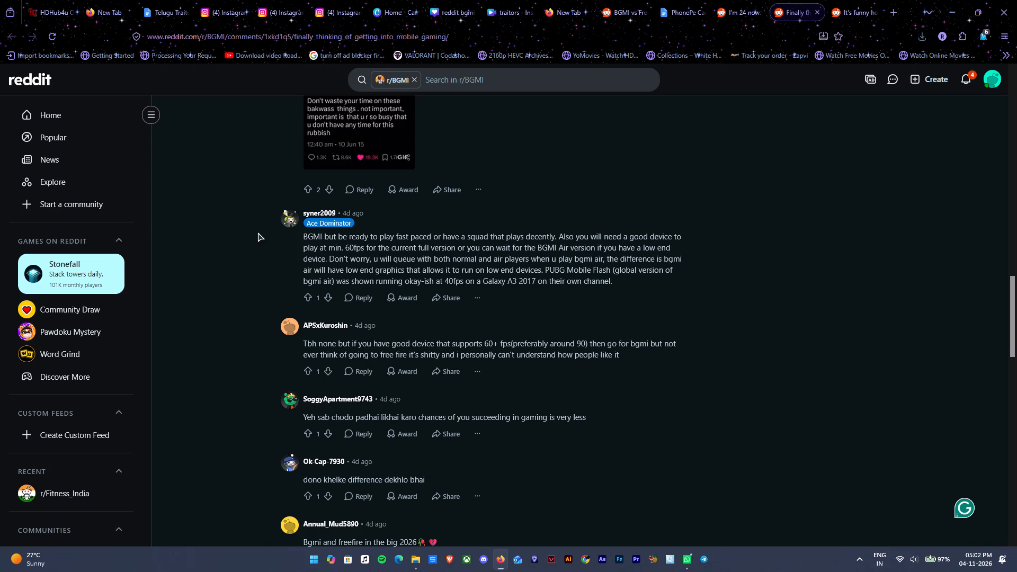
scroll(258, 233, up, 1)
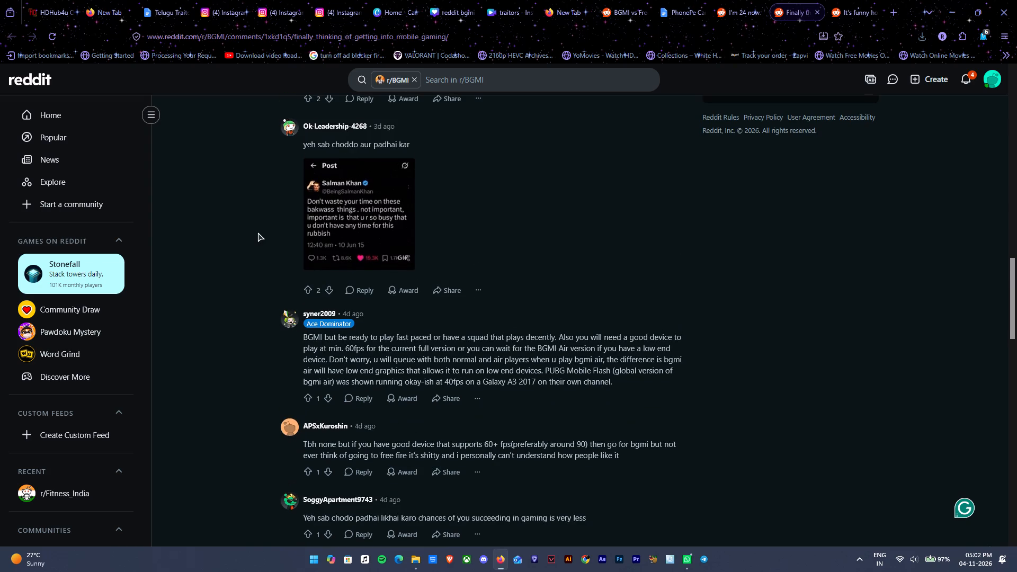
scroll(258, 233, up, 5)
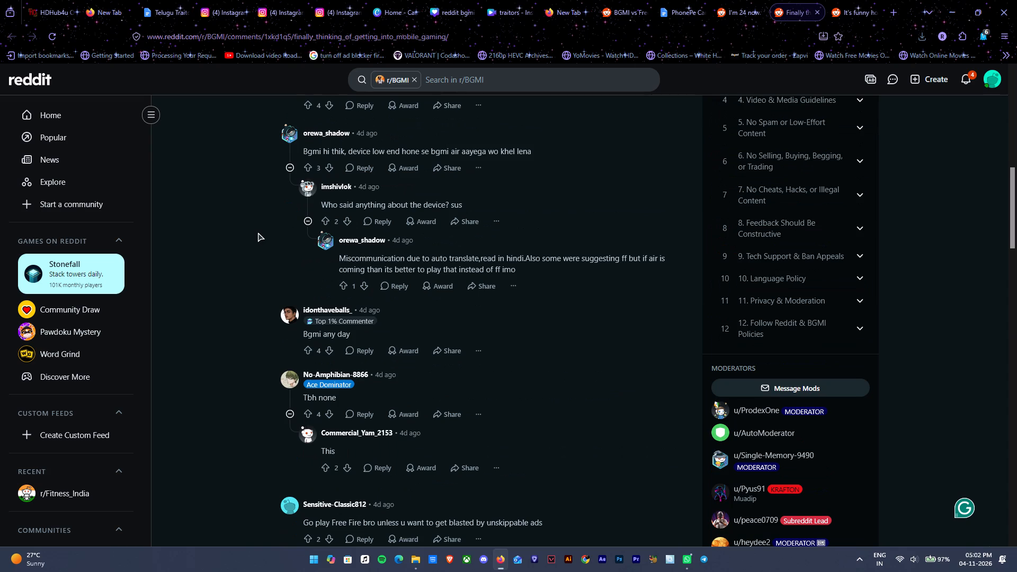
scroll(258, 233, down, 1)
scroll(258, 233, up, 3)
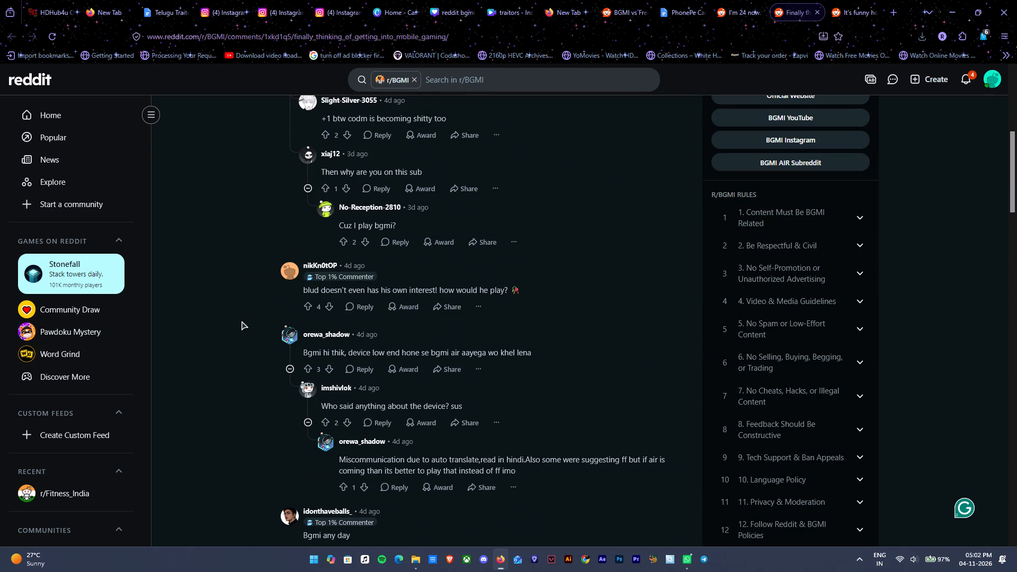
scroll(242, 321, up, 2)
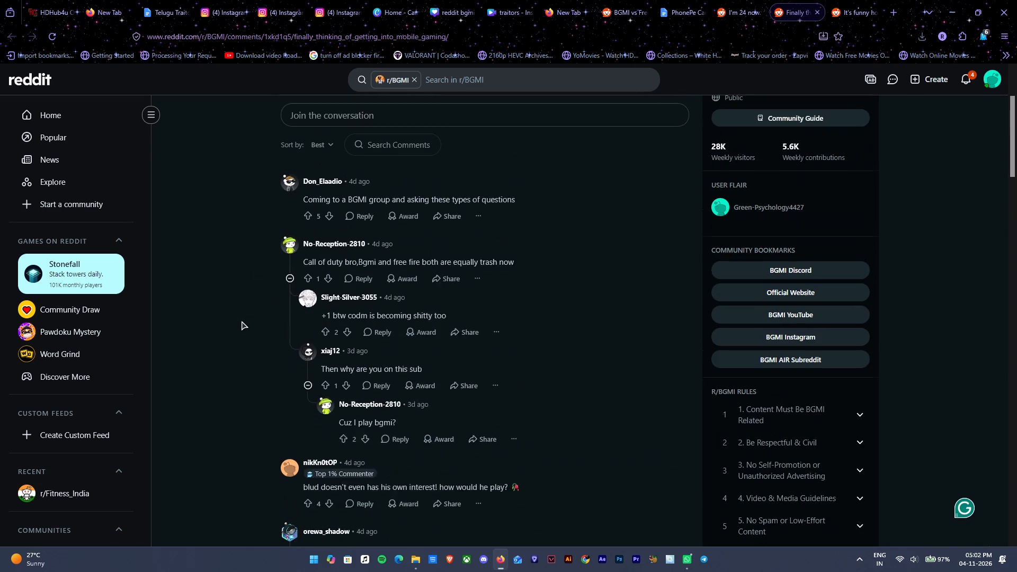
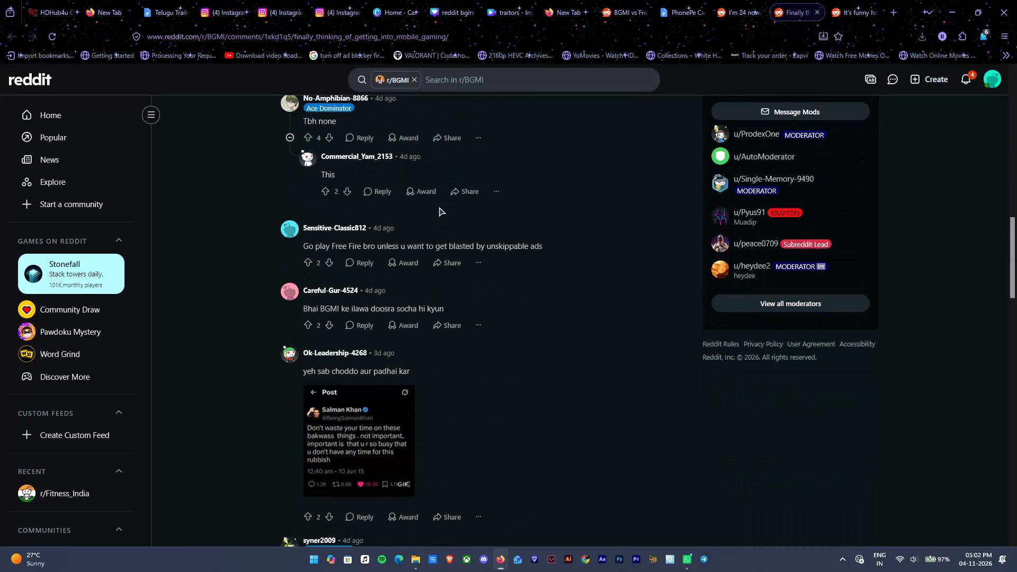
Read through the remaining comments of the r/BGMI mobile gaming thread, looking for usable BGMI versus Free Fire remarks.
scroll(439, 207, down, 2)
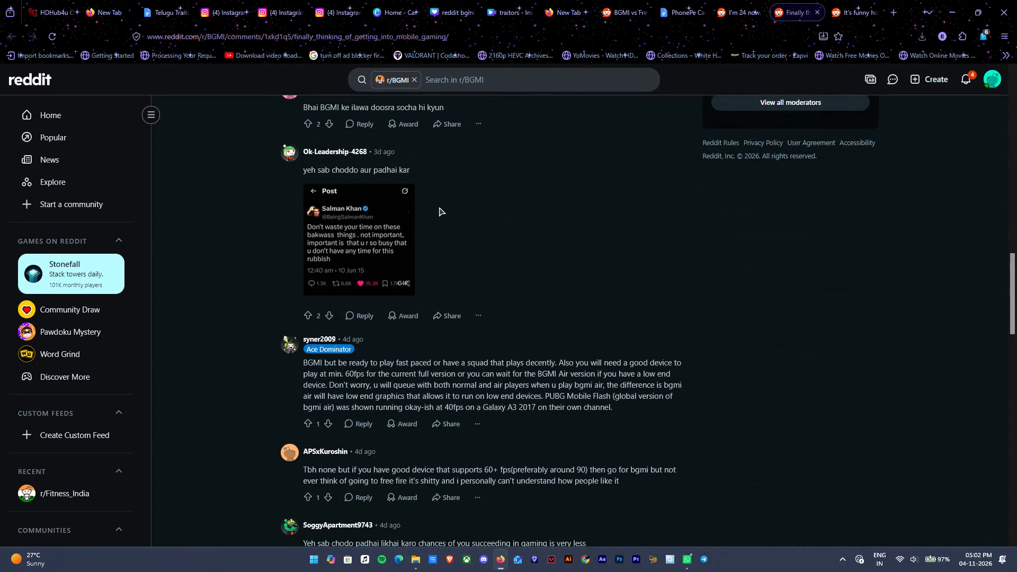
scroll(439, 207, down, 1)
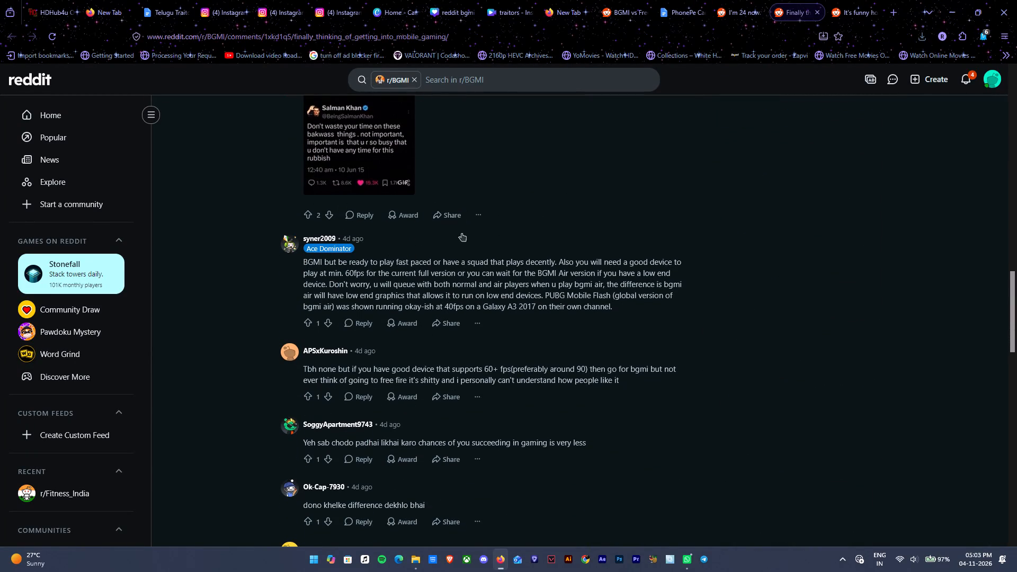
scroll(461, 230, down, 3)
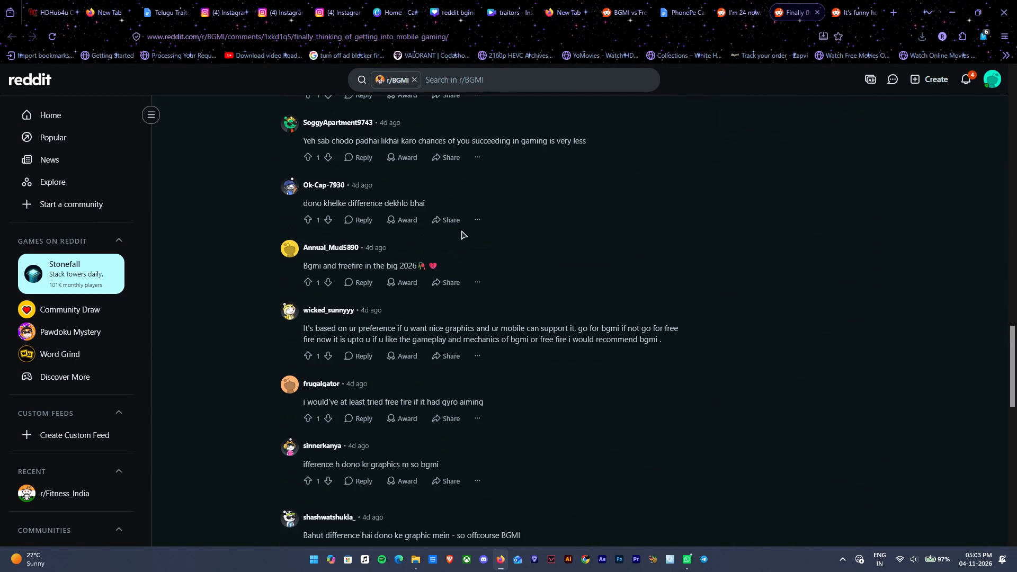
scroll(461, 230, down, 4)
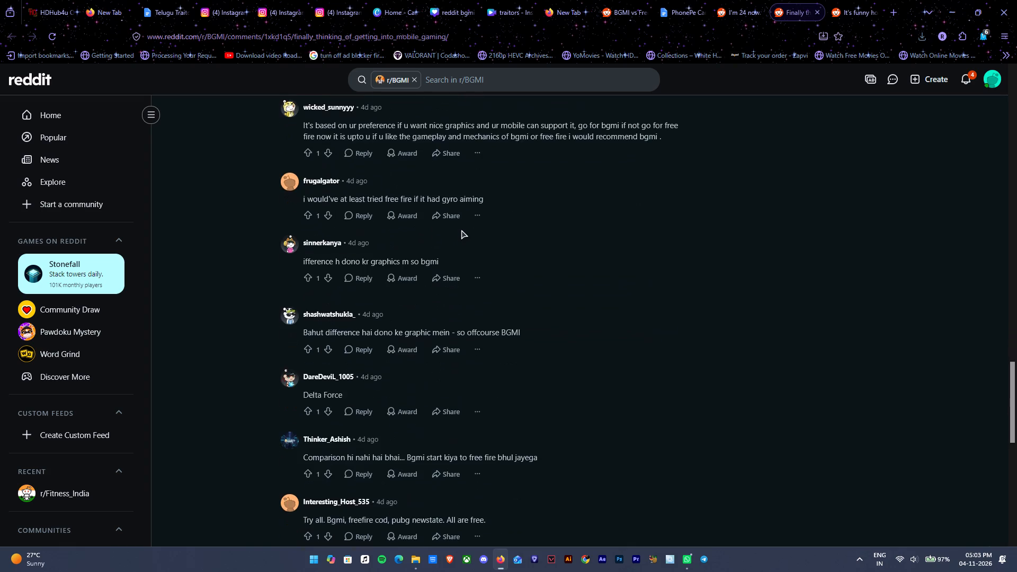
scroll(465, 224, down, 1)
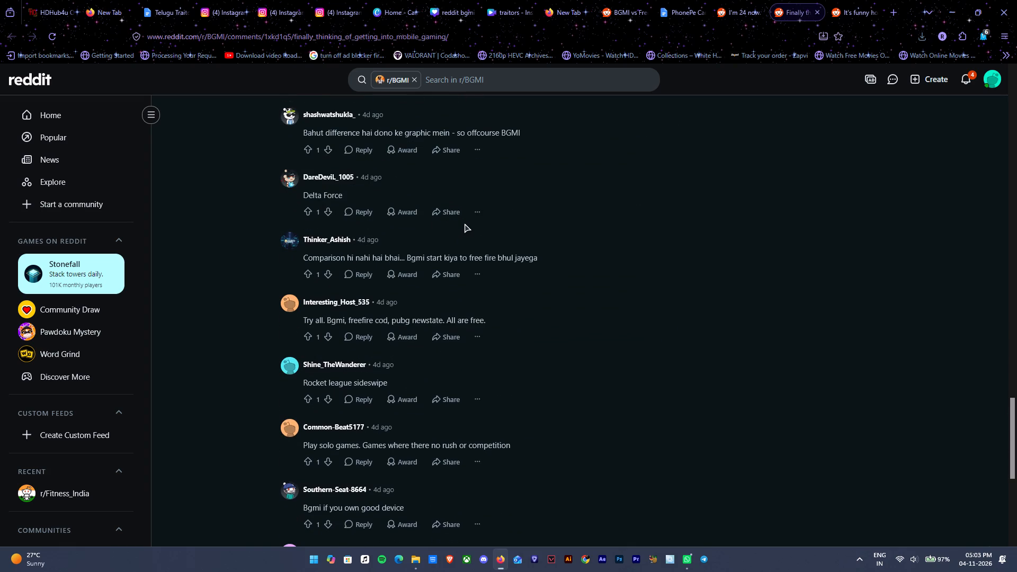
scroll(465, 224, down, 1)
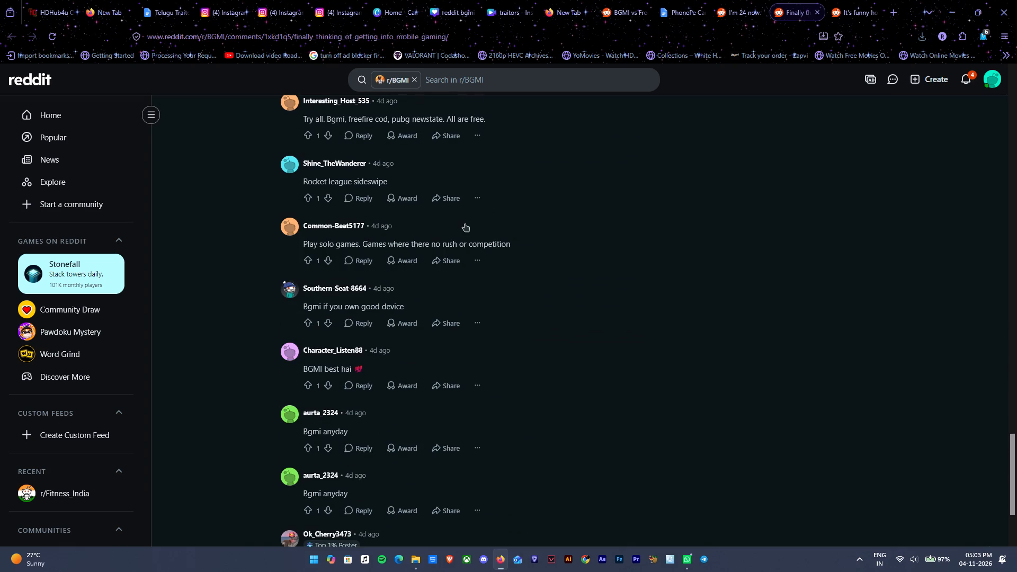
scroll(465, 224, down, 1)
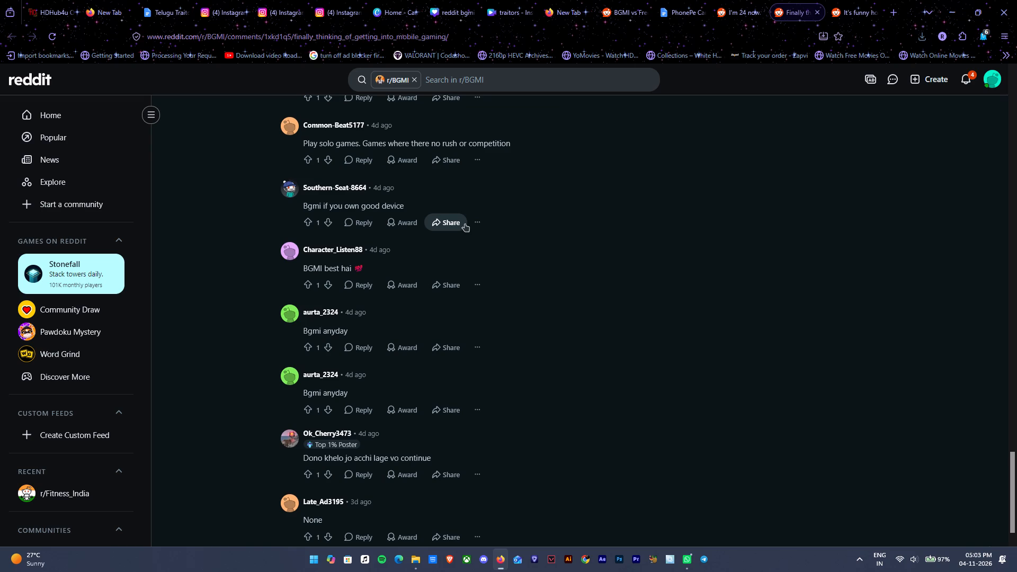
scroll(465, 224, down, 4)
scroll(465, 224, up, 3)
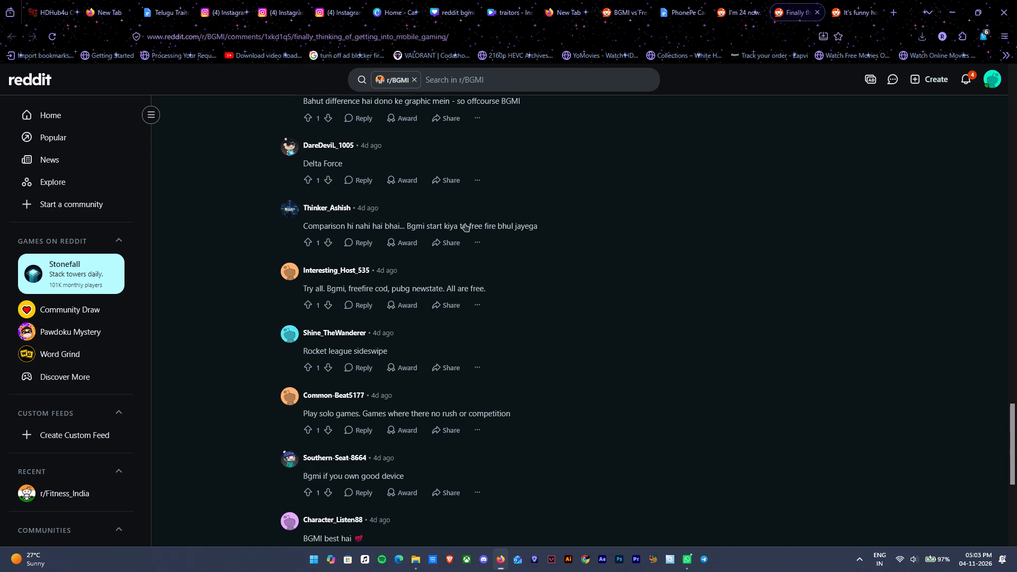
Return to the r/AskIndia "BGMI vs Free Fire" thread and review its comments to the end for usable remarks.
click(762, 0)
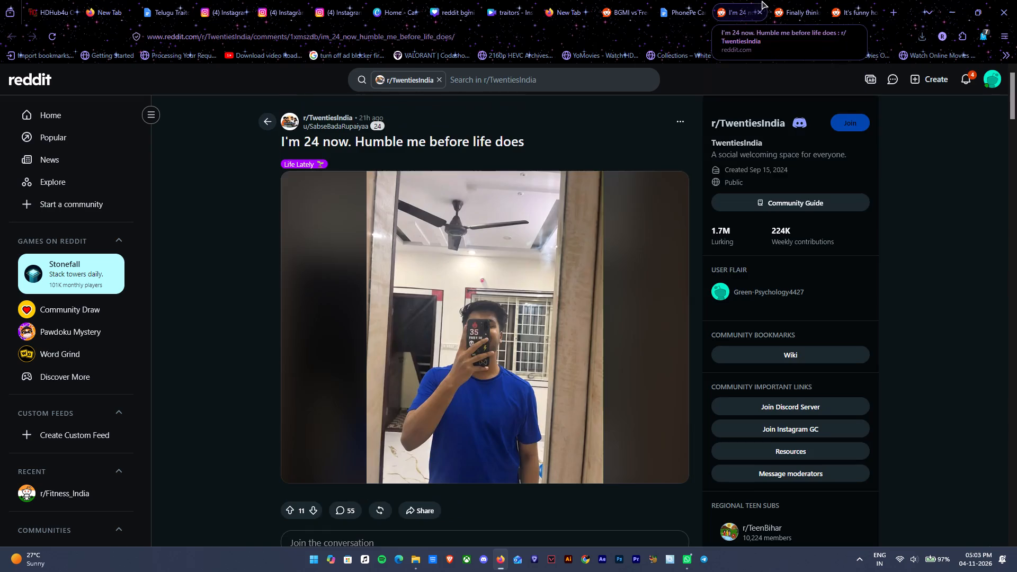
scroll(630, 220, down, 4)
scroll(630, 221, up, 6)
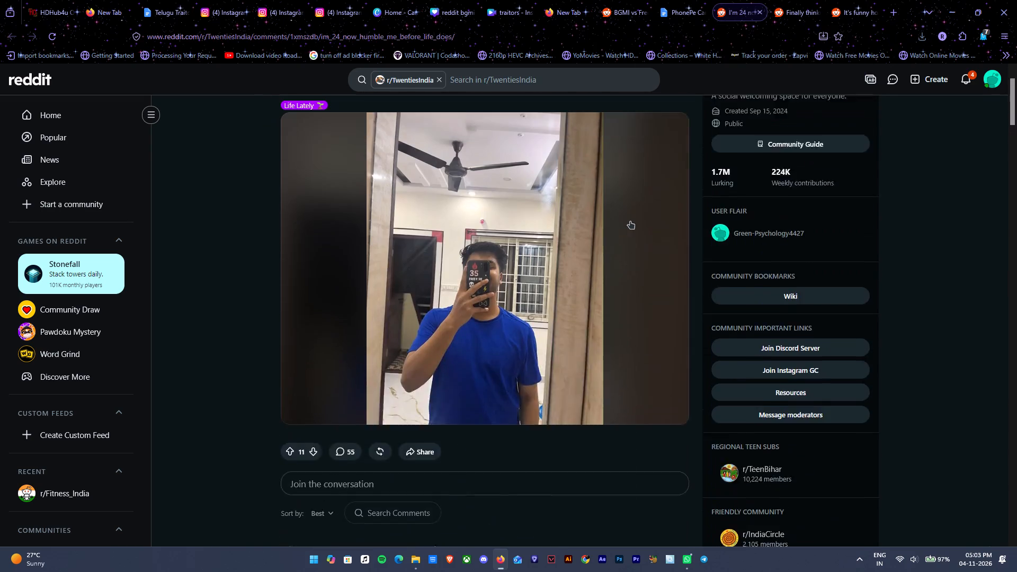
click(636, 0)
scroll(481, 352, down, 6)
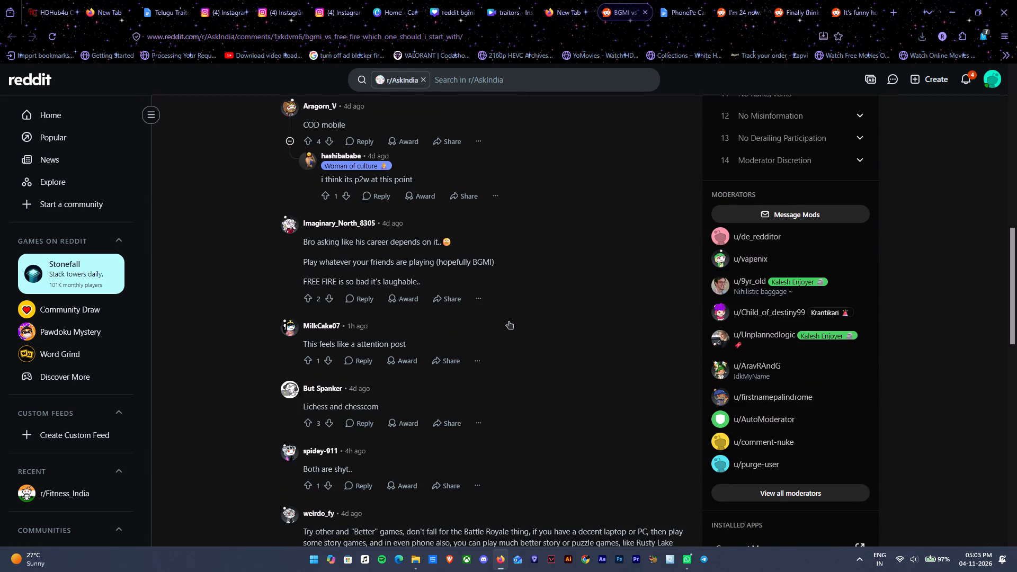
scroll(508, 321, up, 1)
scroll(508, 321, down, 1)
scroll(508, 321, up, 1)
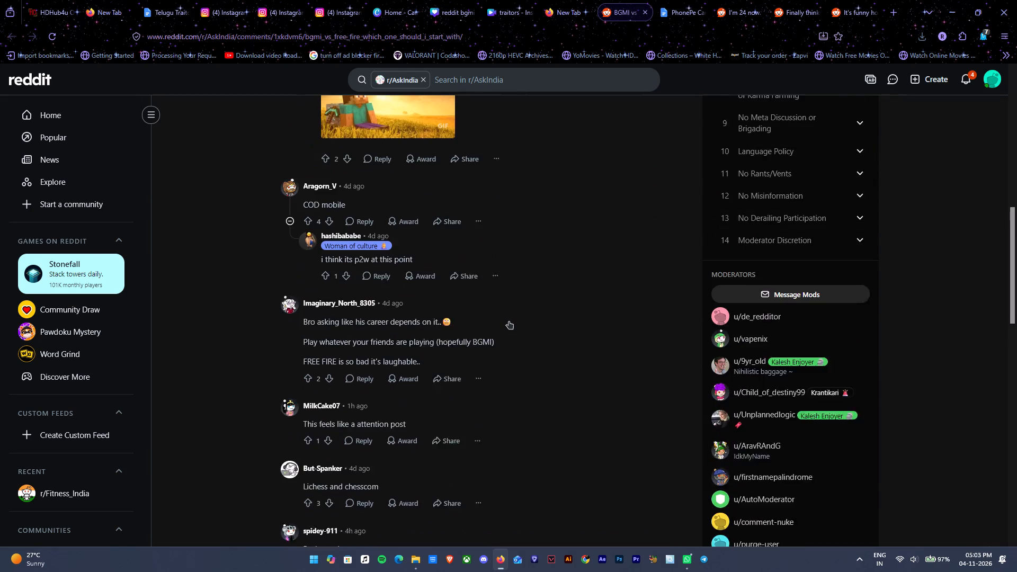
scroll(508, 321, down, 5)
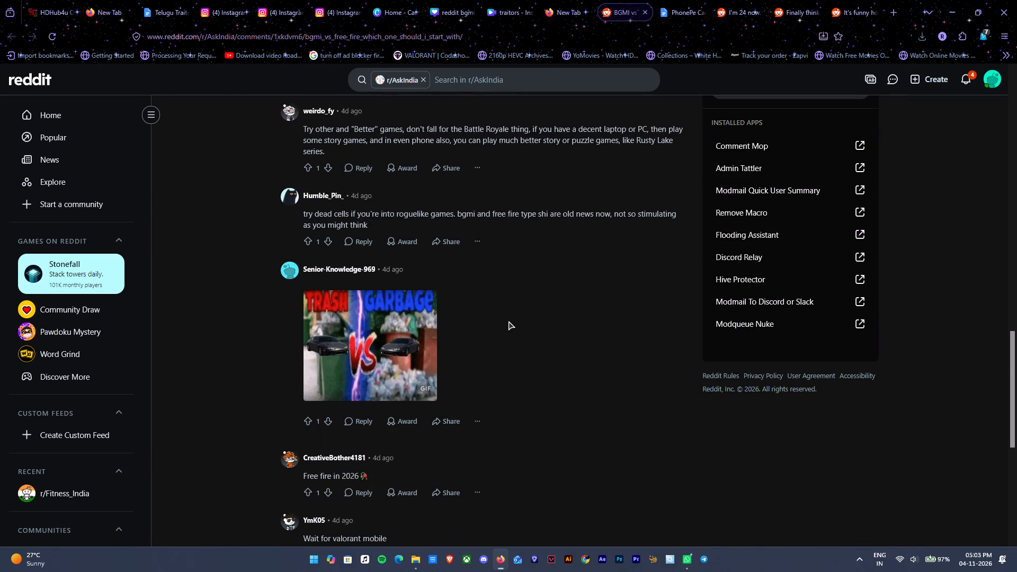
scroll(508, 321, down, 4)
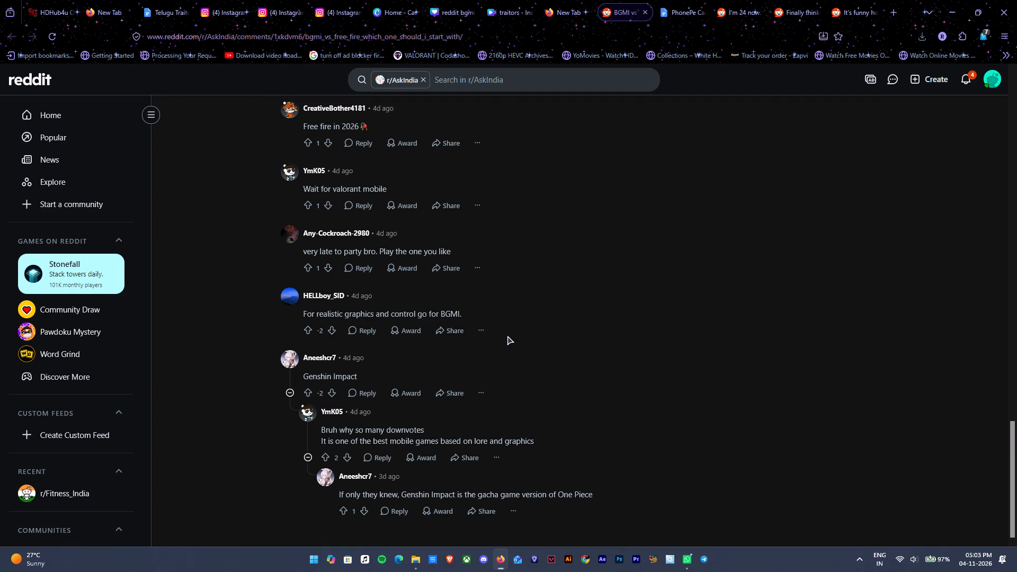
Review the comments of the r/BGMI thread about the video never mentioning Free Fire, down to the last one.
click(842, 0)
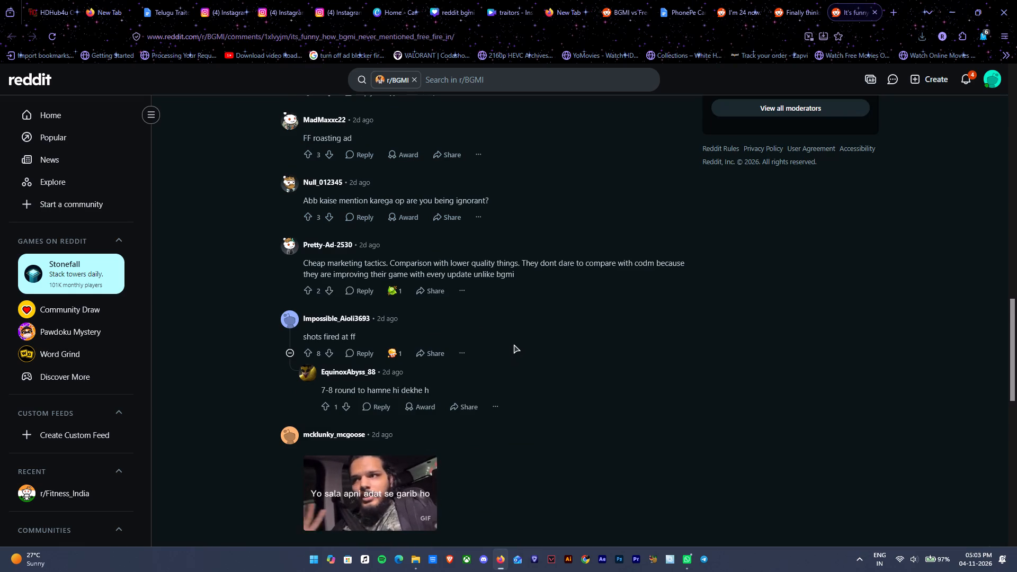
scroll(514, 344, up, 4)
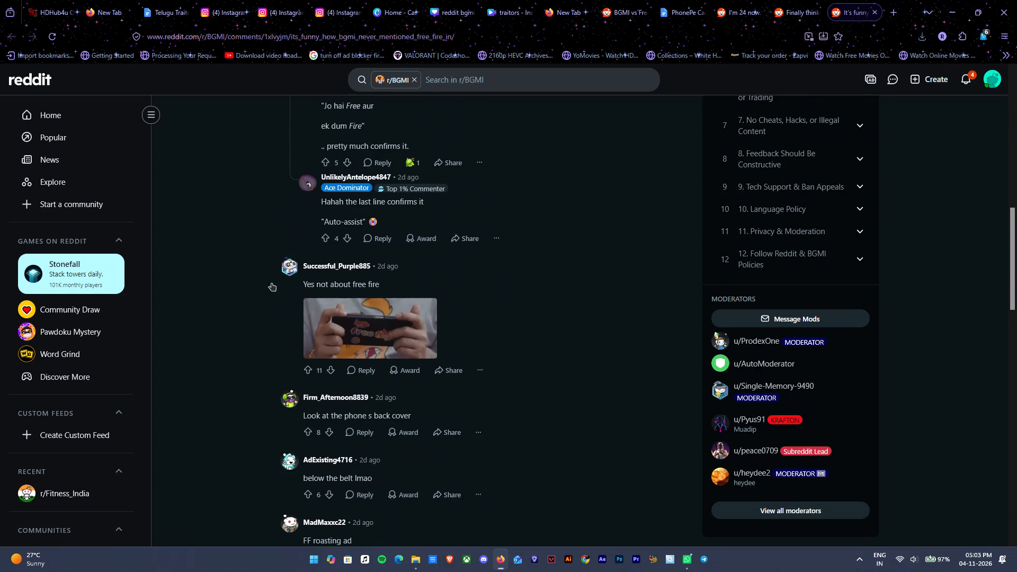
scroll(261, 273, down, 1)
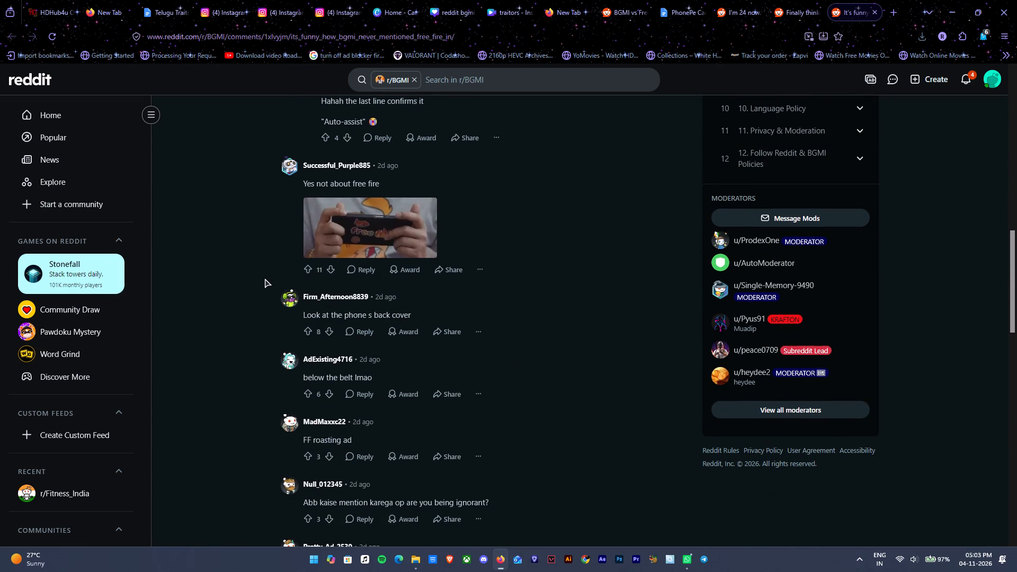
scroll(271, 303, down, 1)
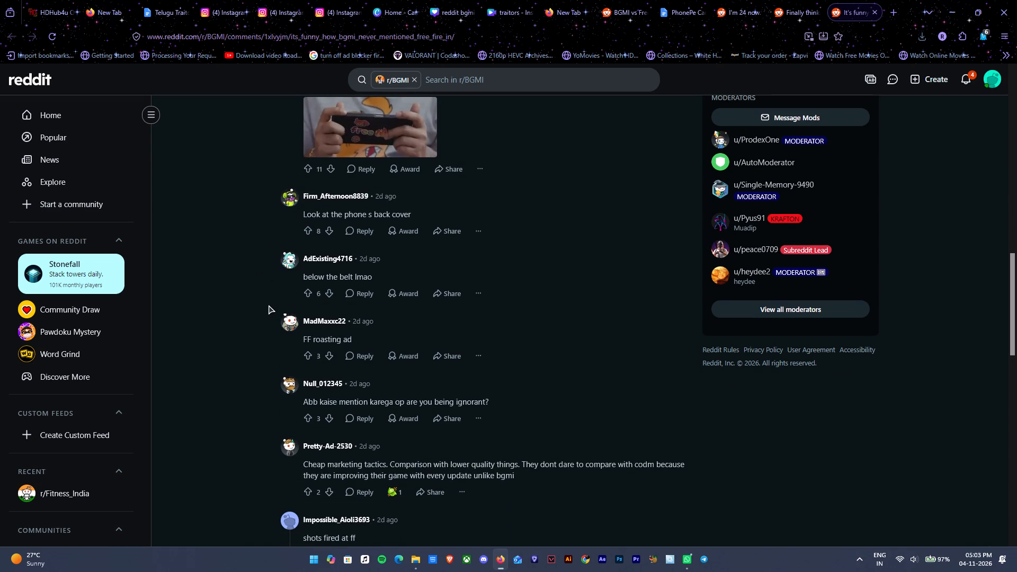
scroll(269, 305, down, 4)
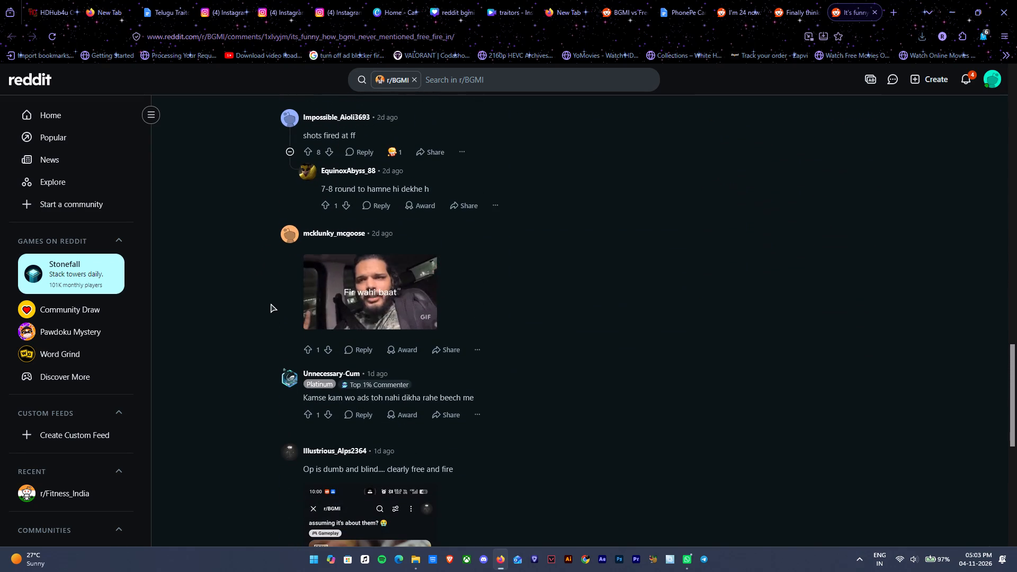
scroll(271, 303, down, 1)
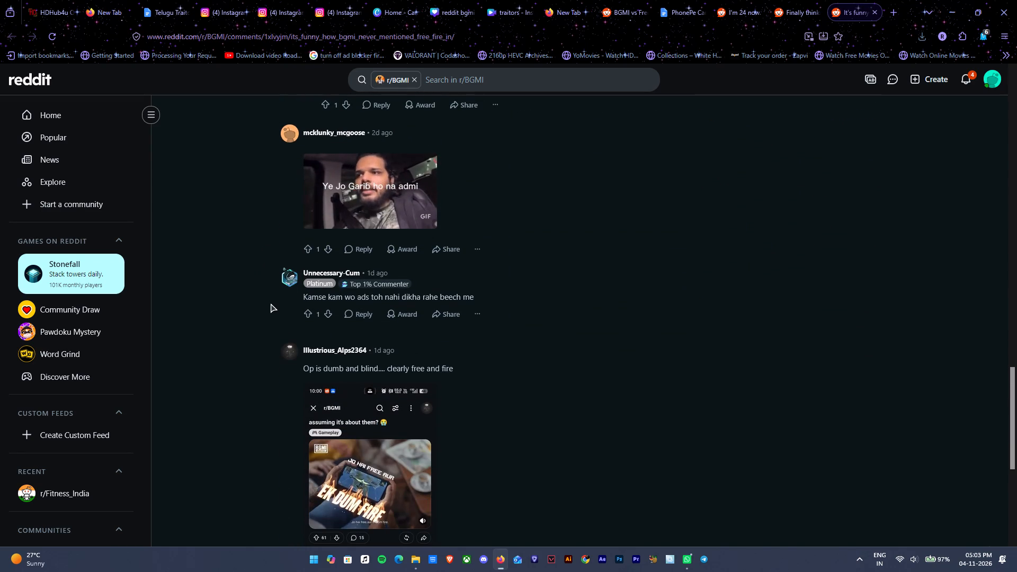
scroll(271, 303, down, 1)
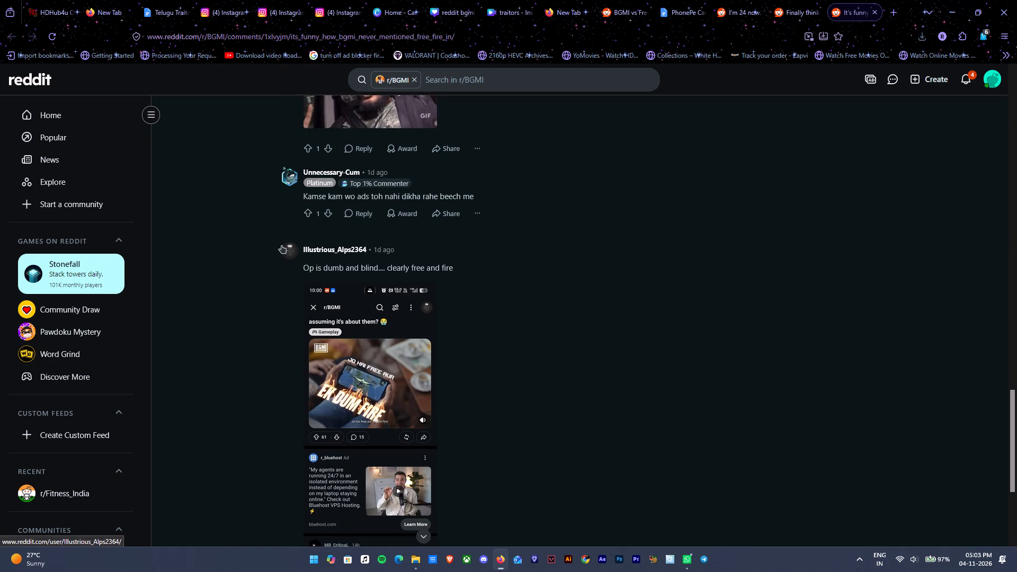
scroll(281, 245, down, 3)
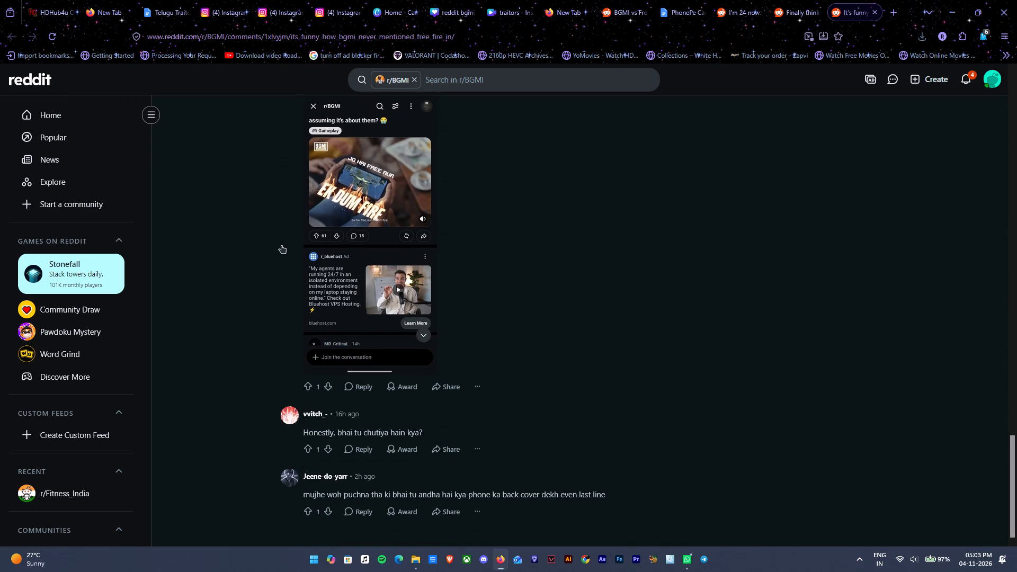
scroll(281, 245, down, 2)
Watch the BGMI video in that thread's post with sound on, pausing to glance at the top comments before resuming.
scroll(270, 385, up, 16)
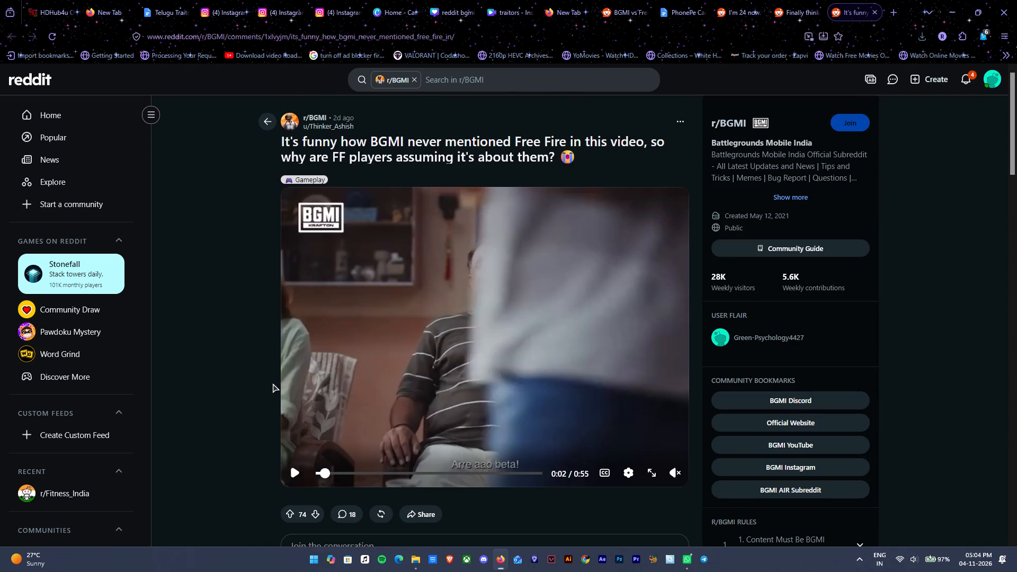
click(296, 482)
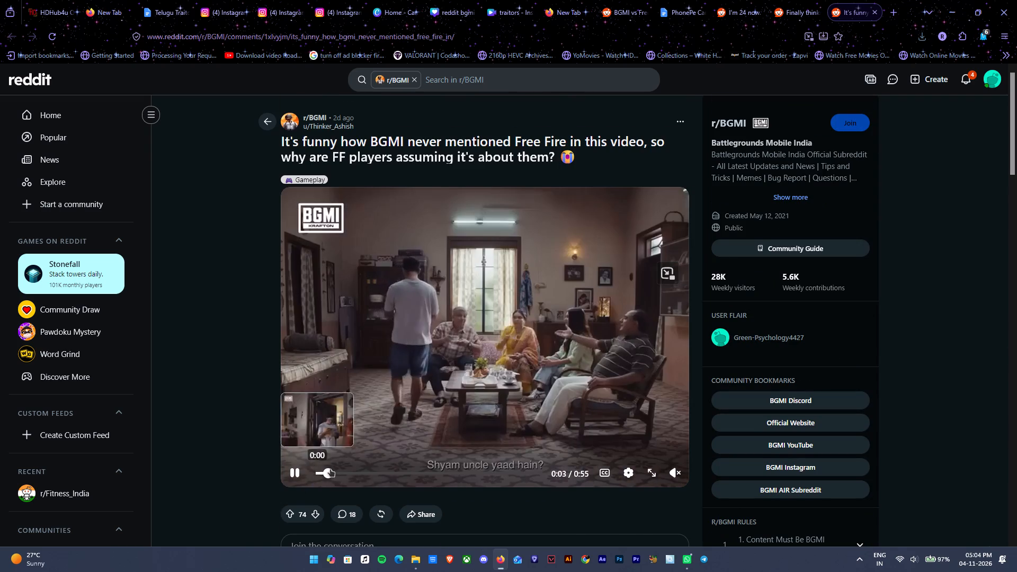
click(679, 474)
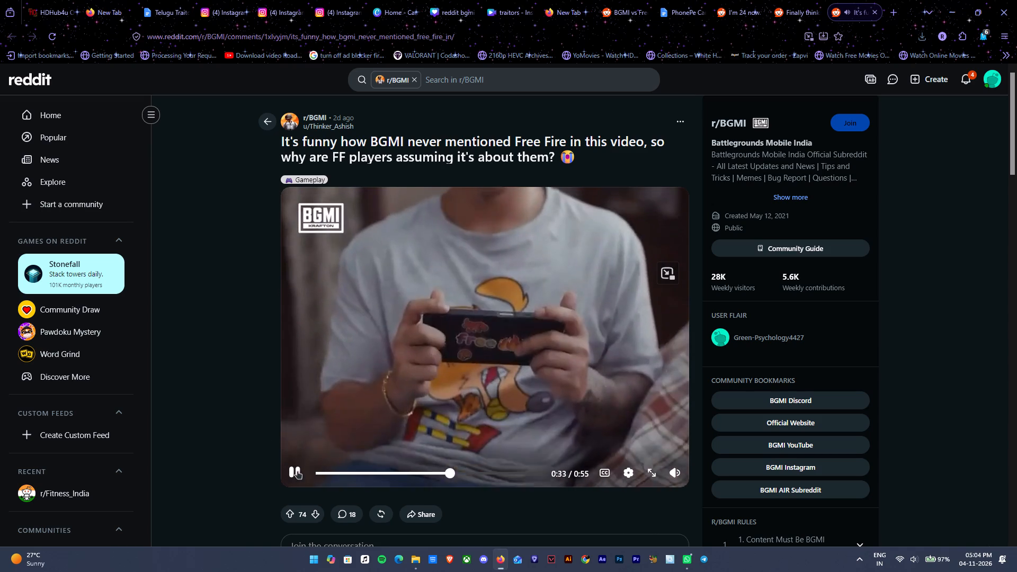
click(297, 471)
scroll(414, 401, up, 1)
scroll(414, 401, down, 2)
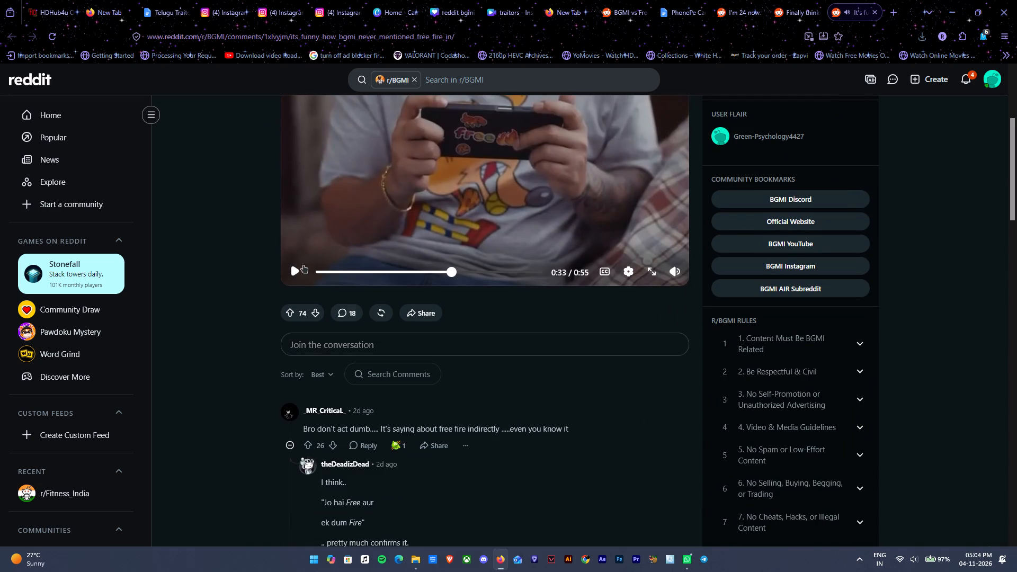
click(291, 279)
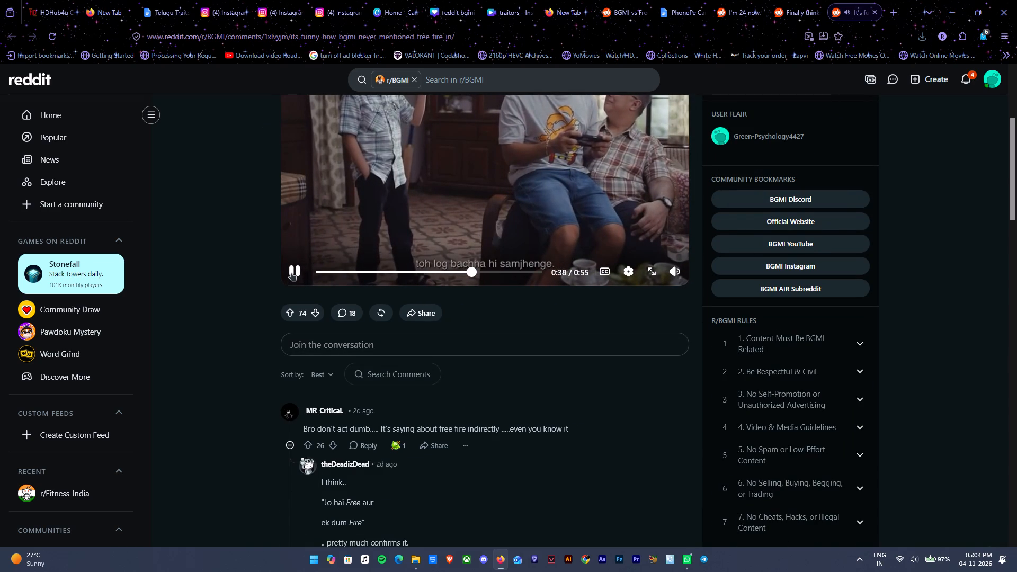
Watch the rest of the BGMI video in the r/BGMI Free Fire thread to its end.
scroll(298, 270, up, 4)
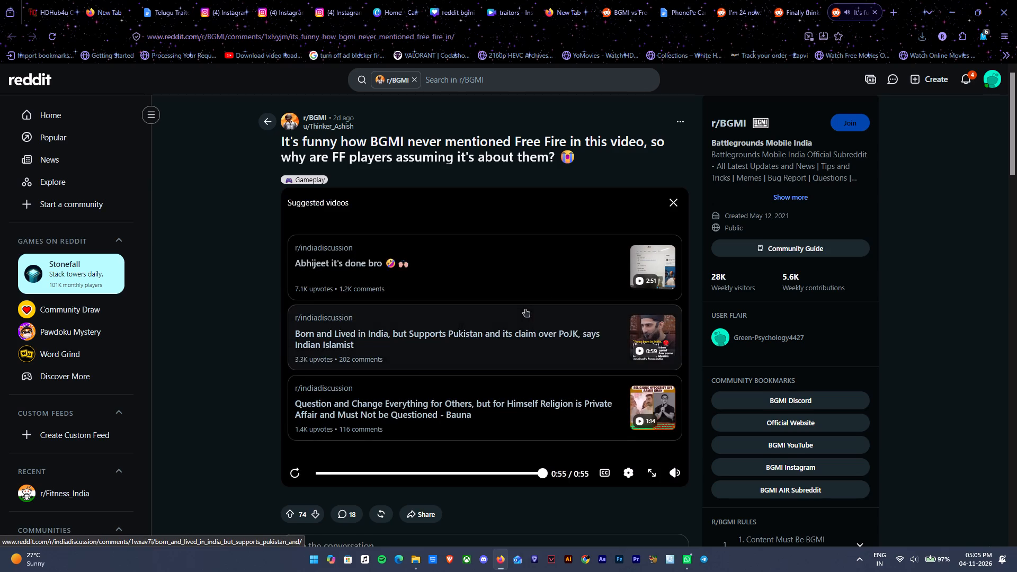
scroll(525, 309, down, 5)
Switch to the Instagram messages showing the "2 Berozgar 1 Rozgar" group chat.
click(301, 4)
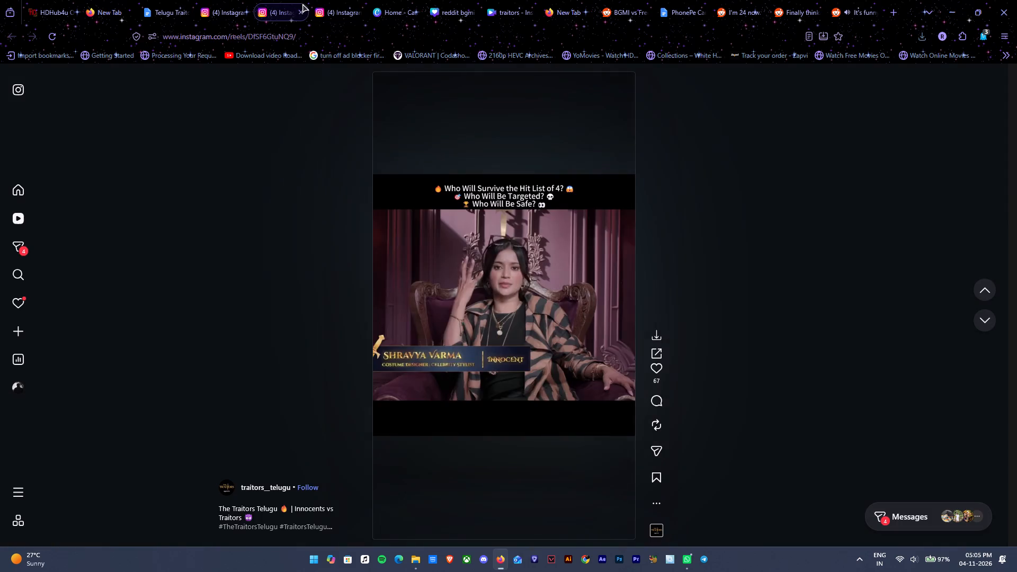
click(345, 10)
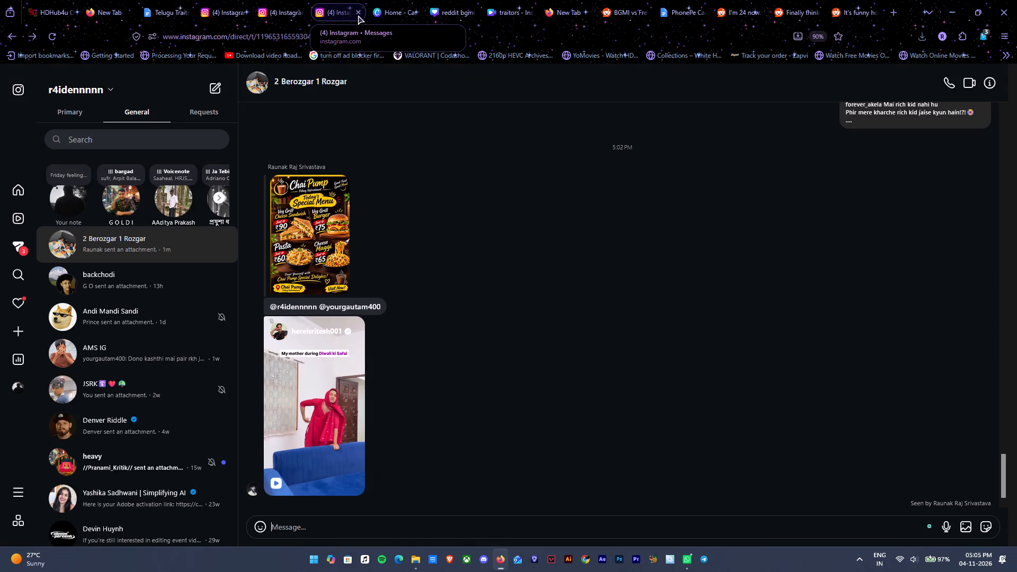
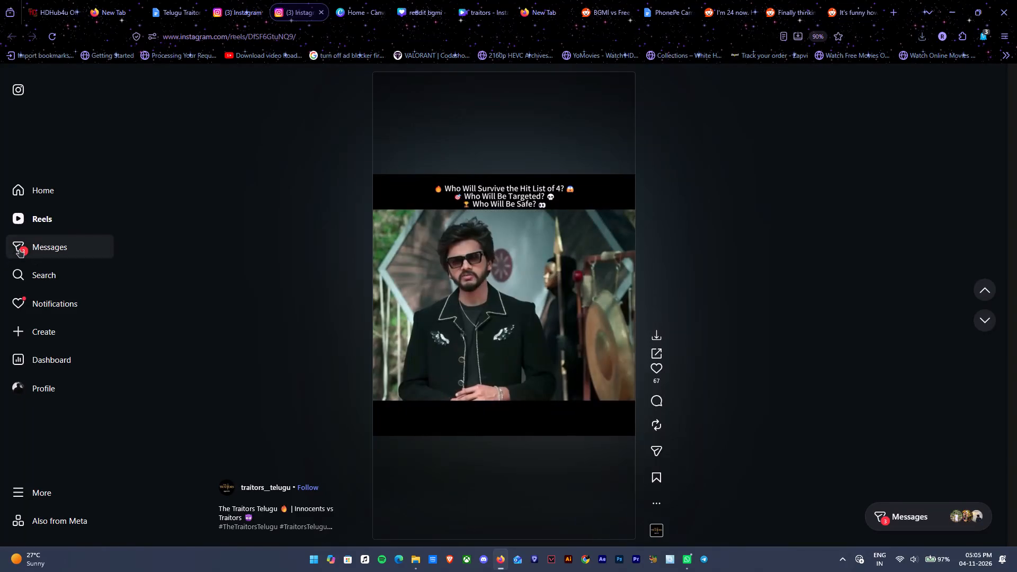
Open the direct message inbox of the Instagram account.
click(19, 249)
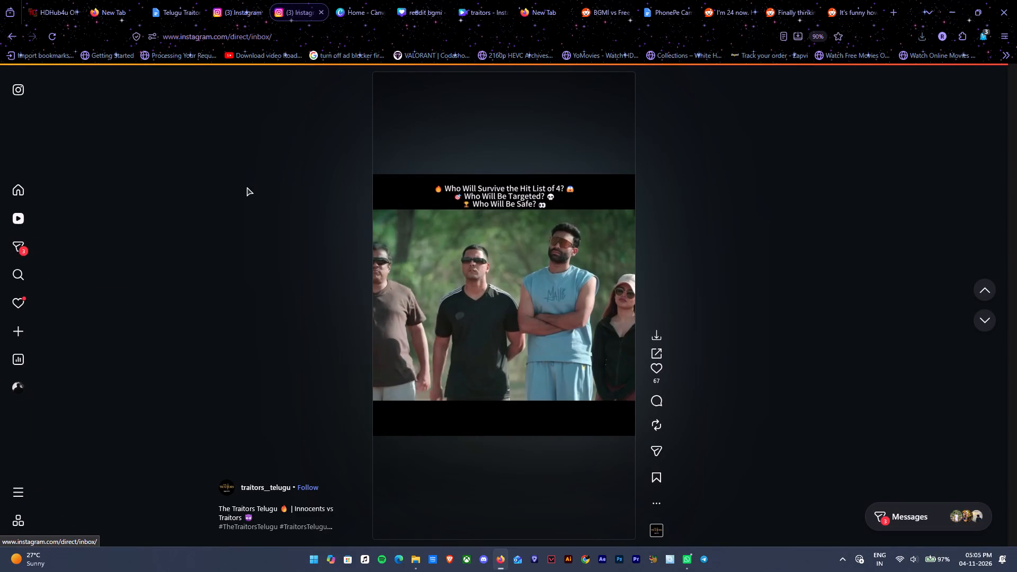
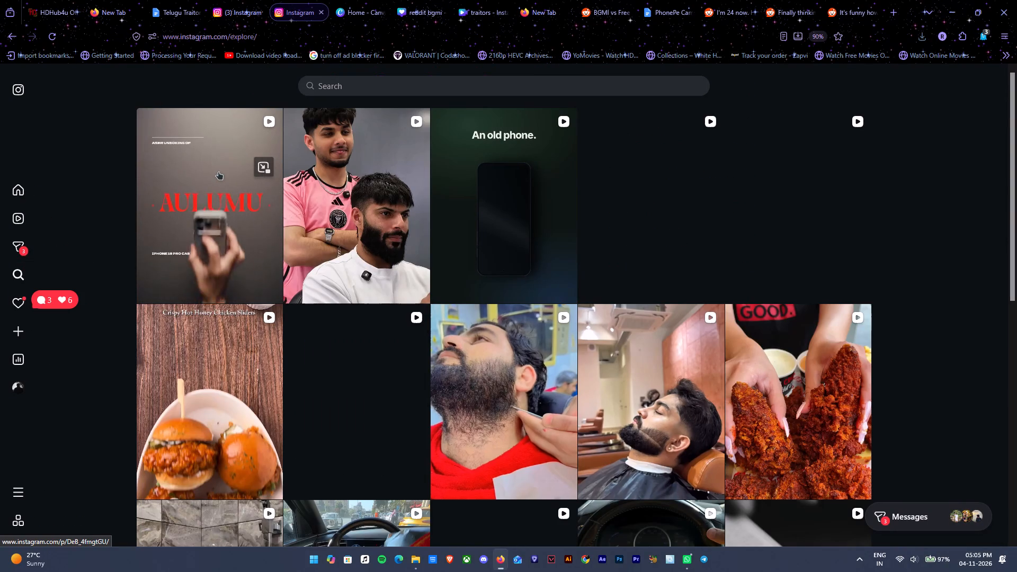
Browse the Instagram Explore feed, viewing the pink-jersey barber's reel and the day 96 beard transformation reel.
click(364, 251)
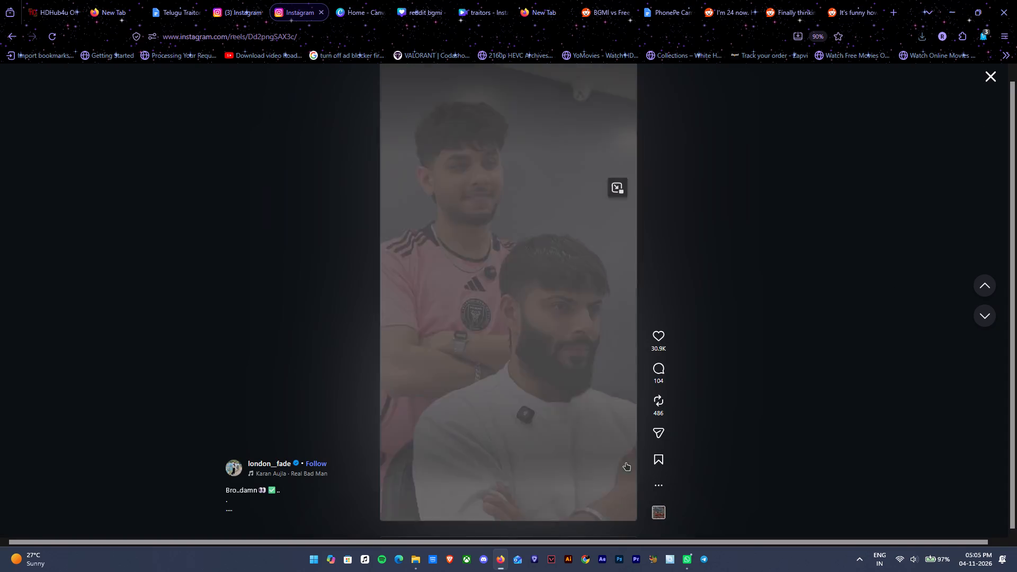
click(573, 512)
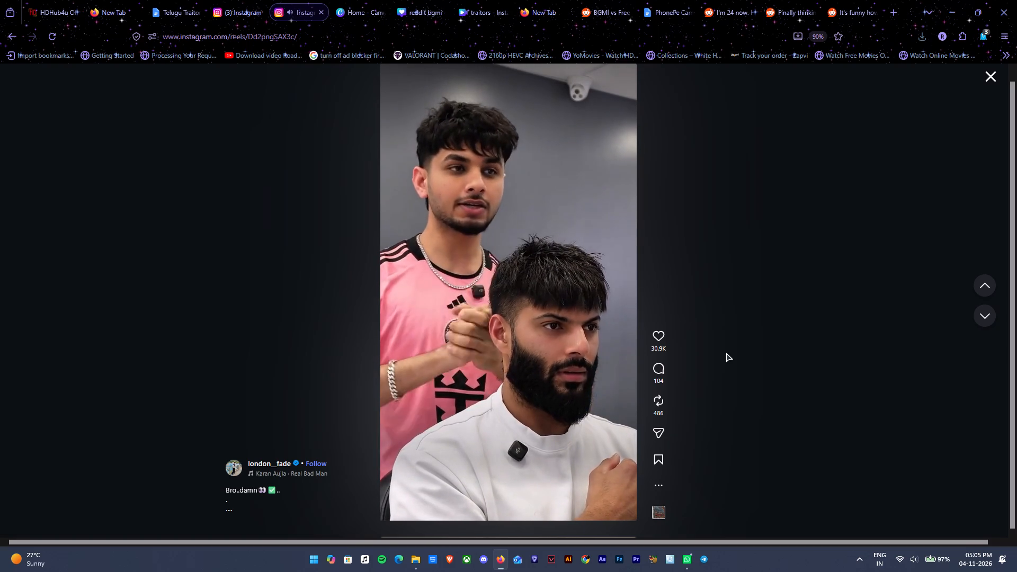
click(983, 75)
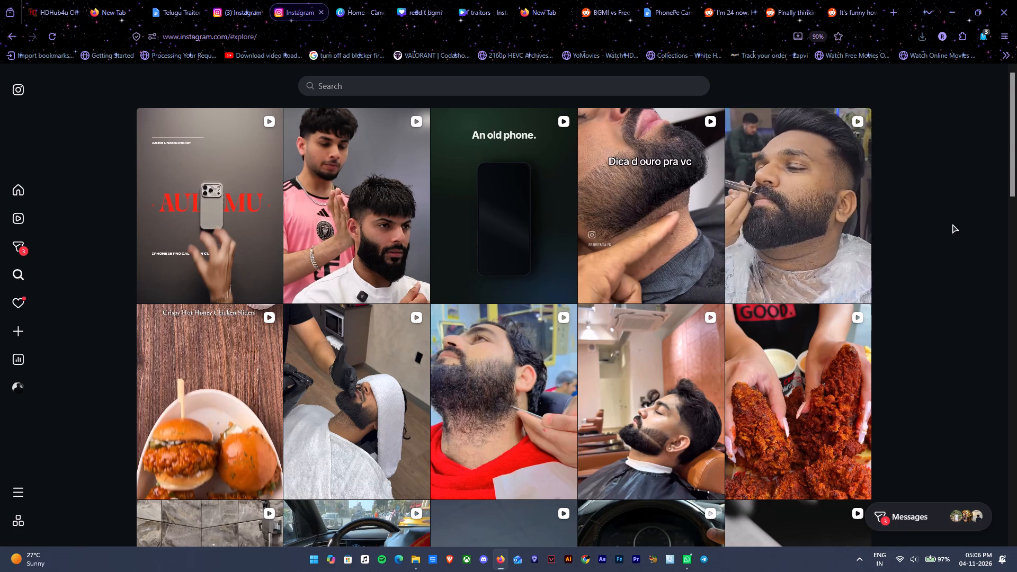
scroll(952, 224, down, 3)
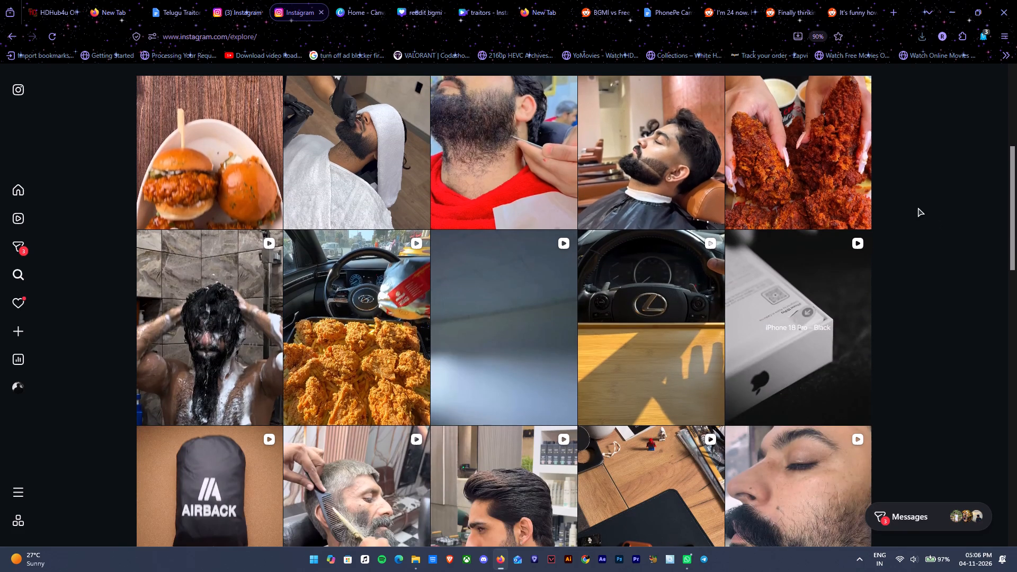
scroll(605, 203, down, 3)
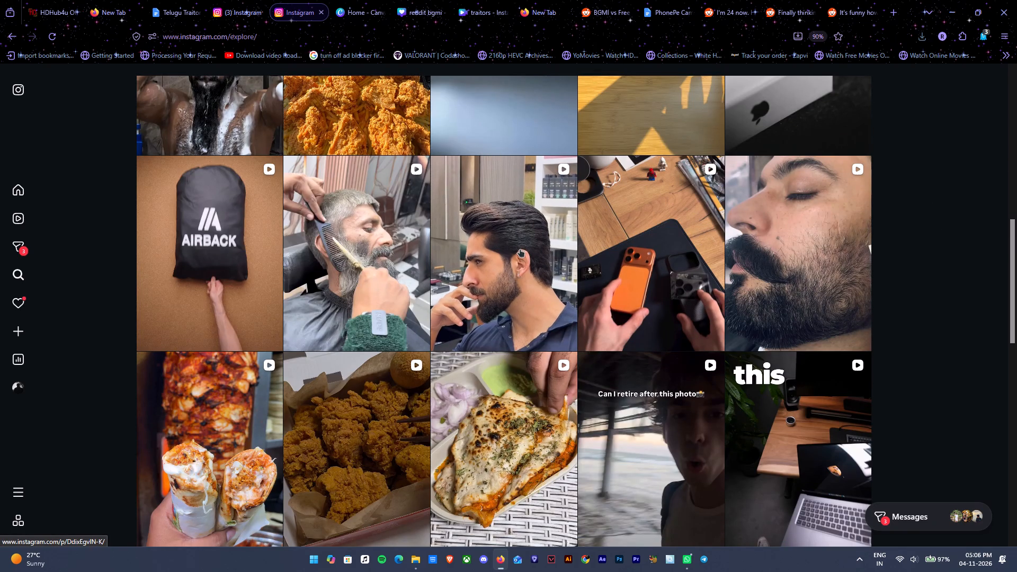
scroll(520, 248, down, 3)
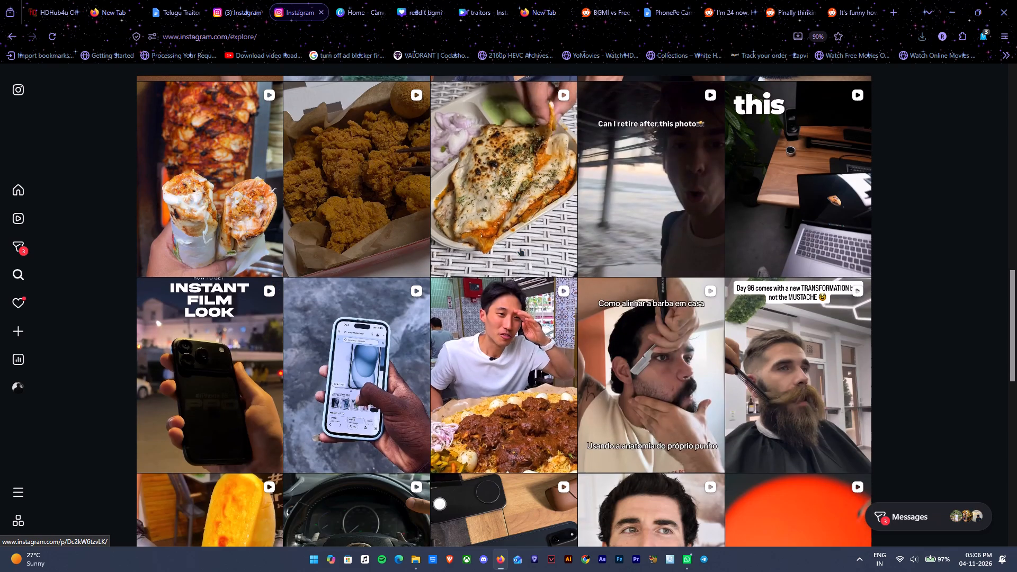
scroll(520, 248, down, 1)
click(787, 282)
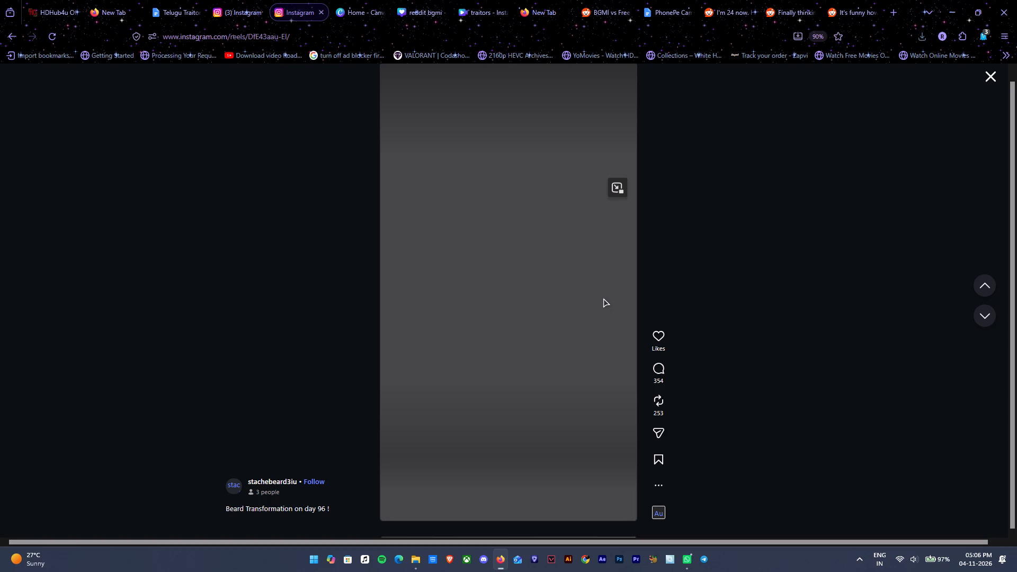
click(1000, 72)
Close the Instagram Explore tab and the tab holding The Traitors Telugu reel.
click(320, 8)
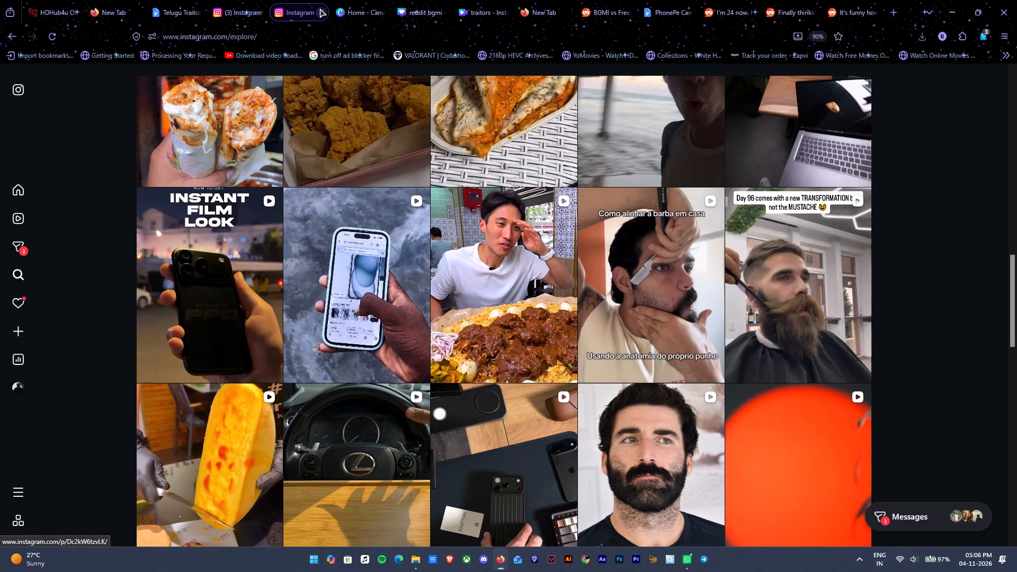
click(240, 14)
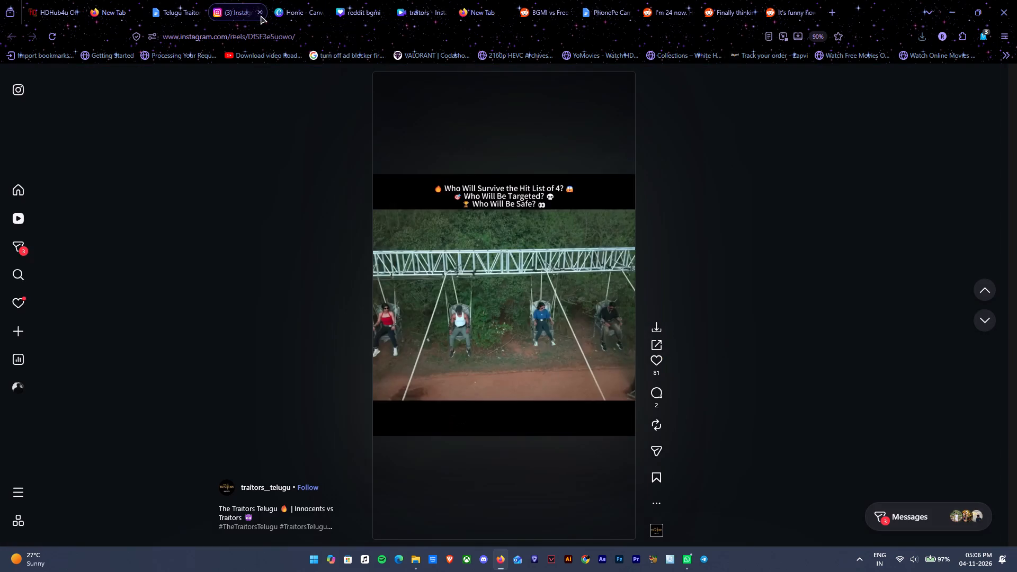
click(261, 15)
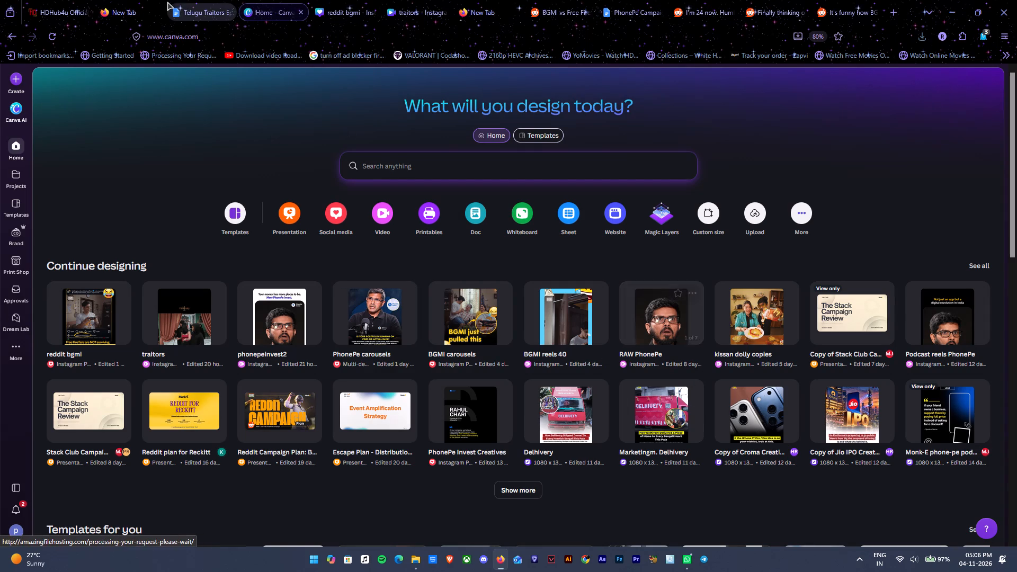
Switch to the Telugu Traitors document and look over its reel links and captions through the last page.
click(211, 0)
scroll(489, 334, down, 2)
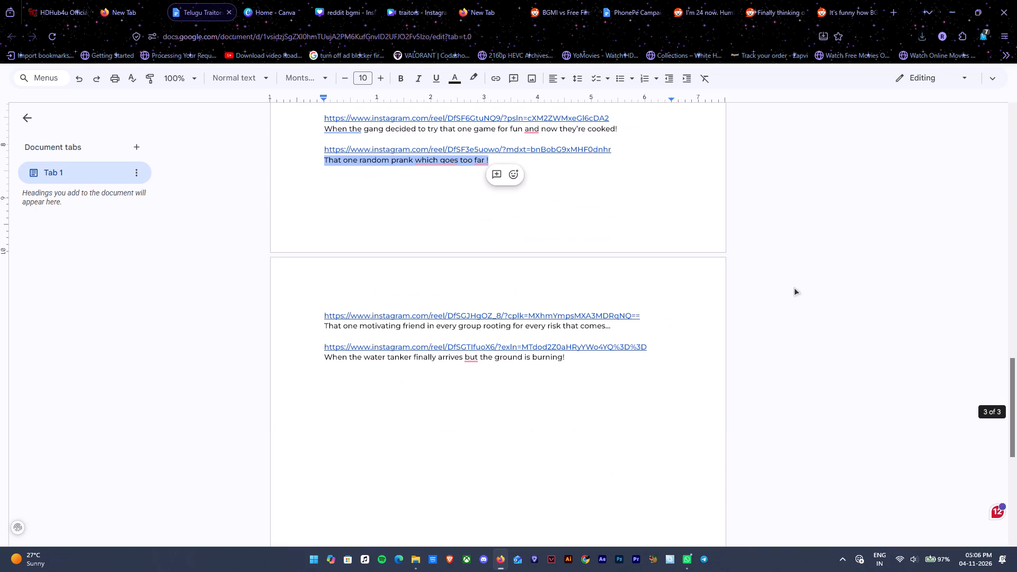
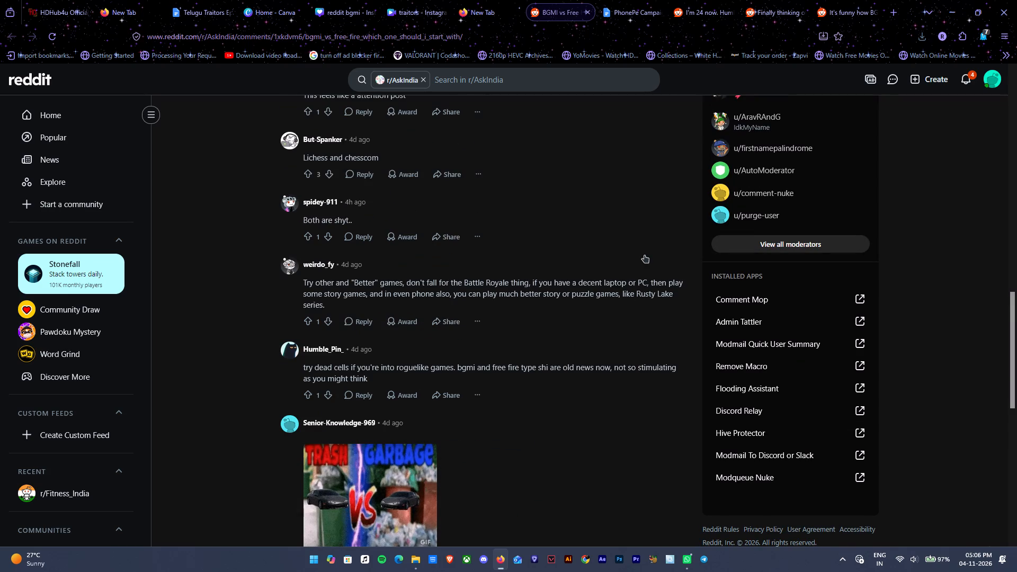
Skim back up the r/AskIndia "BGMI vs Free Fire" comments and check the r/TwentiesIndia "I'm 24 now" thread for usable remarks.
scroll(644, 255, up, 2)
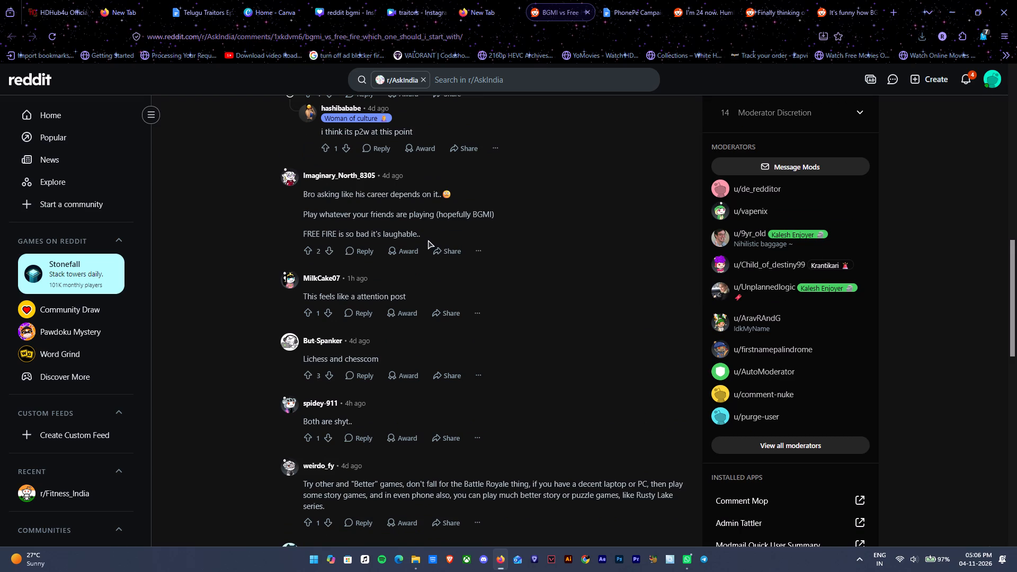
scroll(428, 240, up, 1)
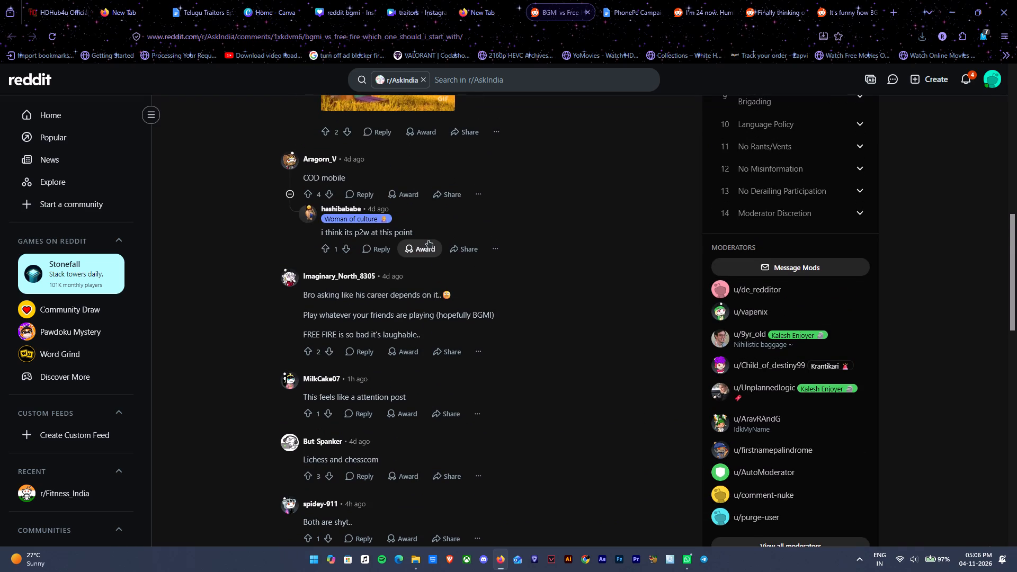
scroll(553, 386, up, 3)
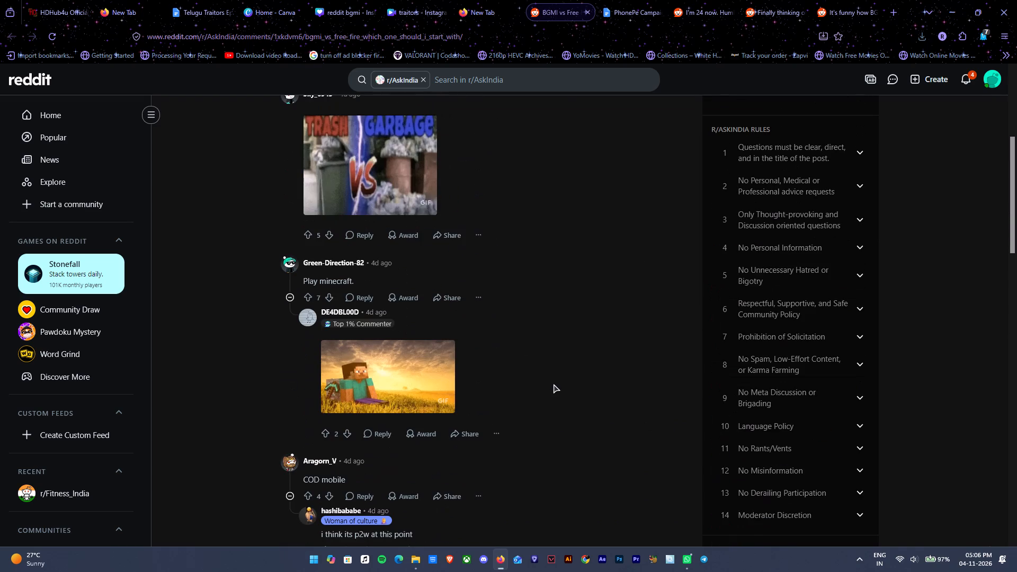
scroll(554, 380, up, 2)
click(704, 0)
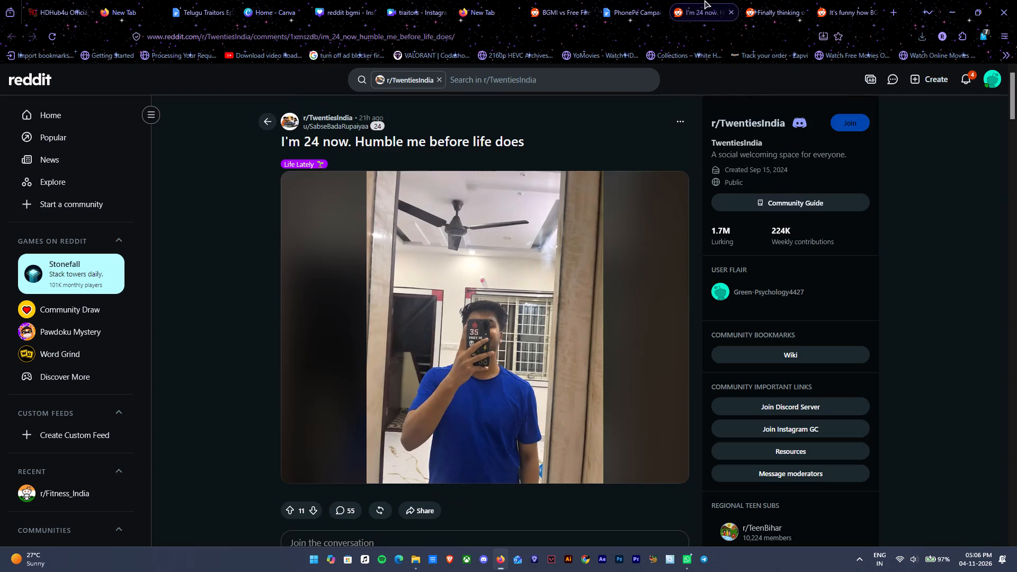
scroll(483, 337, down, 5)
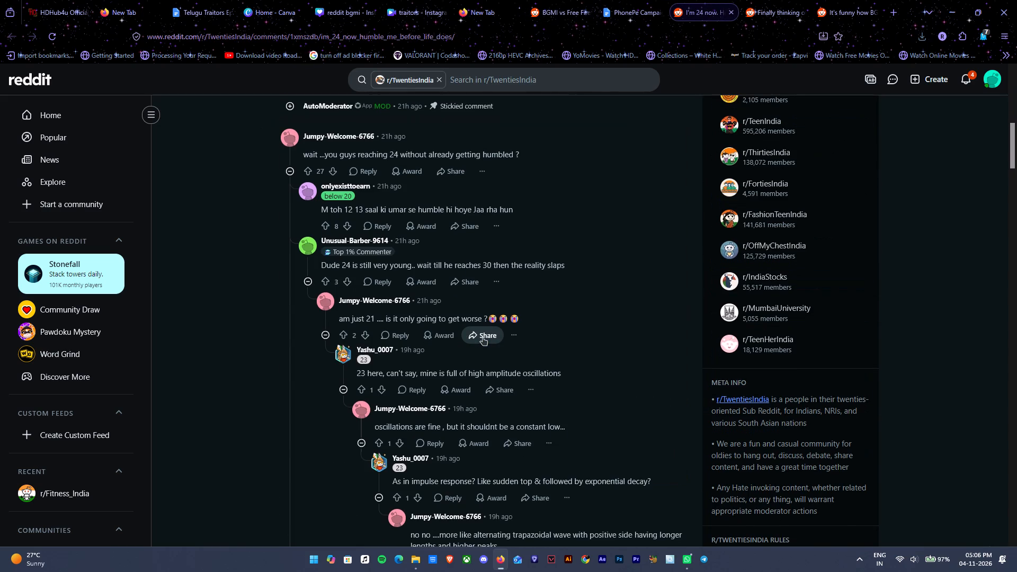
scroll(483, 337, up, 2)
scroll(483, 337, down, 4)
Capture a screenshot of one "Bgmi anyday" comment near the end of the r/BGMI mobile gaming thread.
click(755, 0)
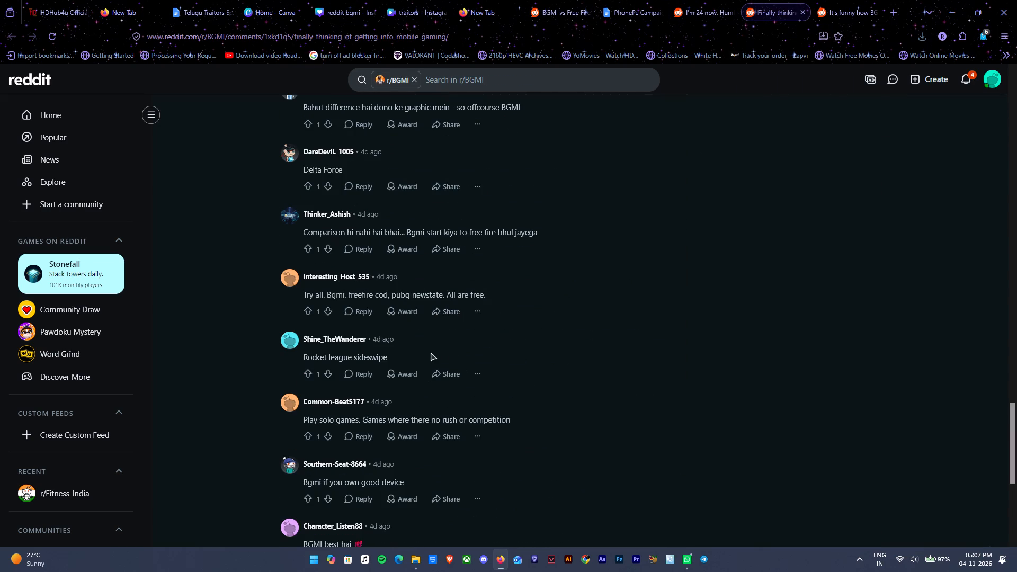
scroll(427, 352, down, 3)
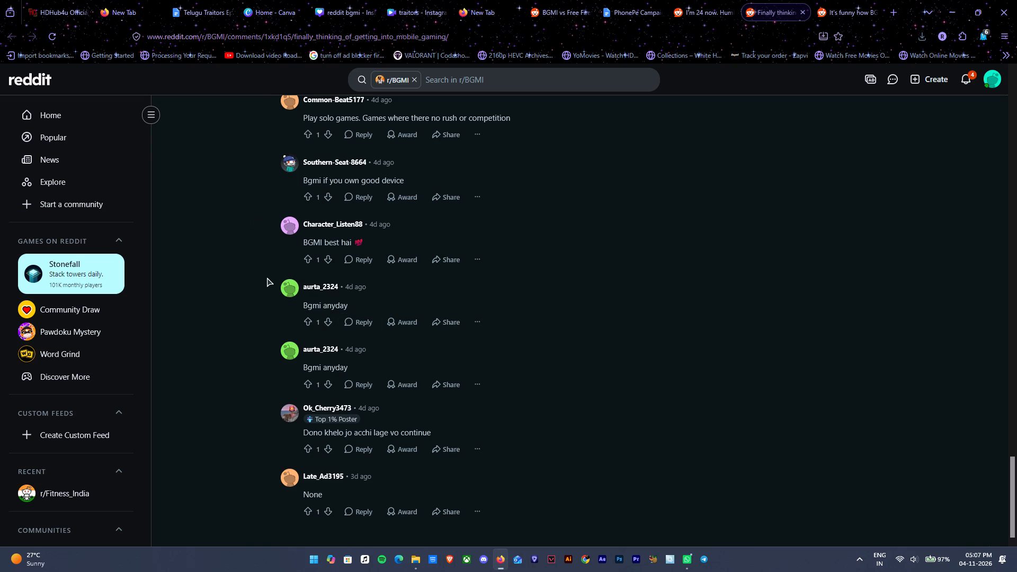
key(Print)
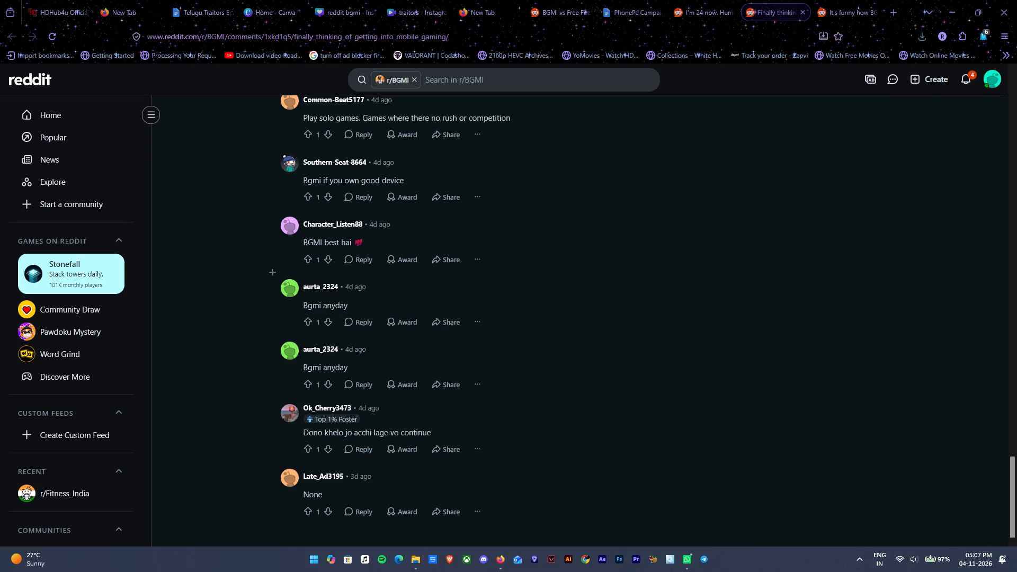
drag(270, 273, 518, 353)
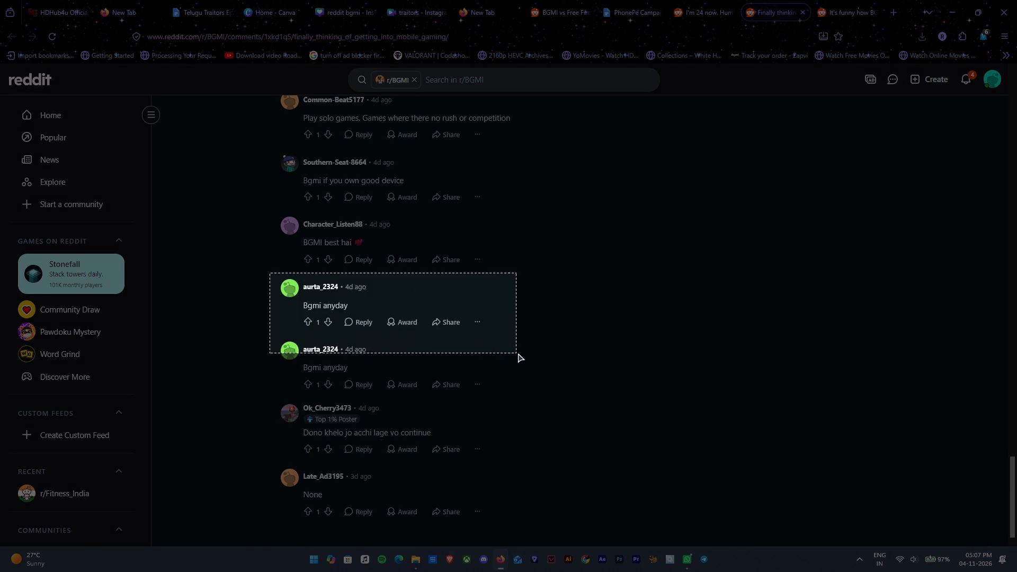
drag(518, 353, 500, 339)
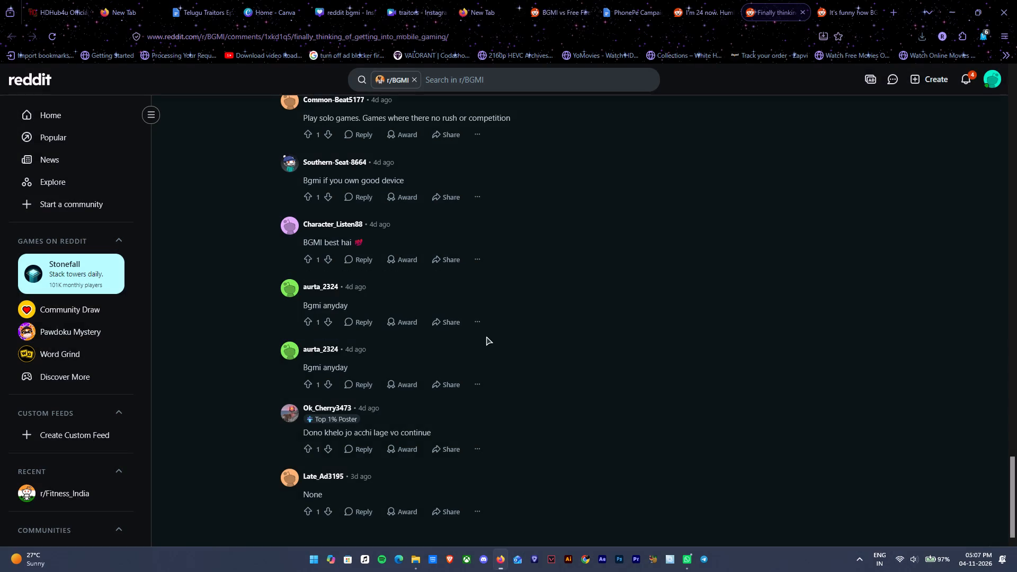
Paste the "Bgmi anyday" capture onto page 4 of the reddit bgmi design, shrink it, and place it beside the "shots fired at ff" comment.
click(323, 0)
scroll(690, 276, up, 2)
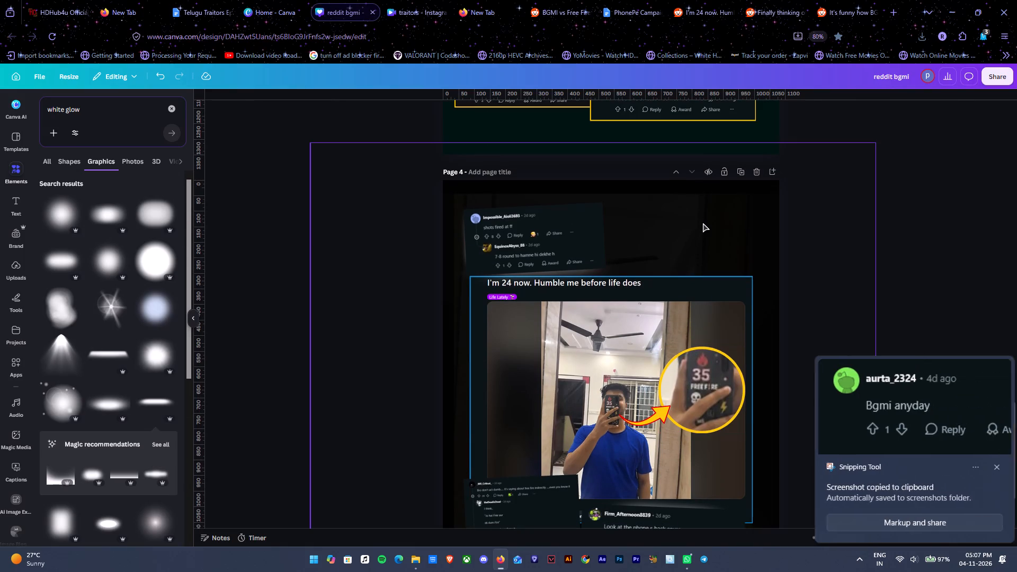
key(ctrl+v)
drag(648, 400, 701, 282)
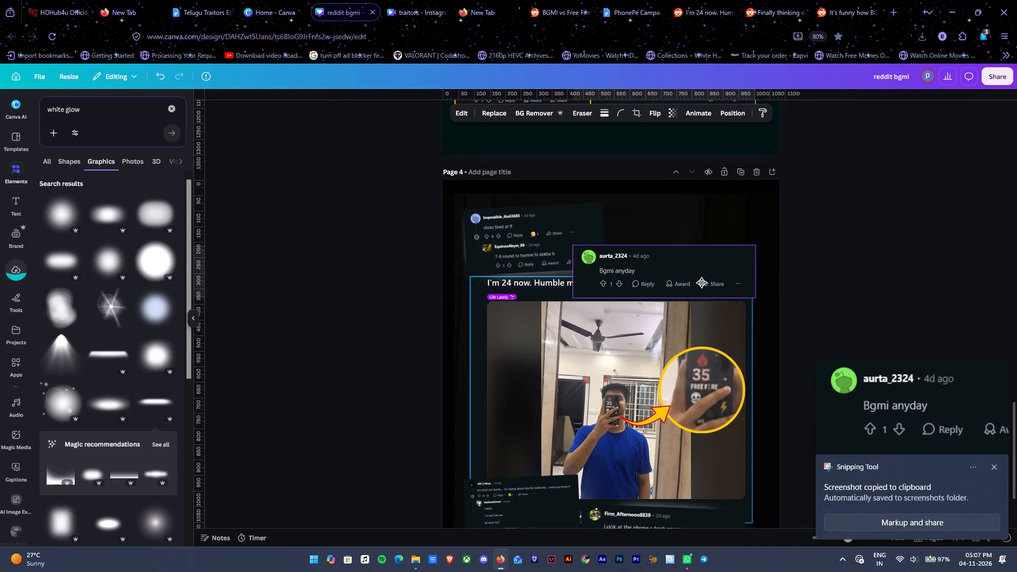
drag(701, 282, 712, 262)
drag(765, 224, 712, 239)
drag(679, 271, 699, 249)
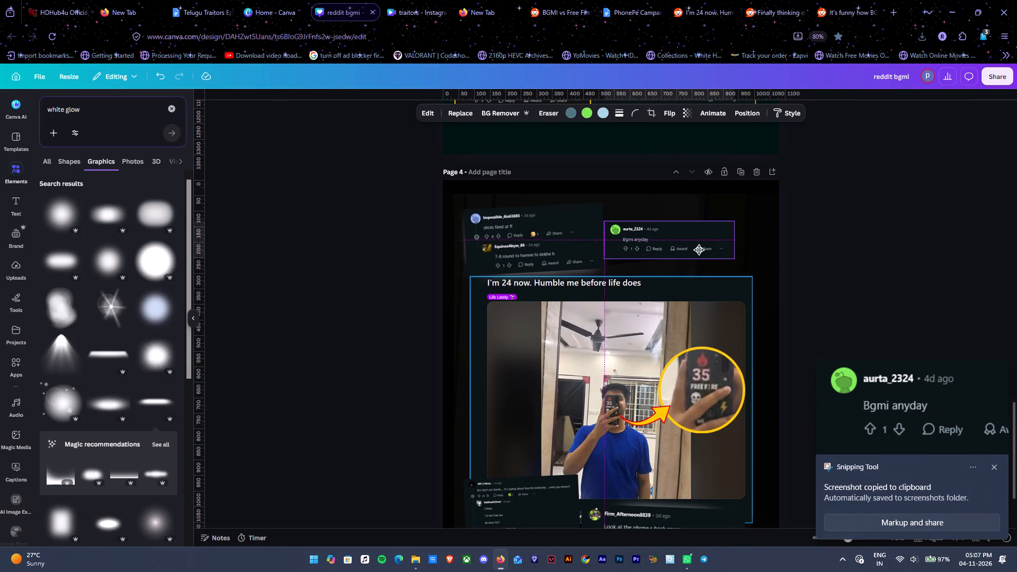
drag(699, 249, 695, 252)
Tilt the "Bgmi anyday" comment slightly clockwise, shrink it a little more, and settle it just above the "I'm 24 now" post.
click(664, 282)
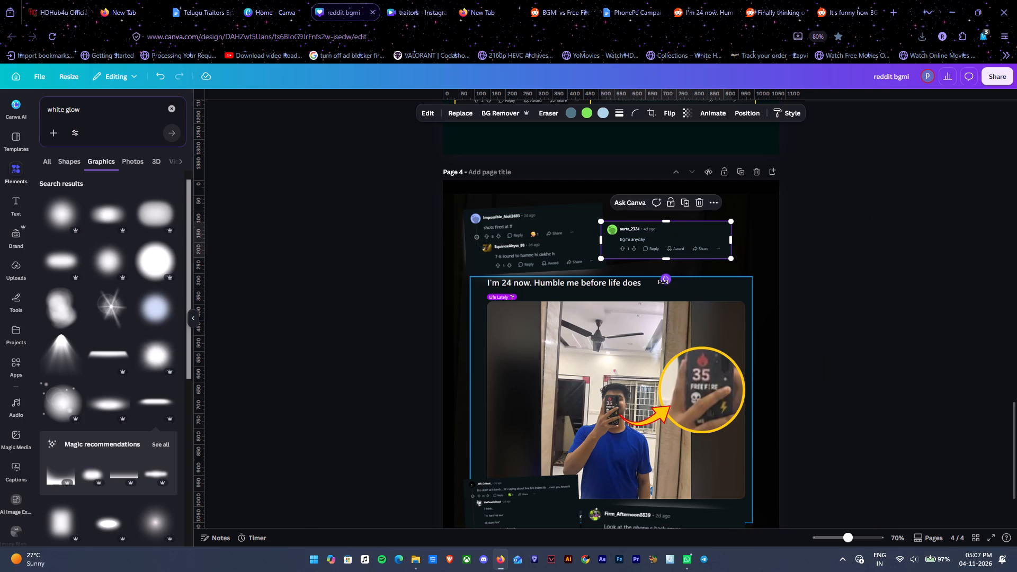
drag(676, 242, 676, 251)
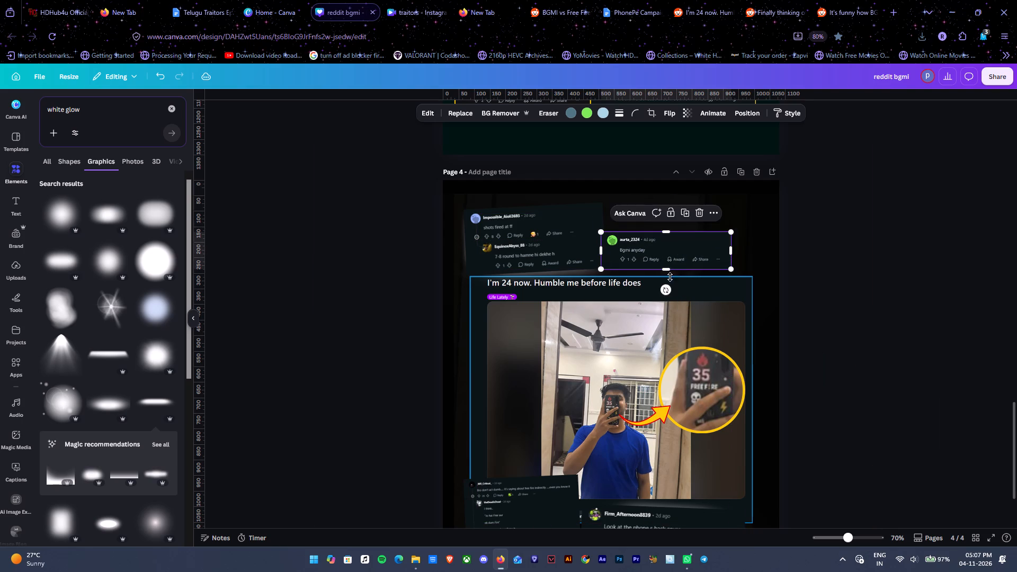
click(666, 290)
click(688, 256)
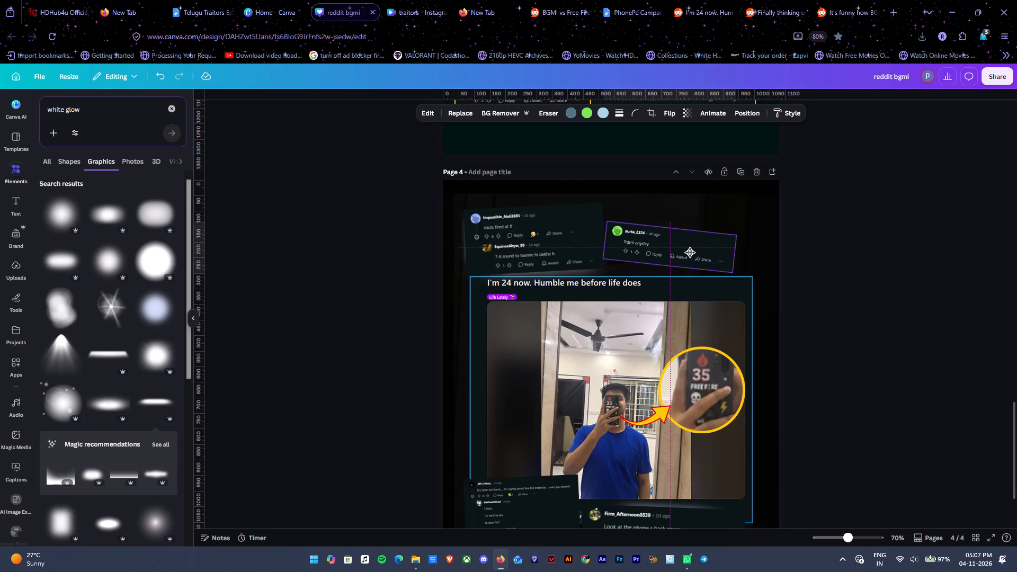
click(669, 283)
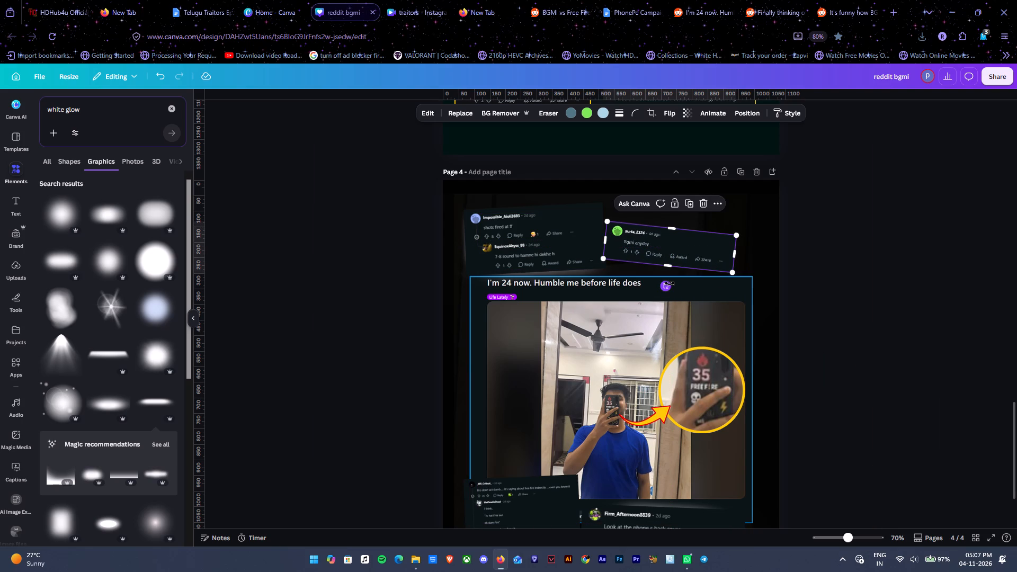
drag(732, 272, 721, 264)
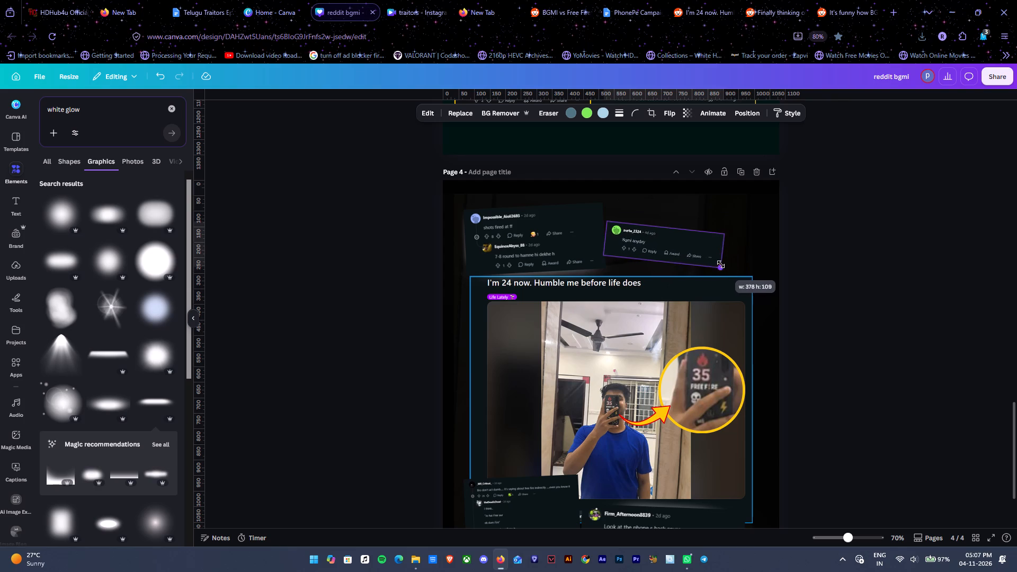
drag(721, 264, 725, 266)
click(763, 249)
Review the comments of the r/BGMI thread about never mentioning Free Fire for another remark to add to the design.
click(829, 0)
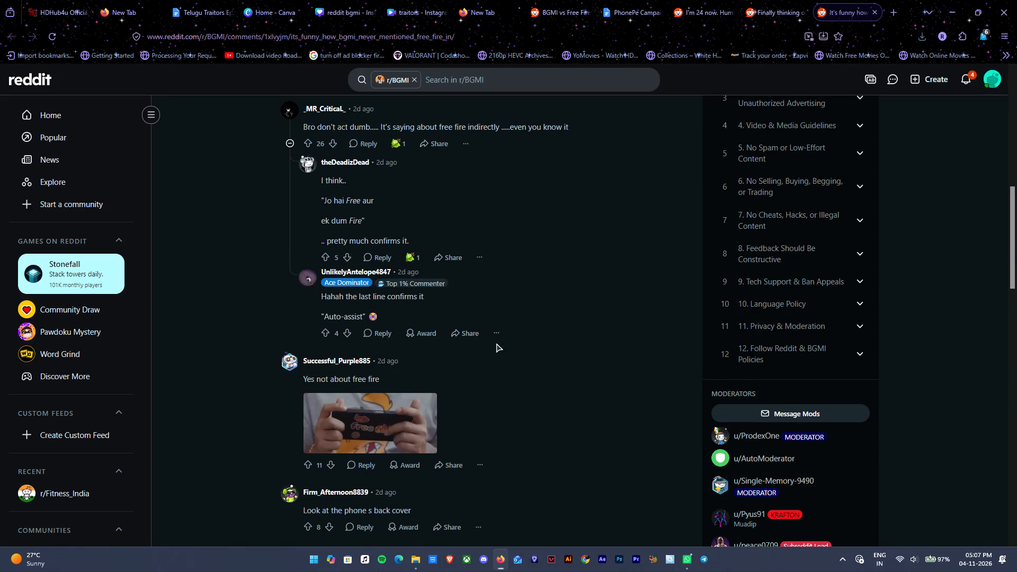
scroll(496, 343, down, 3)
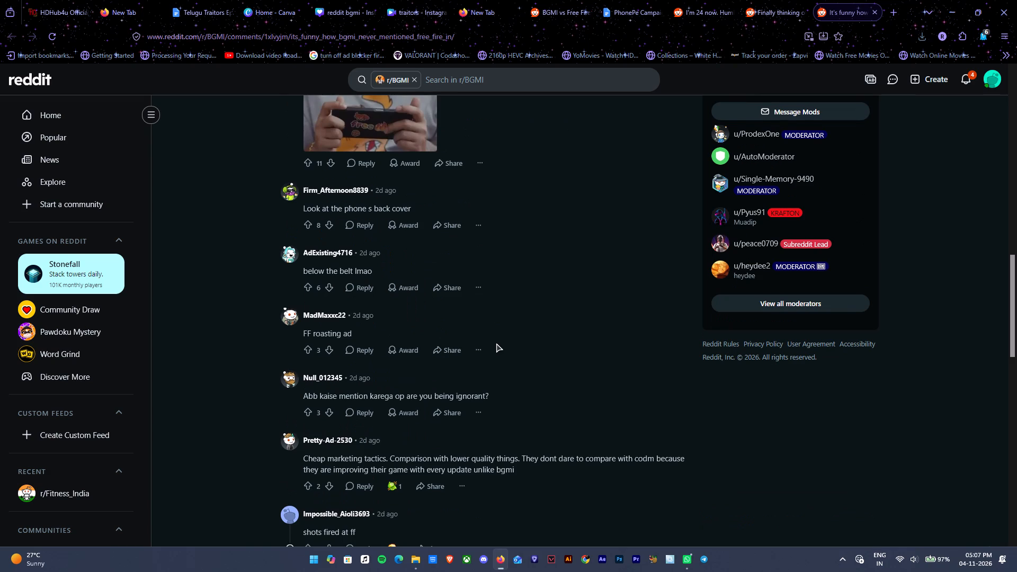
scroll(496, 343, up, 1)
scroll(496, 343, down, 2)
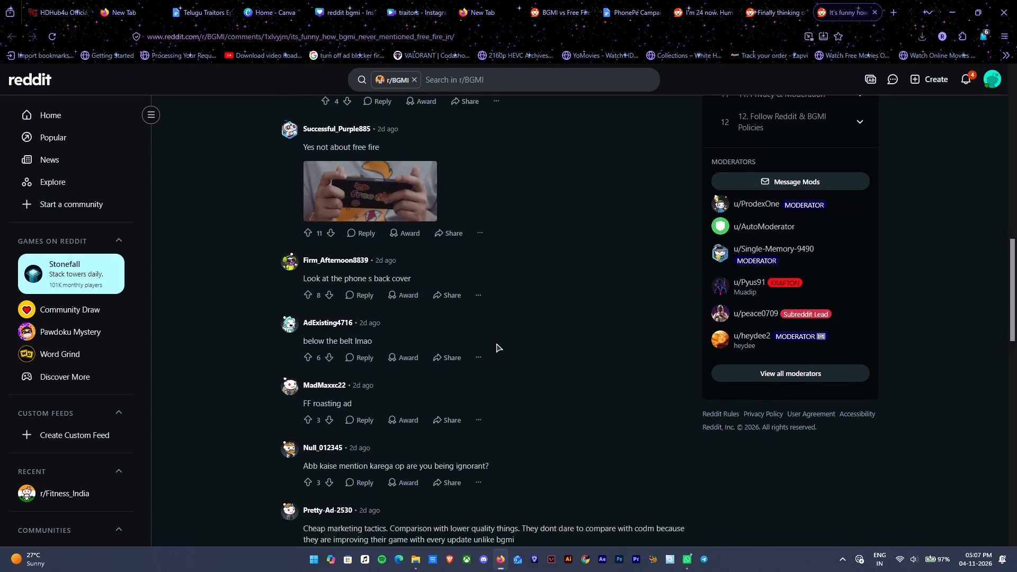
scroll(496, 343, down, 1)
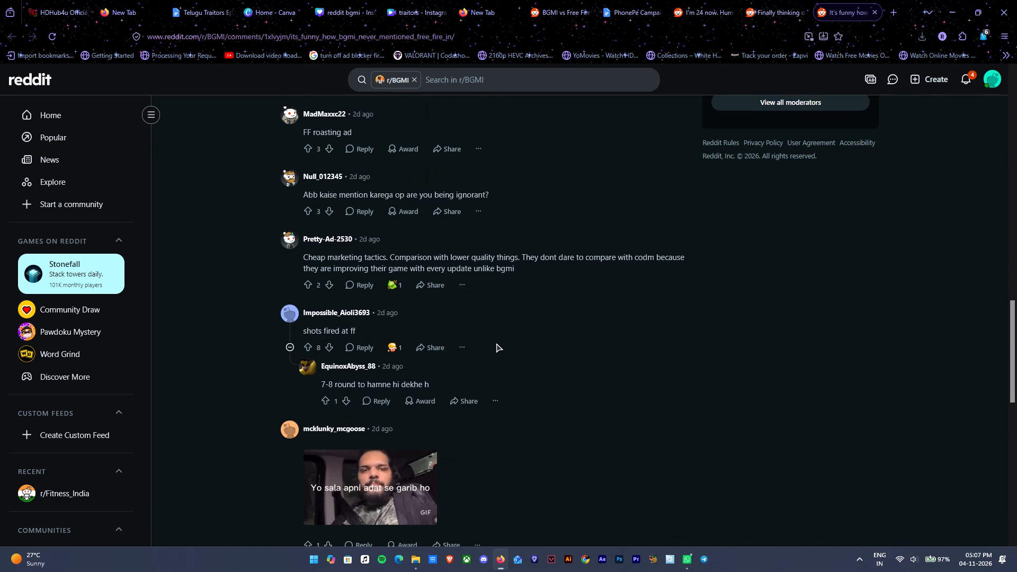
scroll(496, 343, down, 4)
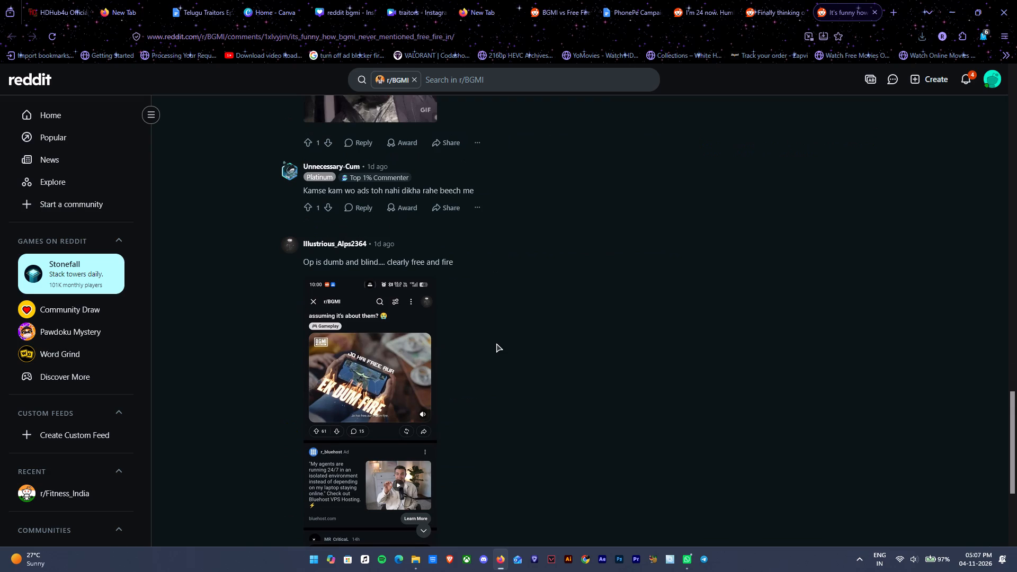
scroll(496, 343, down, 5)
scroll(496, 343, up, 13)
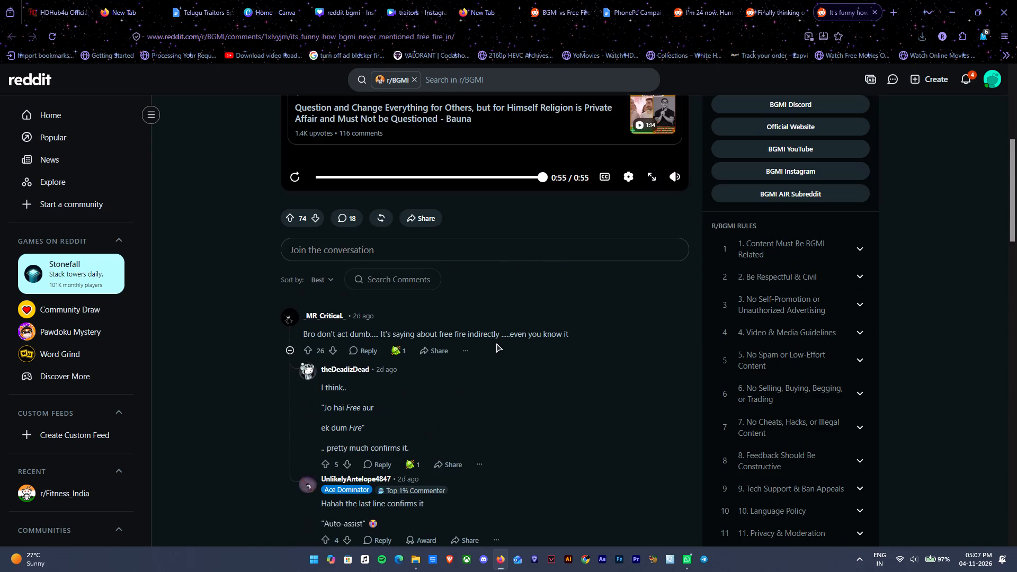
Capture a screenshot of the "BGMI best hai" comment in the r/BGMI mobile gaming thread.
click(798, 4)
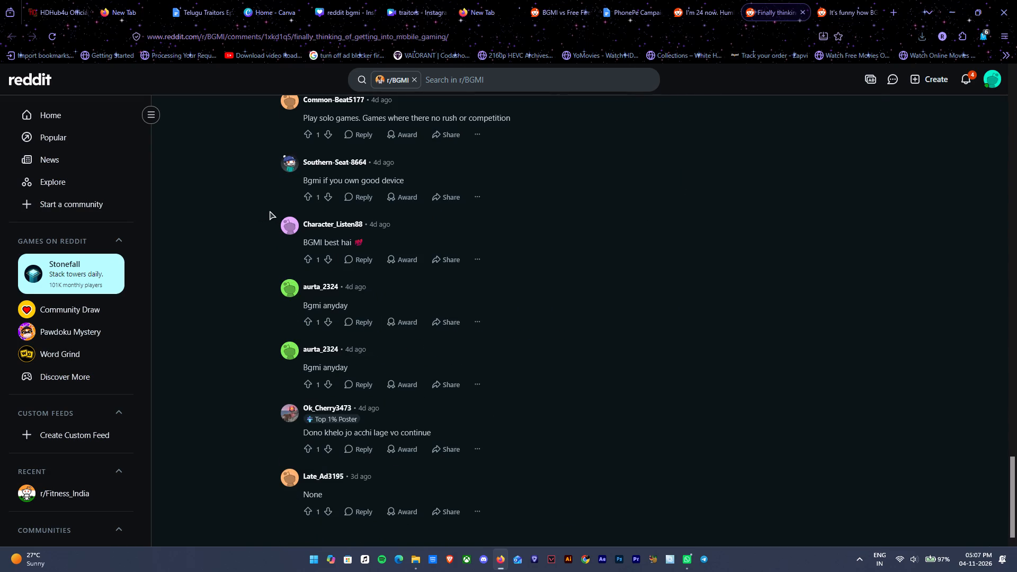
key(Print)
drag(271, 212, 496, 281)
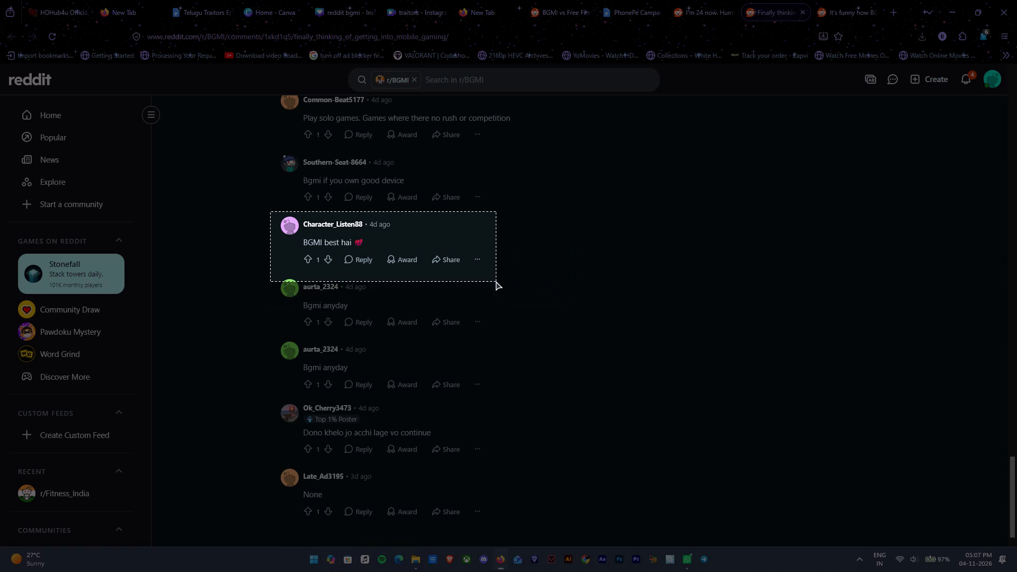
drag(496, 281, 498, 275)
drag(498, 275, 498, 275)
Paste the "BGMI best hai" capture onto page 4 of the reddit bgmi design.
click(427, 0)
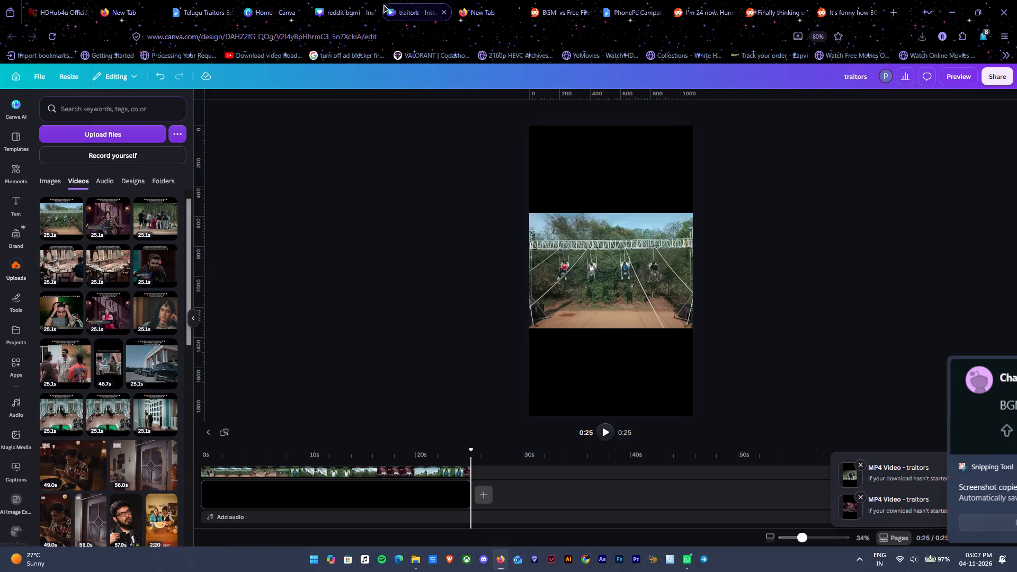
click(332, 0)
key(ctrl+v)
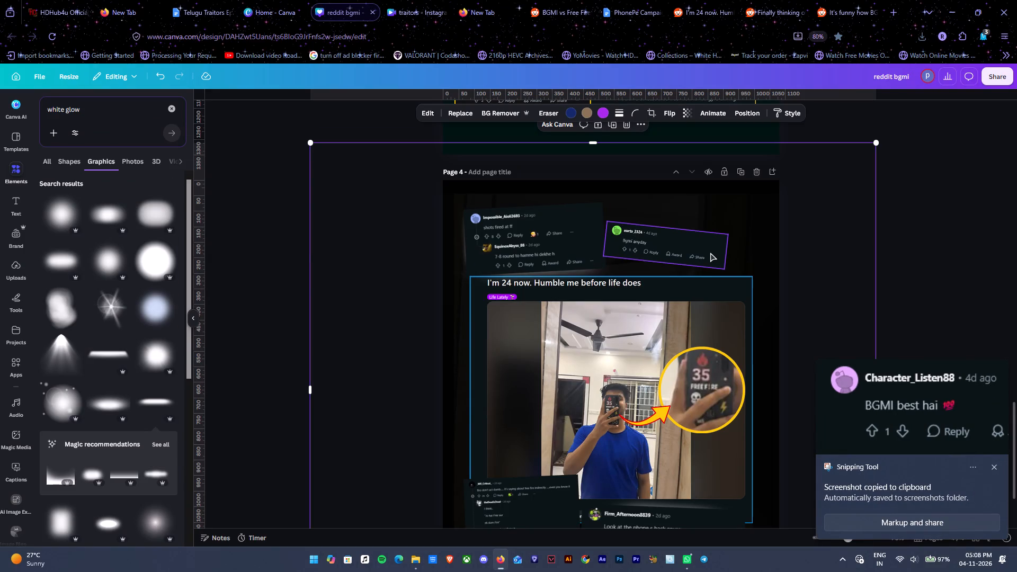
Shrink the "BGMI best hai" comment, tilt it slightly counter-clockwise, and place it overlapping the upper-right part of the "Bgmi anyday" comment.
click(612, 432)
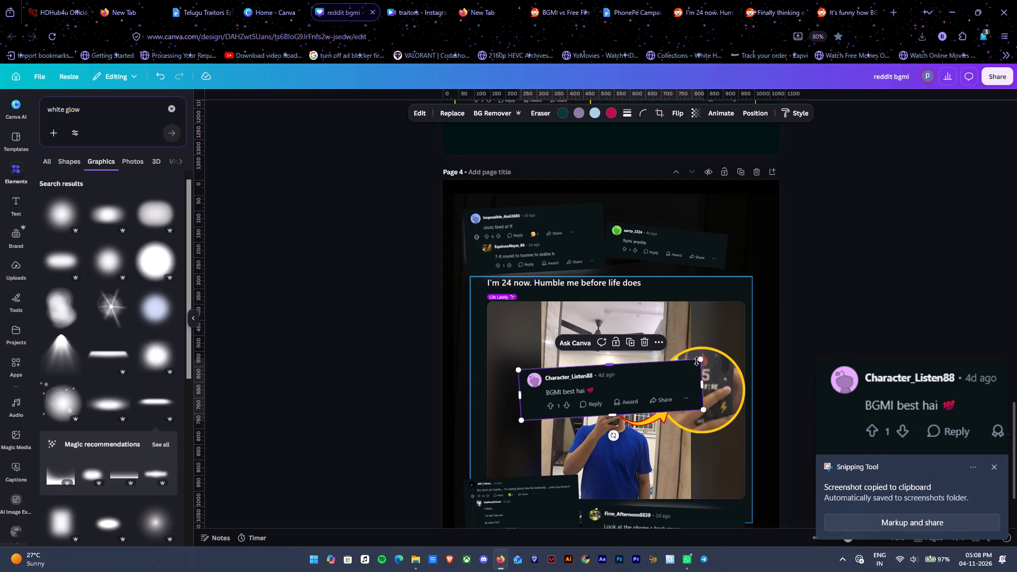
drag(697, 361, 630, 382)
drag(636, 381, 558, 402)
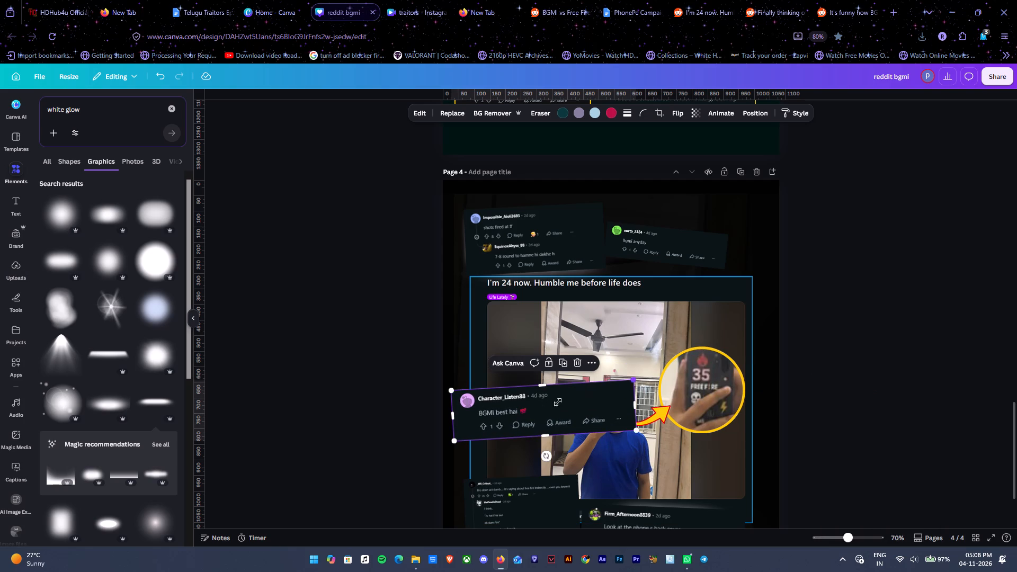
drag(558, 402, 543, 410)
drag(502, 422, 709, 269)
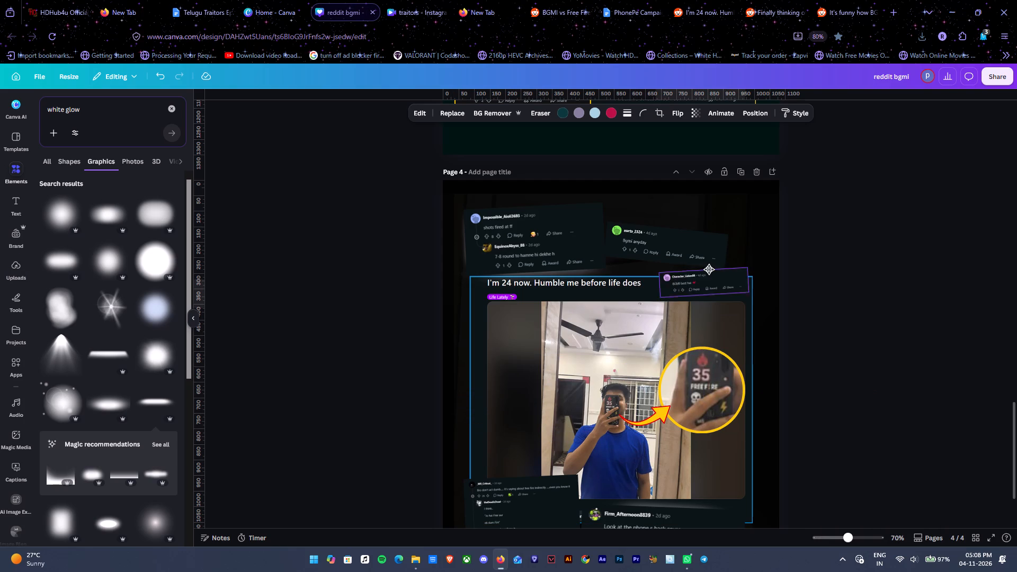
drag(709, 269, 724, 224)
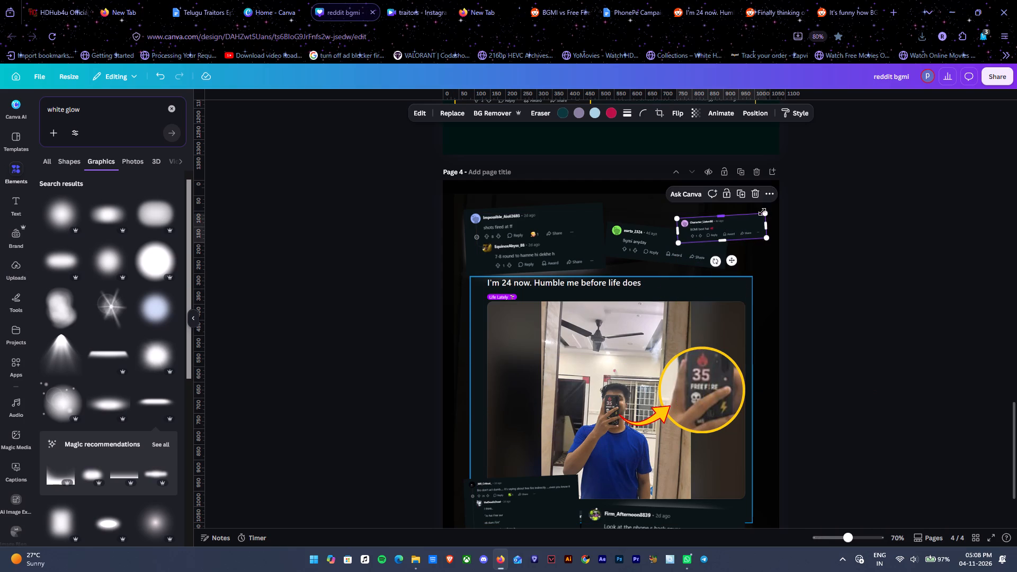
drag(764, 212, 774, 209)
drag(742, 235, 729, 236)
click(846, 212)
Examine the comment arrangement around the "I'm 24 now" post on page 4, both up close and down to the page's end.
ctrl+alt+scroll(832, 231, up, 7)
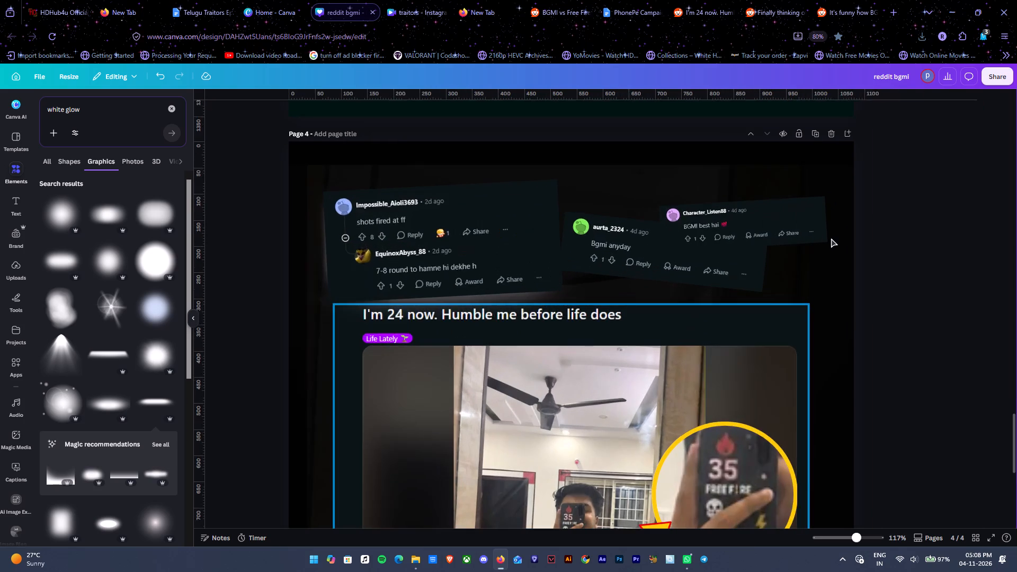
ctrl+alt+scroll(831, 238, down, 4)
scroll(831, 238, down, 6)
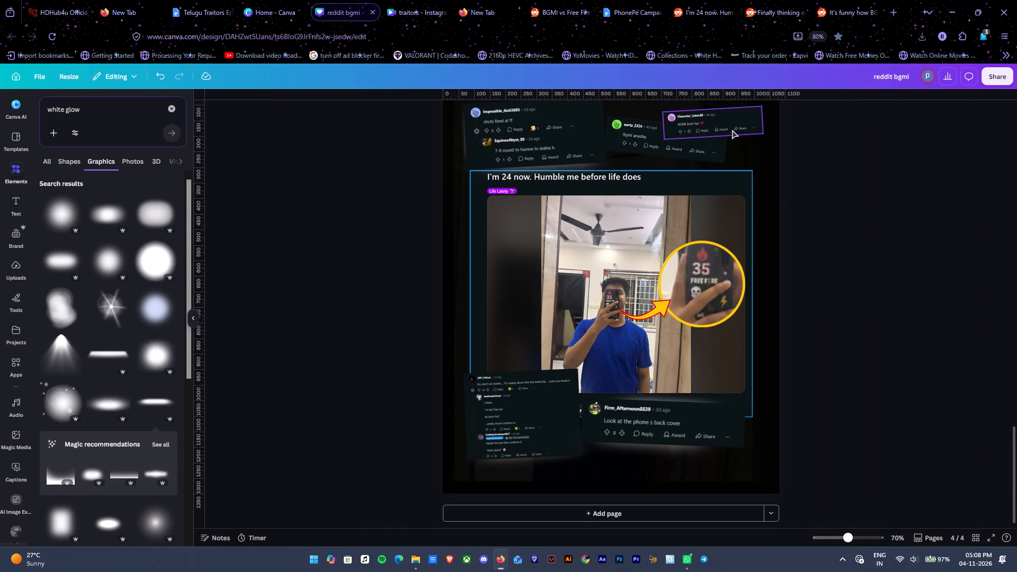
scroll(811, 339, down, 3)
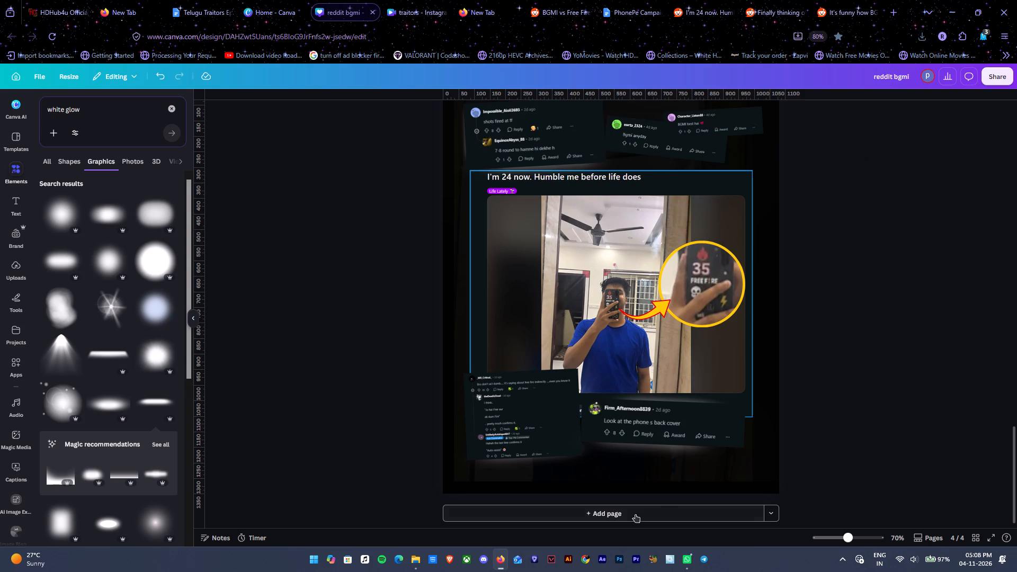
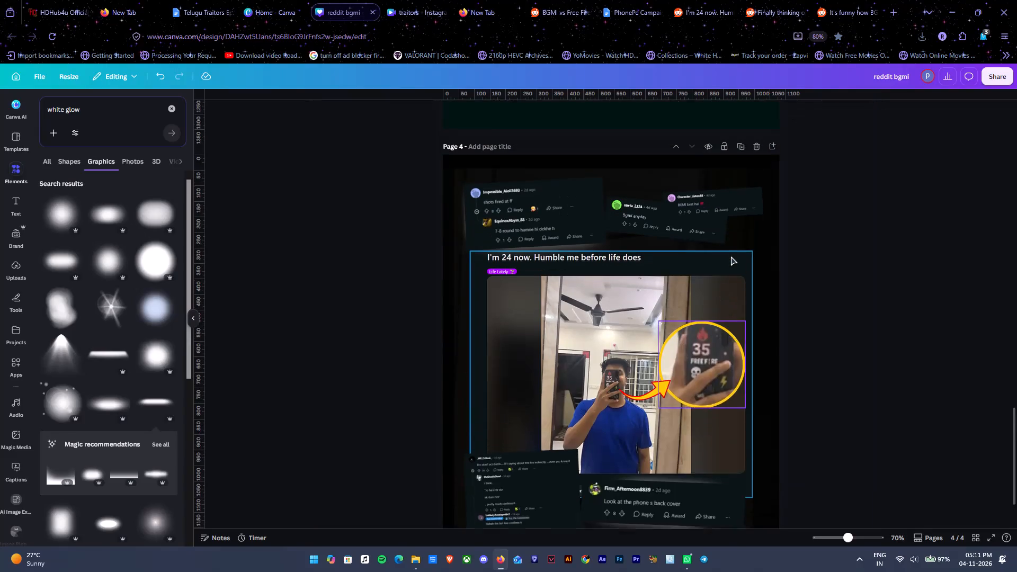
Enlarge the tilted "BGMI best hai" comment slightly on page 4, extending it toward the page's right edge.
click(728, 284)
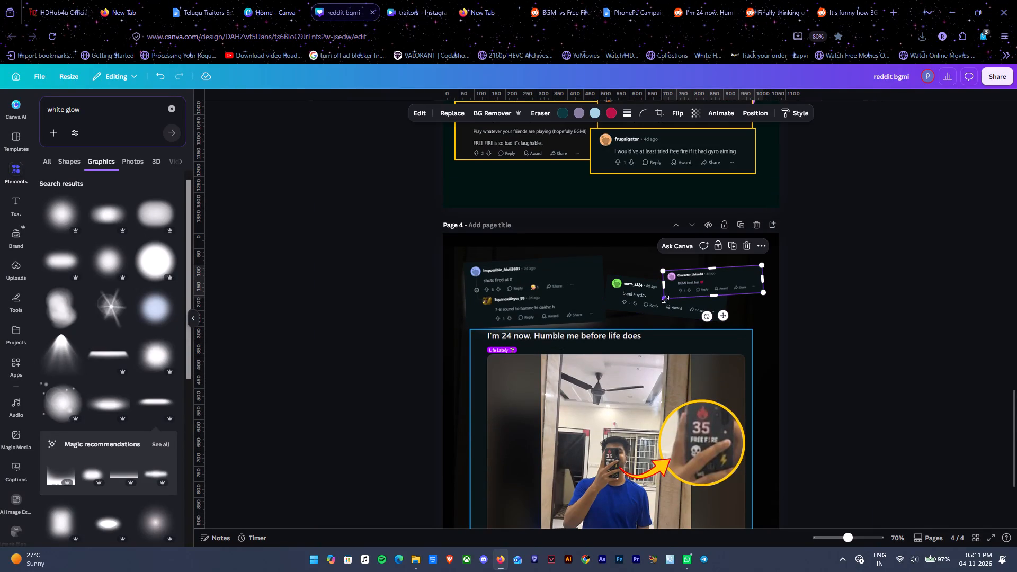
drag(665, 299, 659, 303)
click(685, 294)
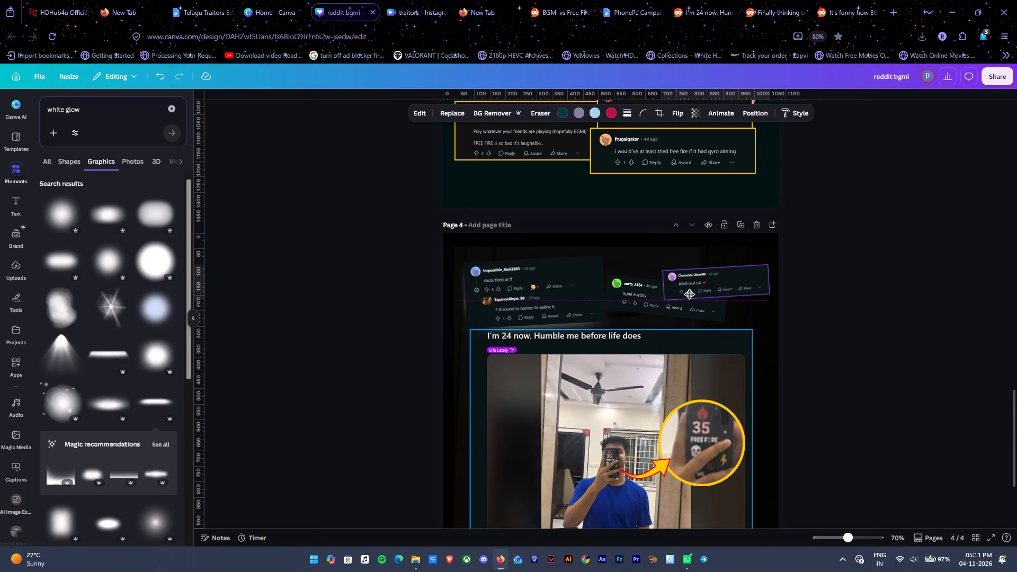
click(903, 281)
Shift the tilted glow image behind the "Look at the phone s back cover" comment slightly on page 4.
scroll(902, 281, up, 4)
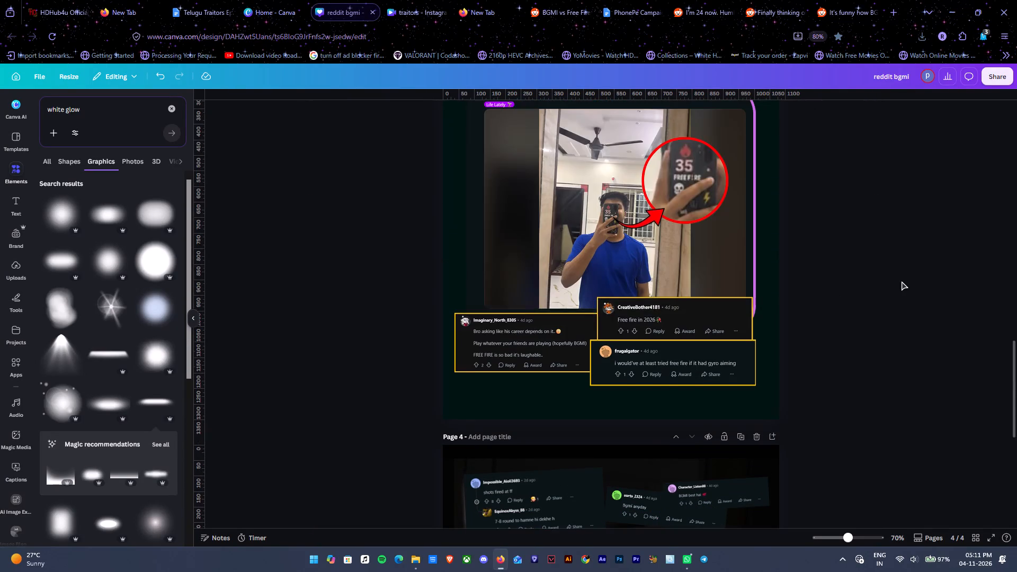
scroll(902, 281, up, 4)
scroll(902, 281, down, 7)
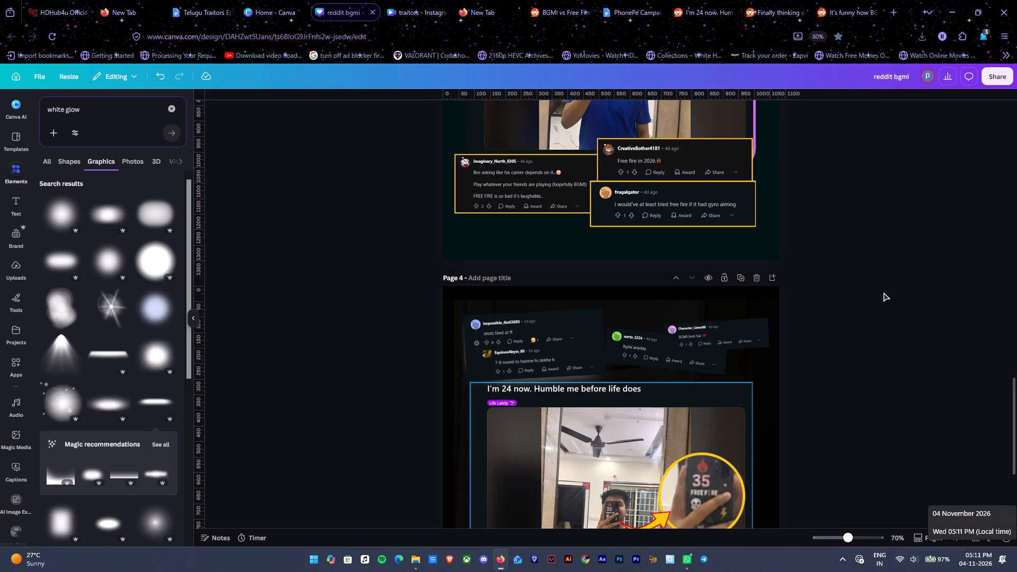
scroll(882, 296, down, 12)
click(505, 384)
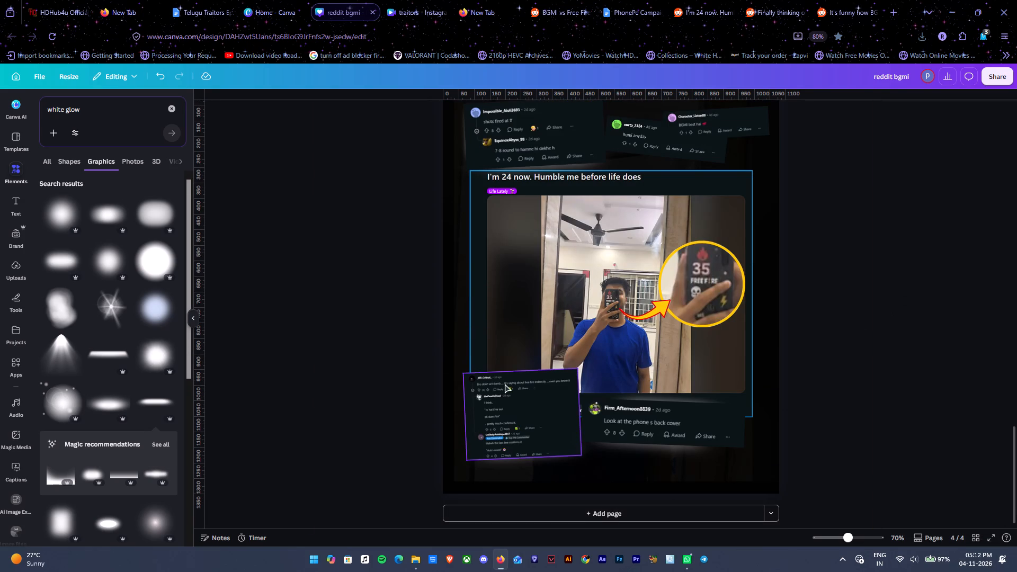
click(965, 390)
drag(689, 455, 695, 454)
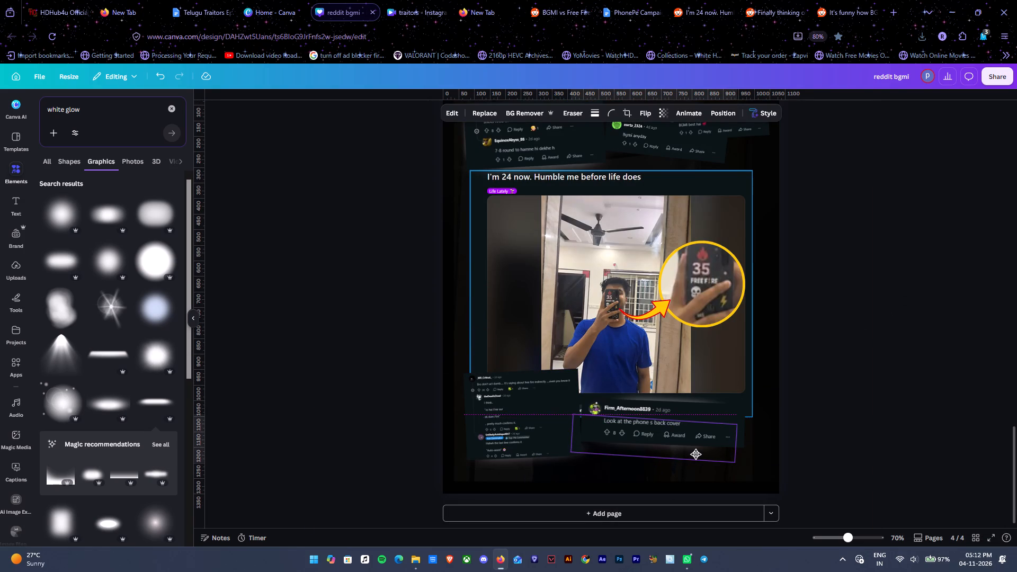
drag(695, 454, 696, 453)
drag(696, 453, 697, 453)
click(883, 401)
Add a new blank page after page 4.
click(659, 512)
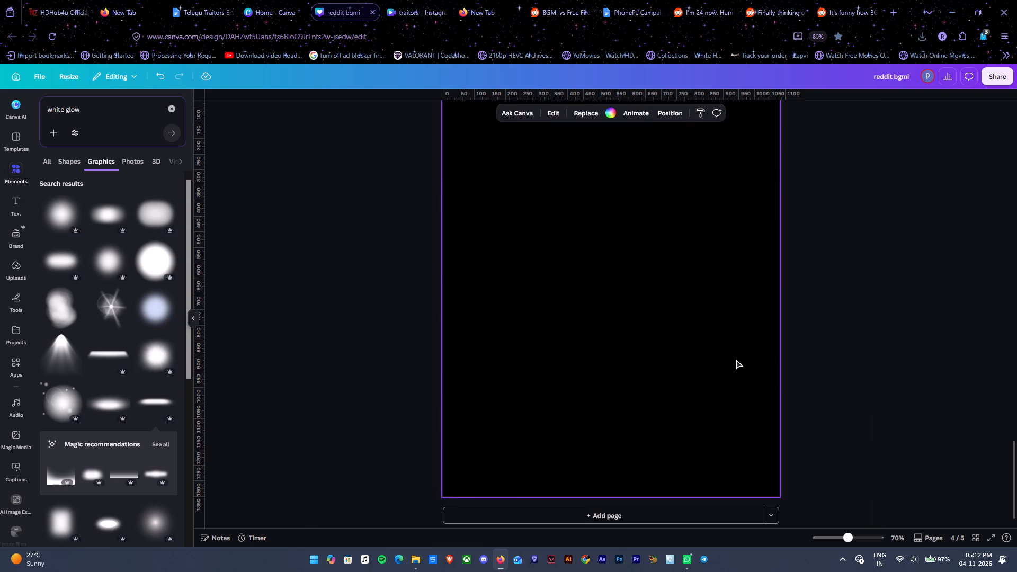
Copy the "I'm 24 now" post with its circled phone close-up and arrow from page 4 onto page 5.
scroll(736, 360, up, 9)
click(689, 233)
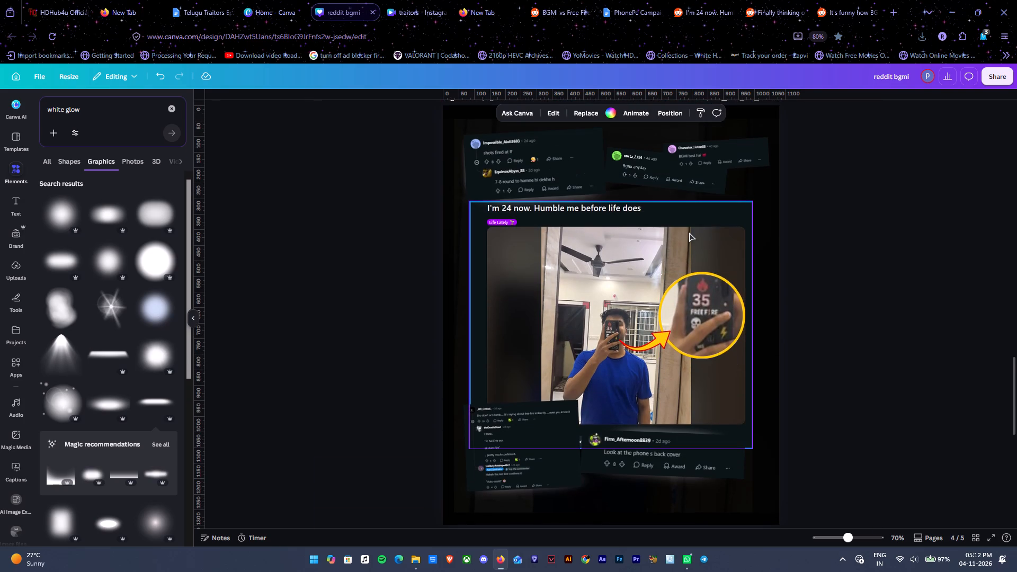
click(875, 271)
drag(914, 291, 645, 368)
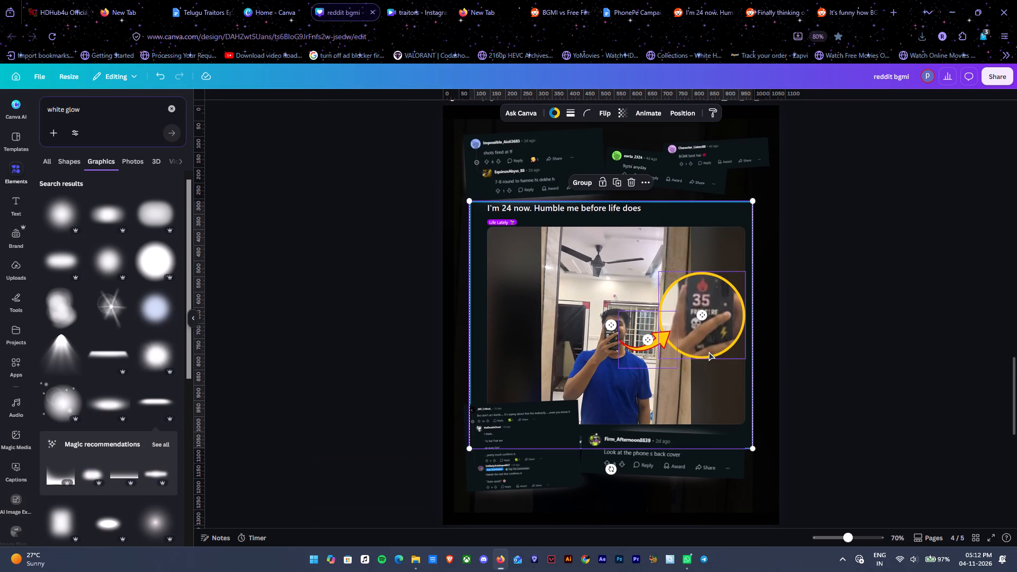
key(ctrl+c)
scroll(708, 352, down, 8)
key(ctrl+v)
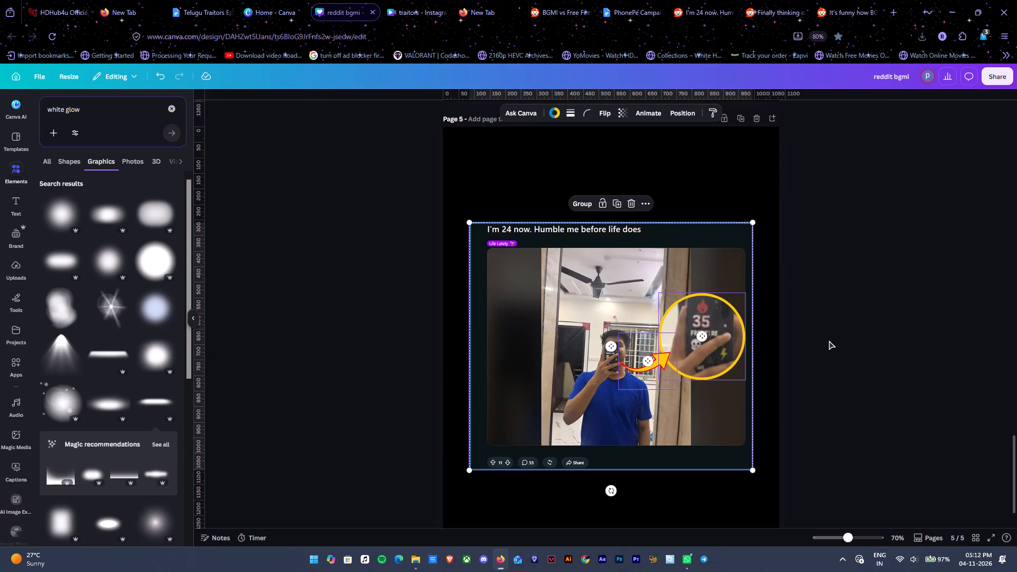
scroll(834, 341, down, 4)
click(834, 341)
Nudge the yellow-ringed phone close-up on page 5 slightly up and toward the man in the photo.
click(703, 255)
drag(707, 280, 701, 276)
Delete the orange curved arrow between the phone and the circled close-up on page 5.
click(644, 316)
key(Delete)
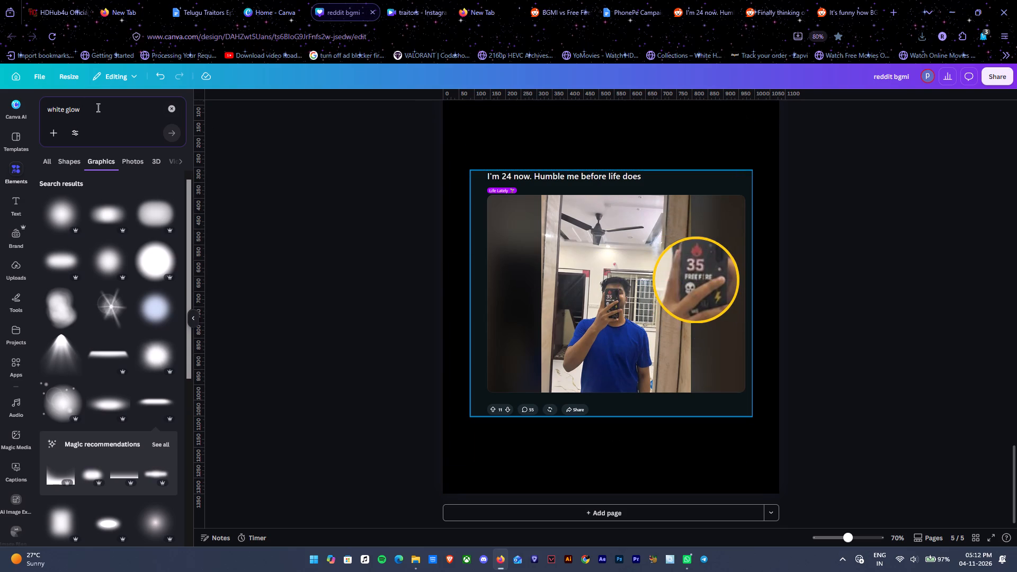
Search the graphics for "arrow" and add the black upward-curving brush arrow to page 5.
drag(99, 107, 0, 120)
text(arrow)
key(Return)
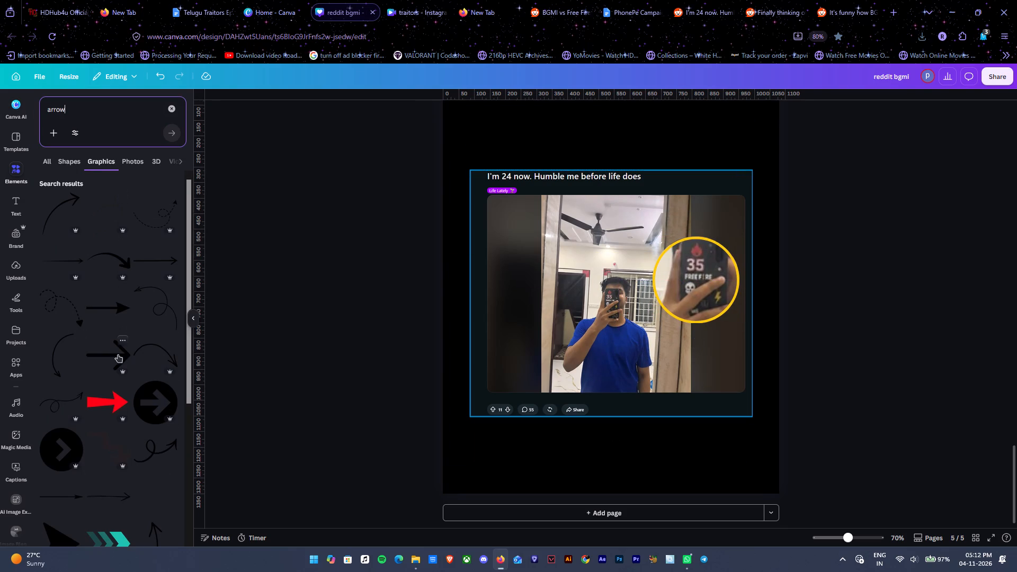
scroll(82, 454, down, 5)
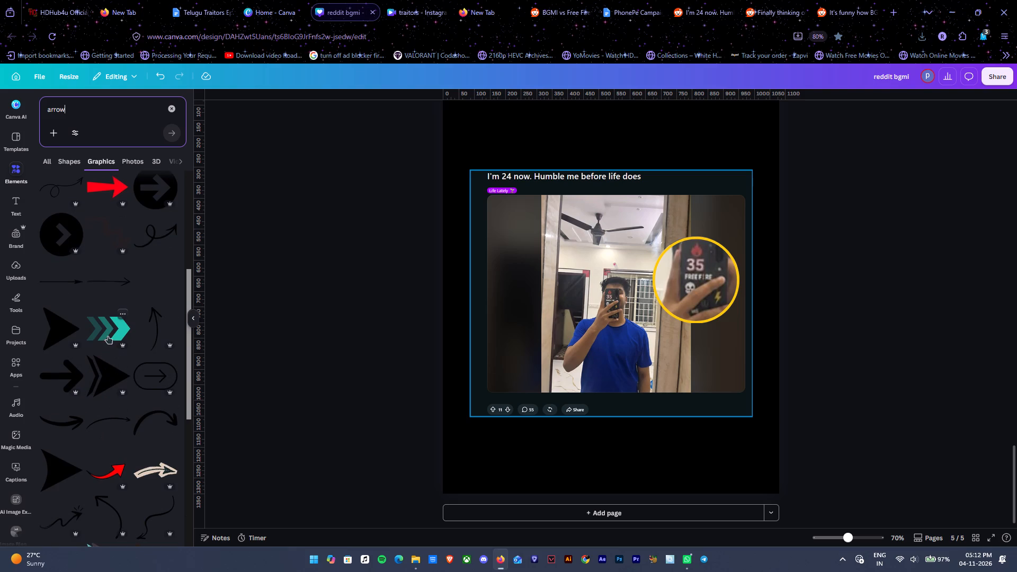
click(57, 427)
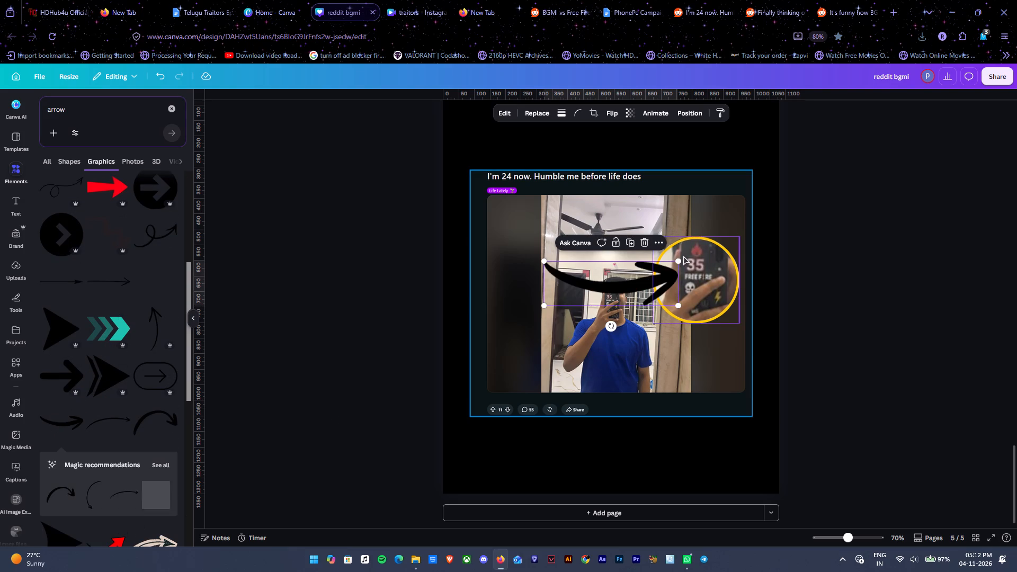
Shrink the new arrow to about 160 × 53, tilt it counterclockwise, and place it pointing from the phone to the circled close-up.
drag(680, 260, 609, 280)
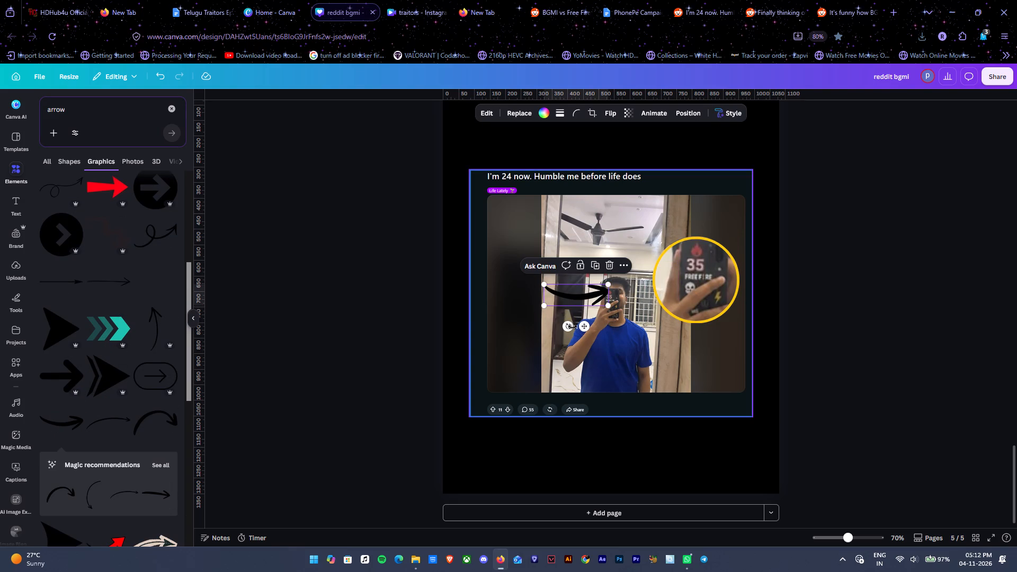
drag(572, 327, 584, 326)
drag(576, 301, 645, 312)
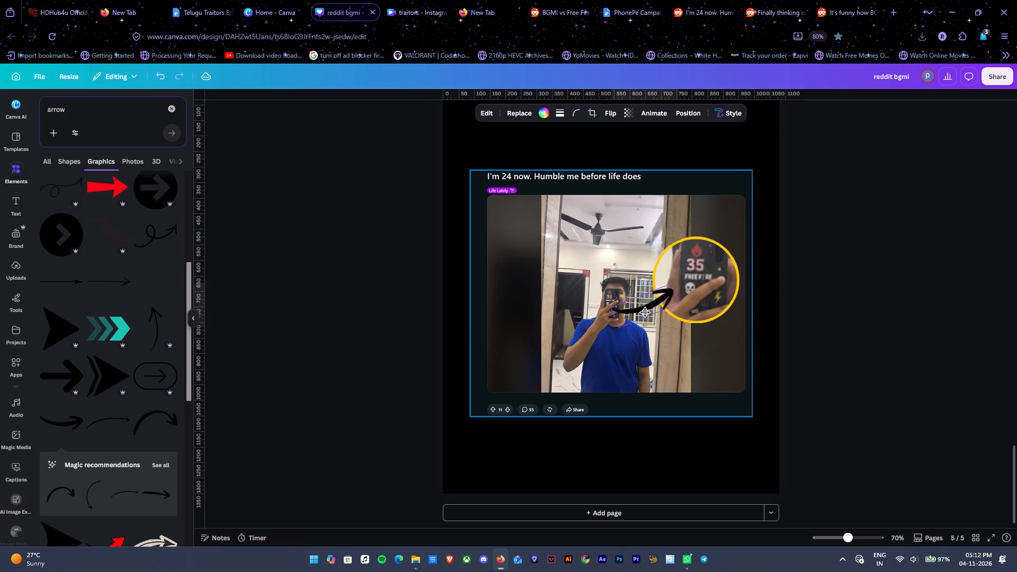
drag(645, 312, 653, 311)
drag(679, 282, 667, 293)
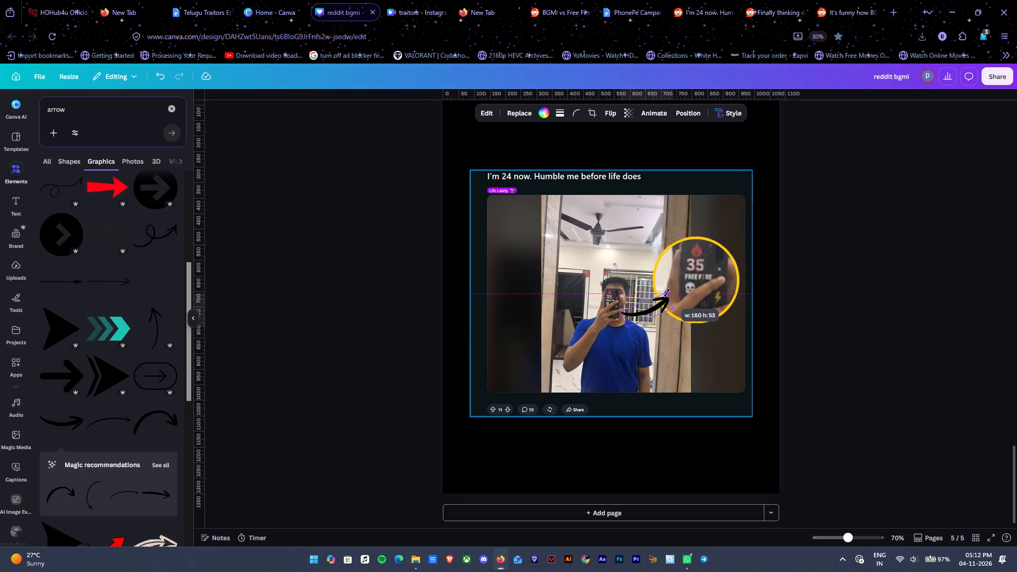
drag(667, 293, 665, 293)
drag(653, 310, 652, 306)
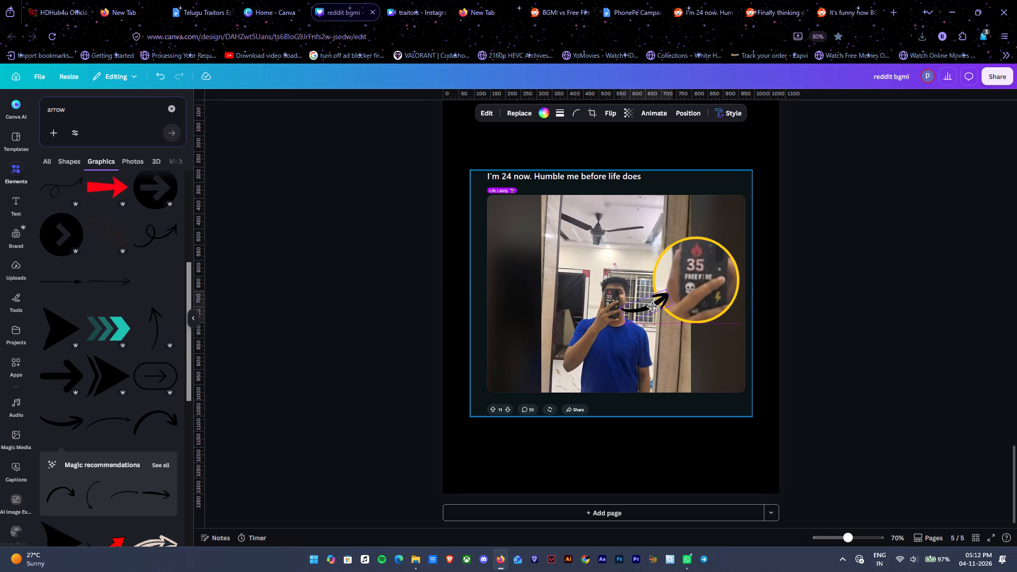
drag(652, 306, 652, 306)
Recolor the new arrow yellow to match the ring around the phone close-up.
click(540, 113)
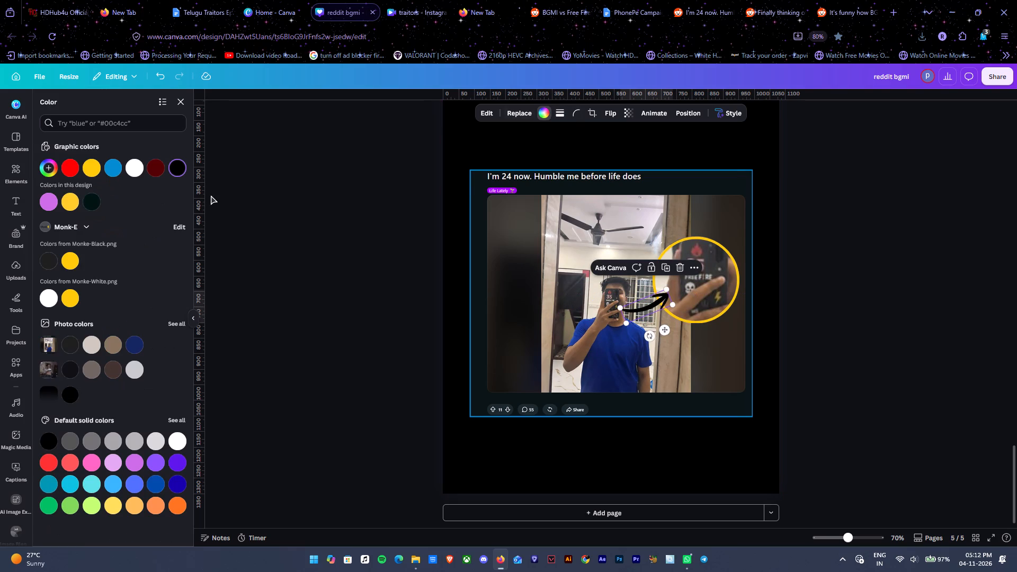
click(91, 163)
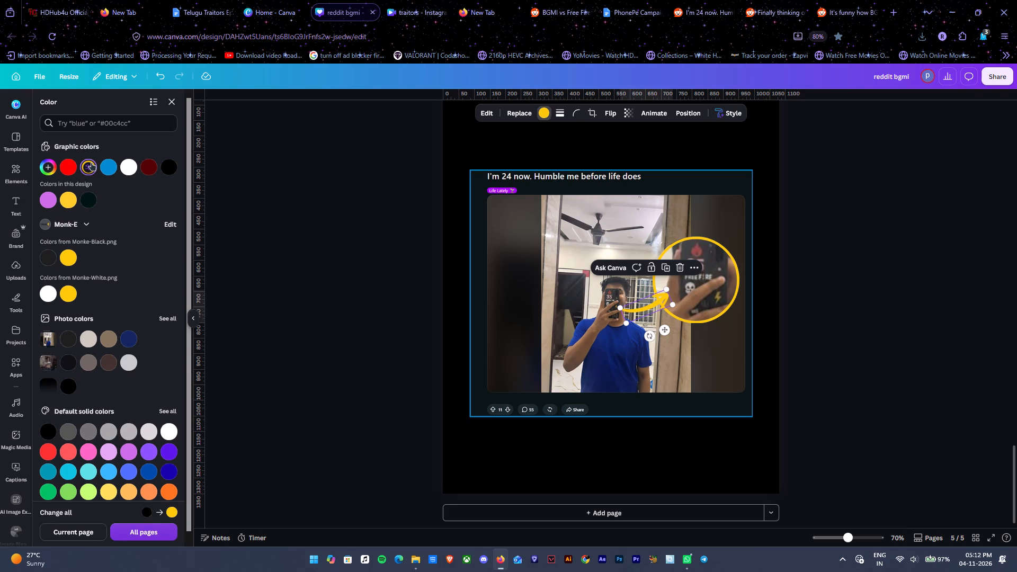
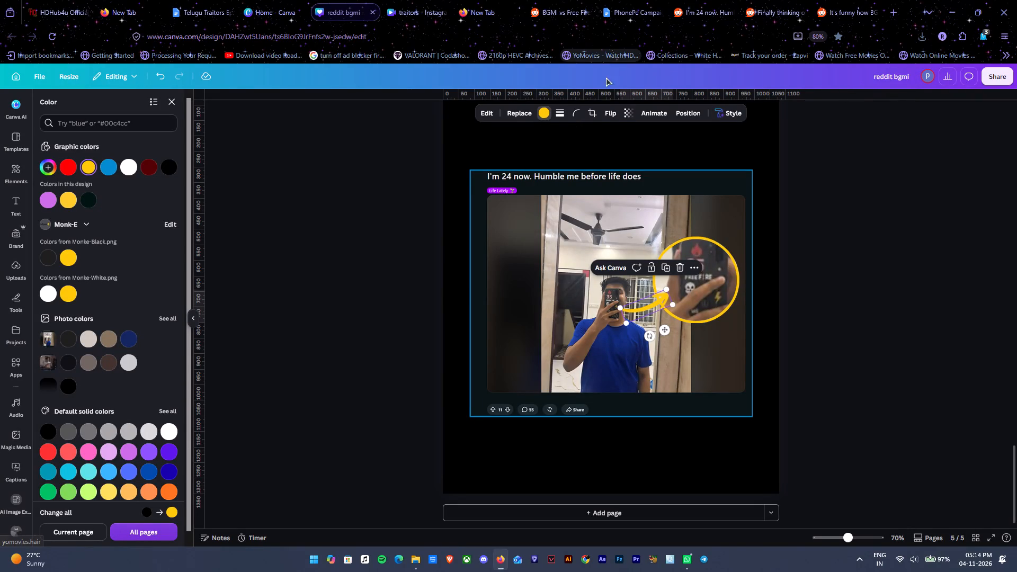
Recolor the brush arrow between the phone and the circled close-up on page 5 white.
double_click(927, 285)
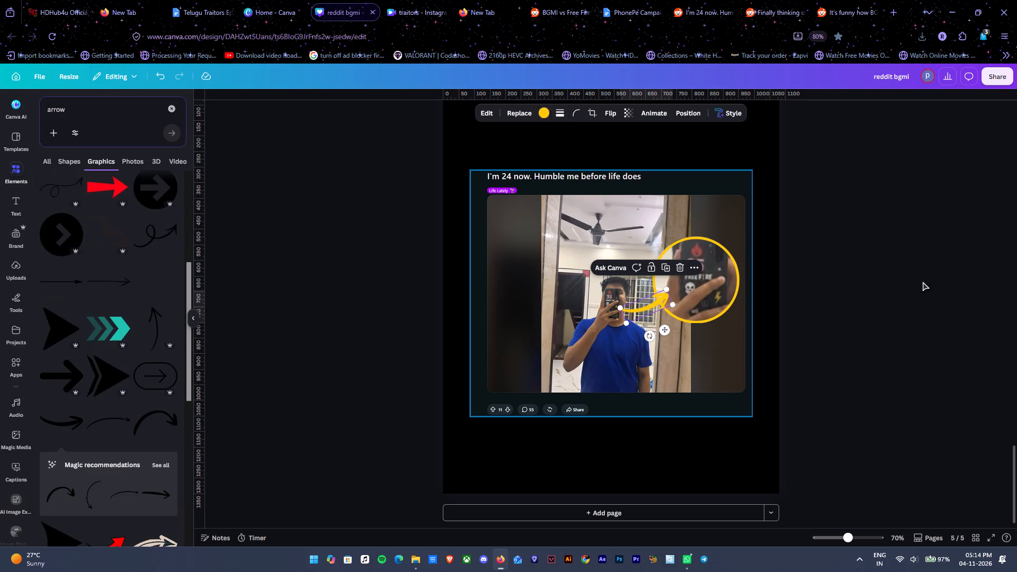
click(657, 301)
click(546, 109)
Recolor the arrow between the phone and the circled close-up on page 5 white.
click(134, 171)
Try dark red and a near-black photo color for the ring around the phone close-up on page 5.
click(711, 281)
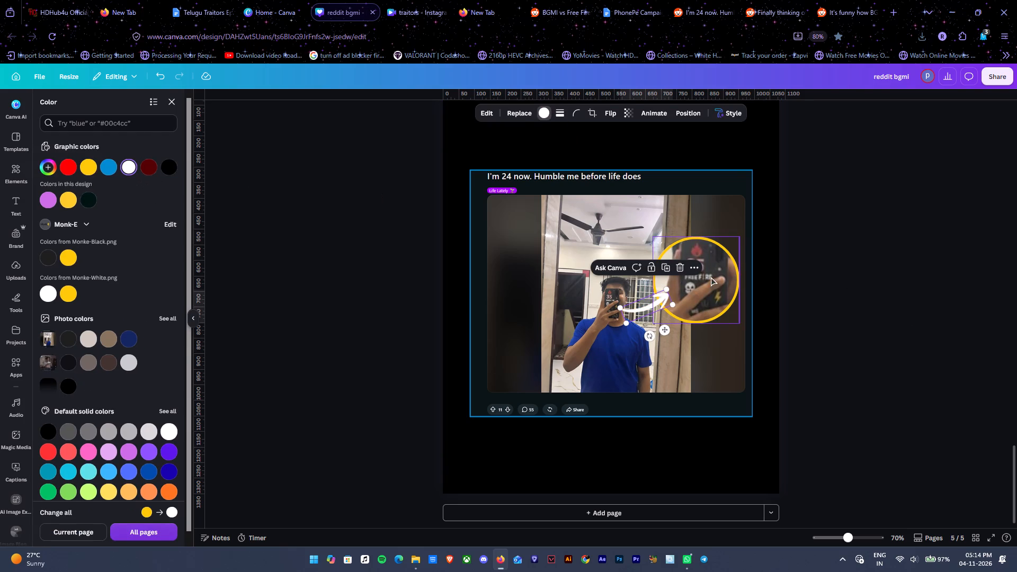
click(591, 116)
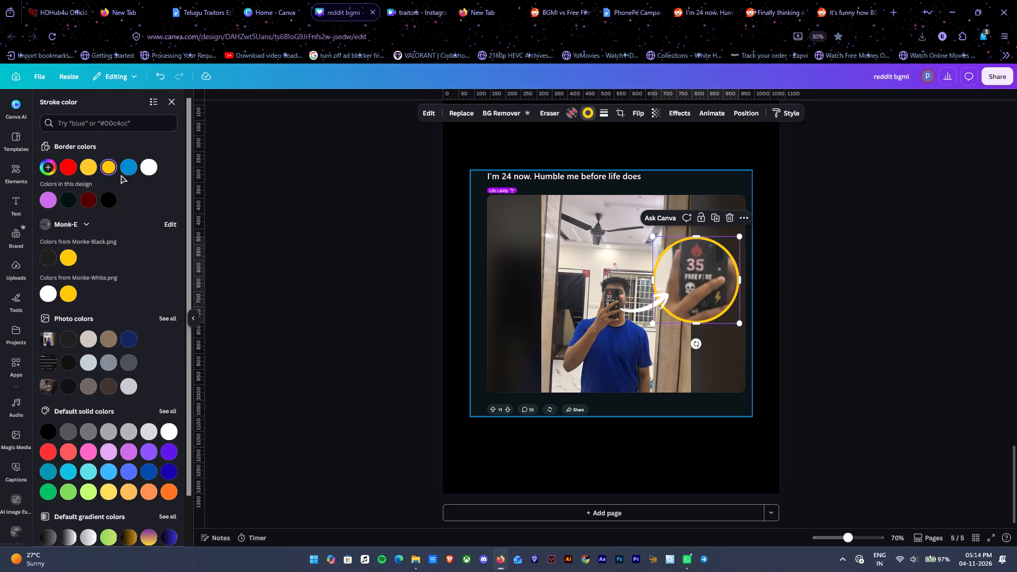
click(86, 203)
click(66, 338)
Remove the blue border from the main post screenshot on page 5.
click(693, 179)
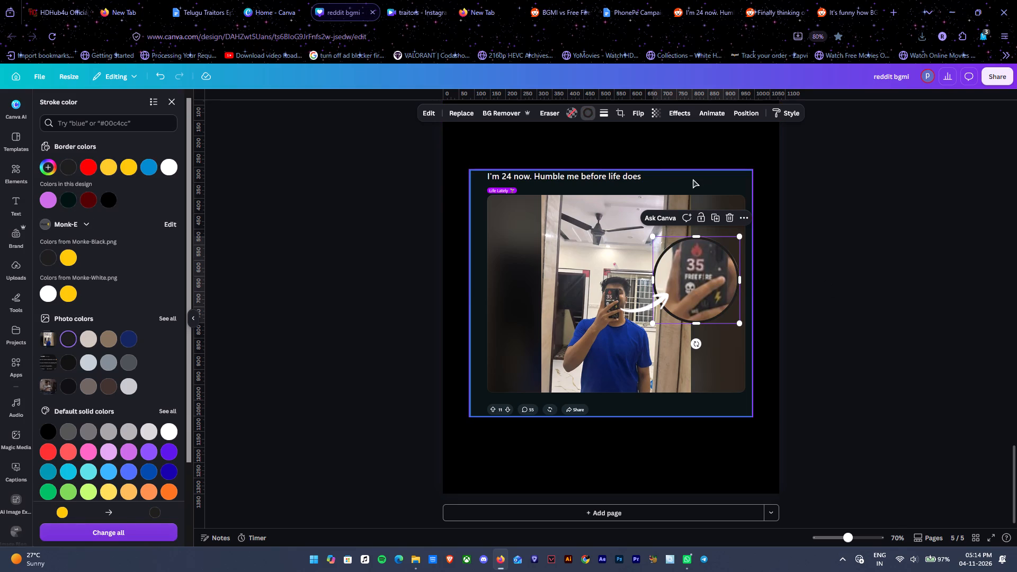
click(603, 113)
click(554, 137)
double_click(876, 175)
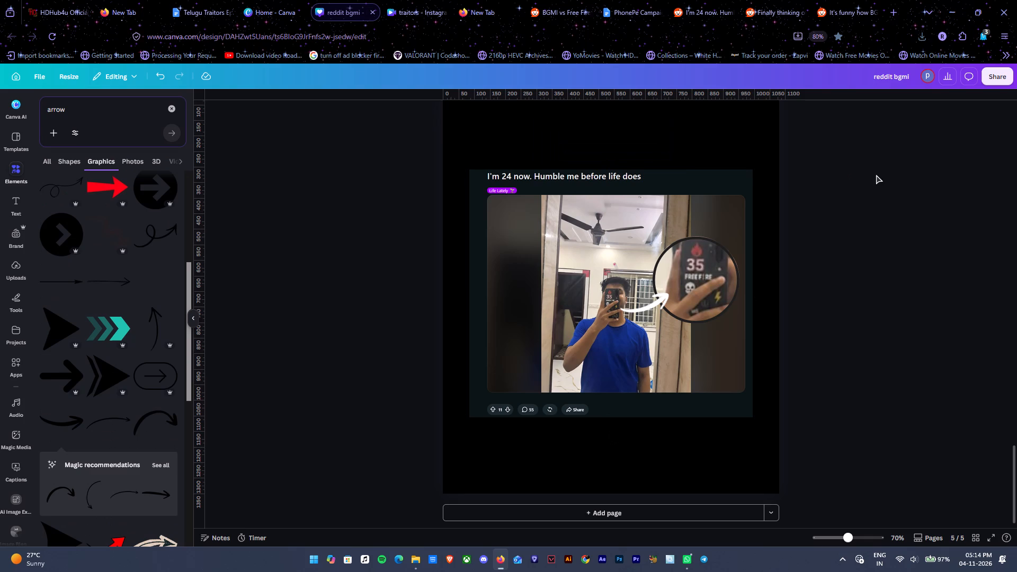
Set the ring around the phone close-up on page 5 to white, matching the arrow.
click(703, 265)
click(586, 112)
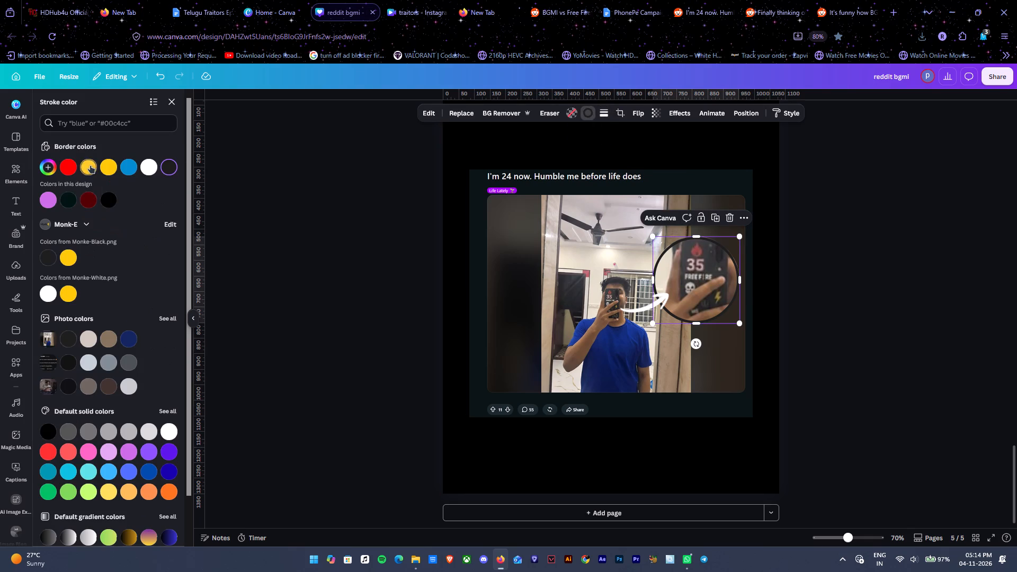
click(153, 164)
double_click(884, 253)
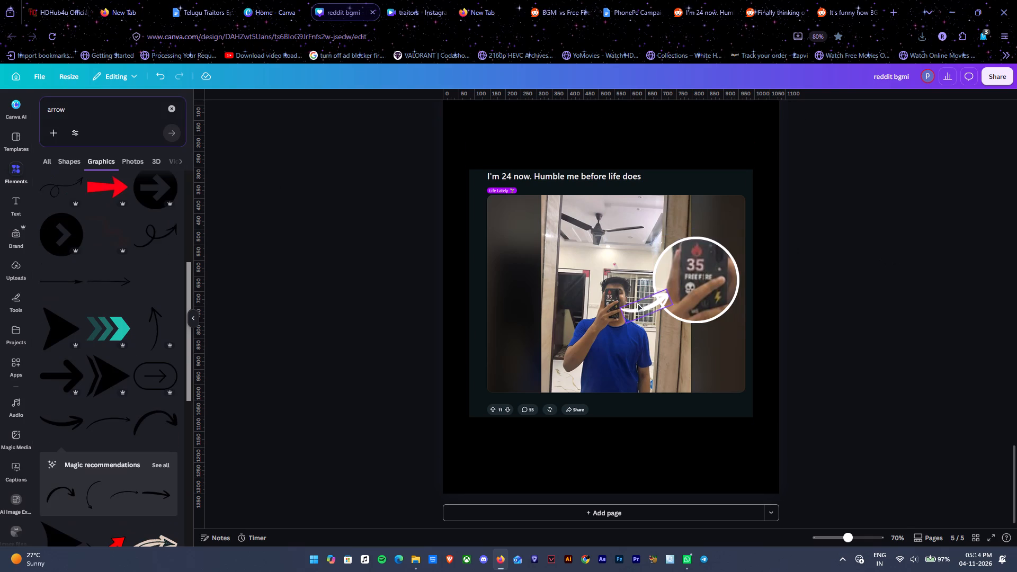
Shrink the white arrow slightly so its tip ends at the edge of the circled close-up.
click(648, 307)
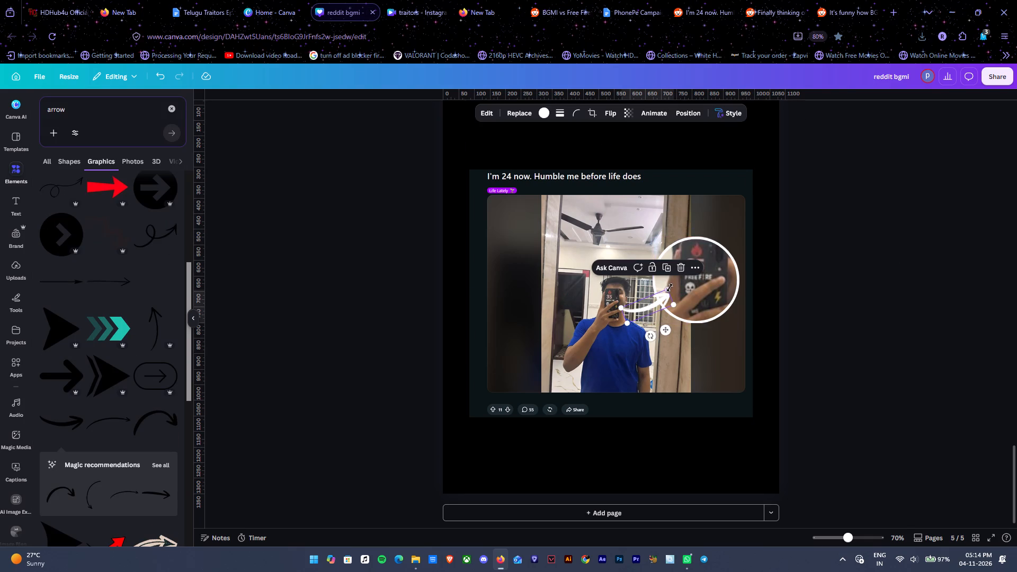
drag(670, 288, 655, 296)
click(849, 289)
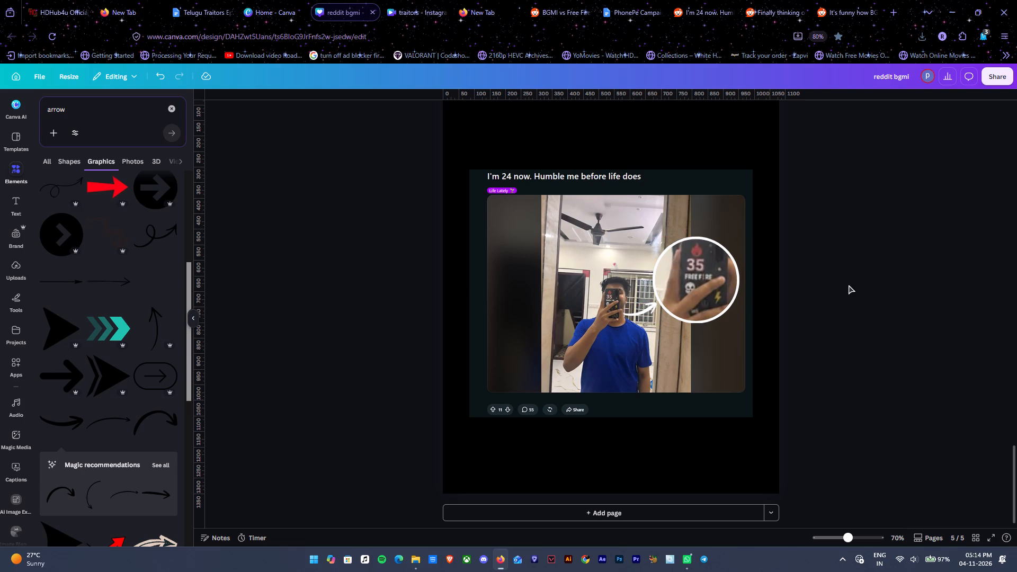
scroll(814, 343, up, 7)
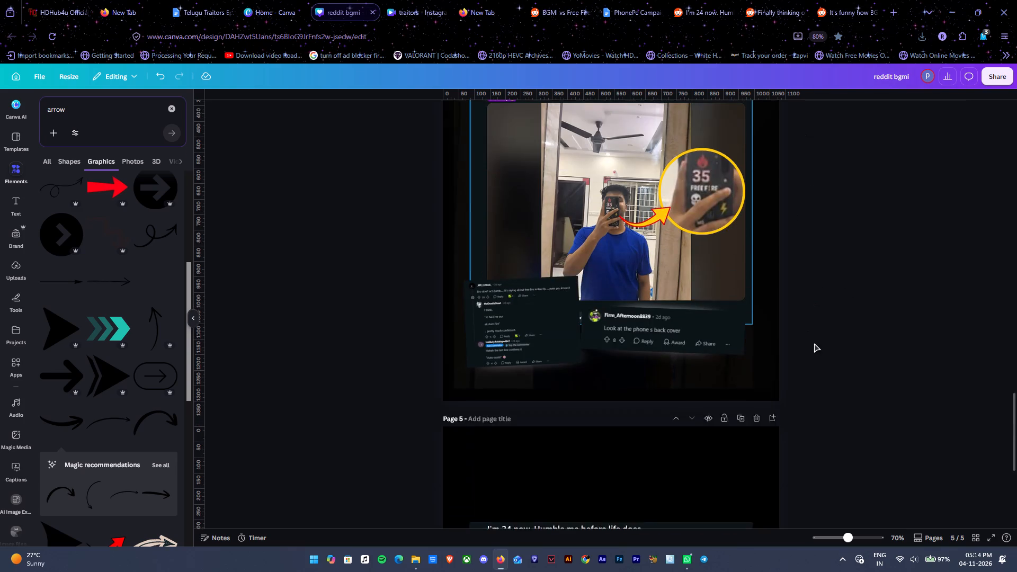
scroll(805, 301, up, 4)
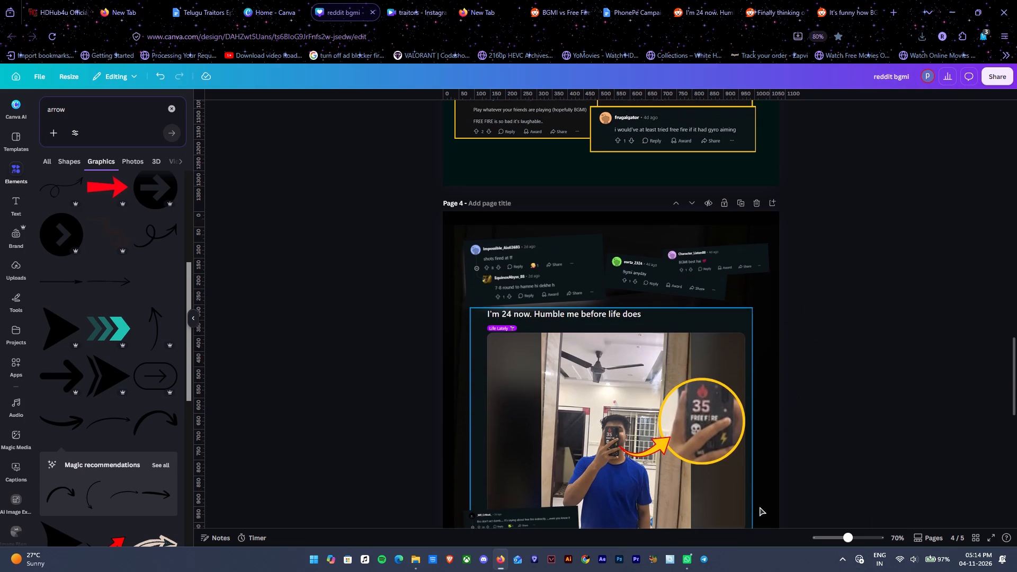